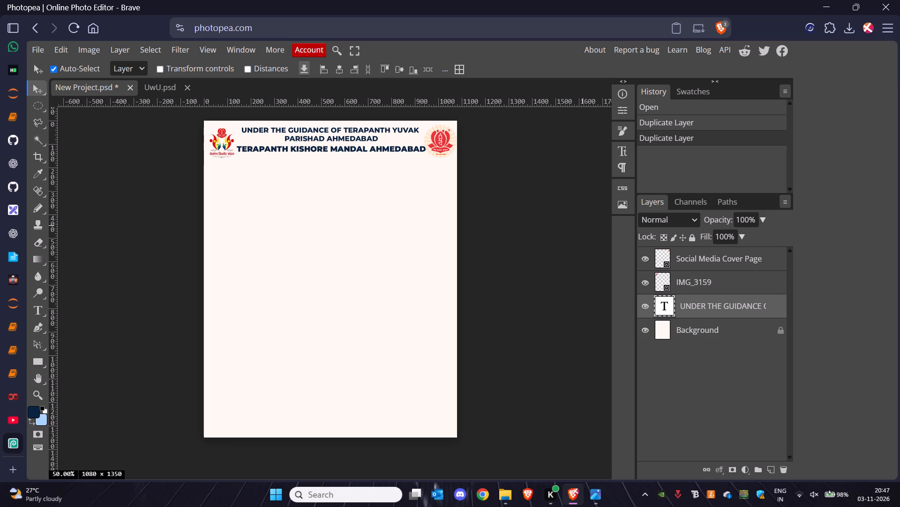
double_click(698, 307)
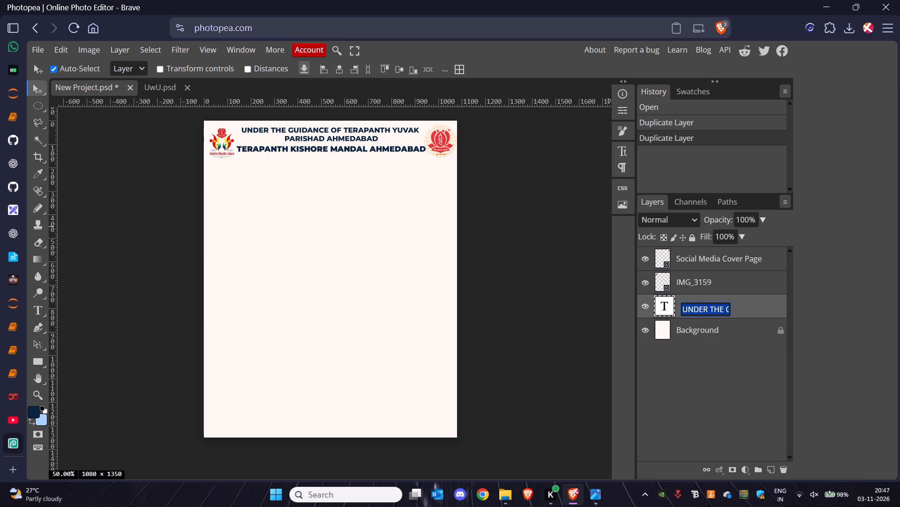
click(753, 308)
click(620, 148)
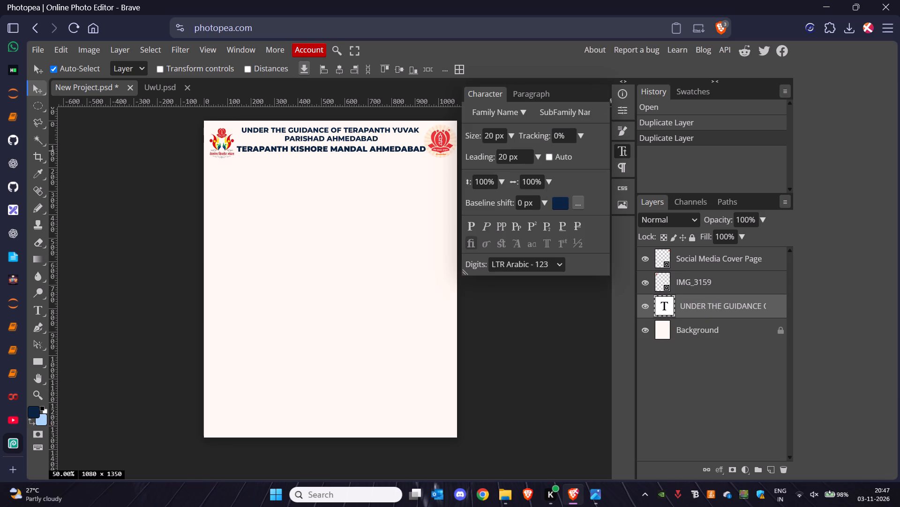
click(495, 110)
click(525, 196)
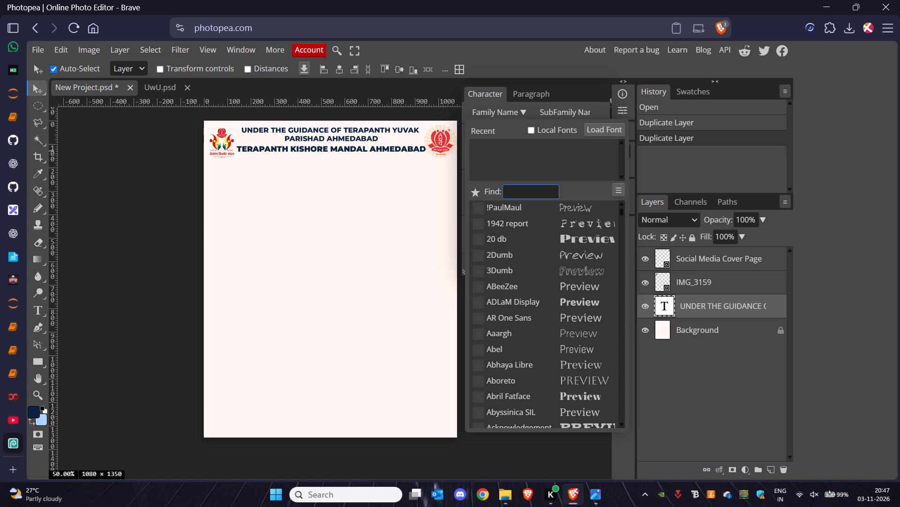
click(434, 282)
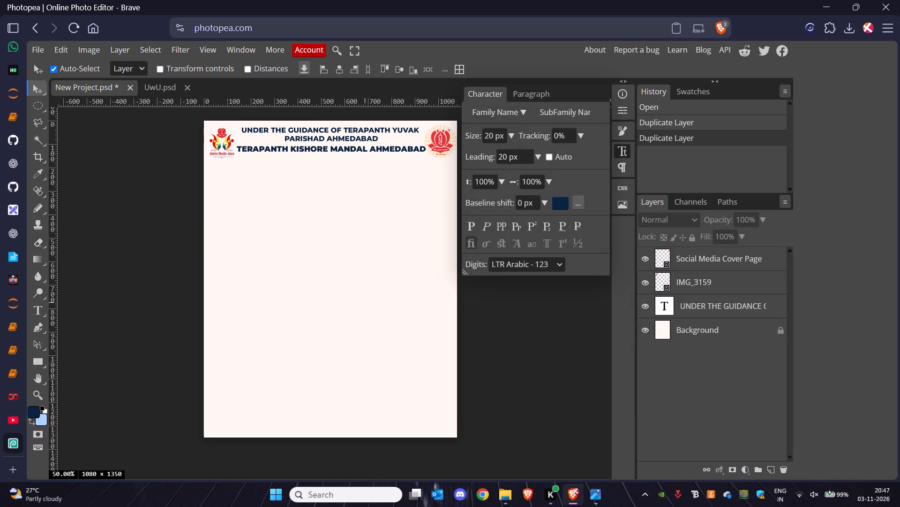
Change the font of all the text in the organisation heading to Poppins.
key(t)
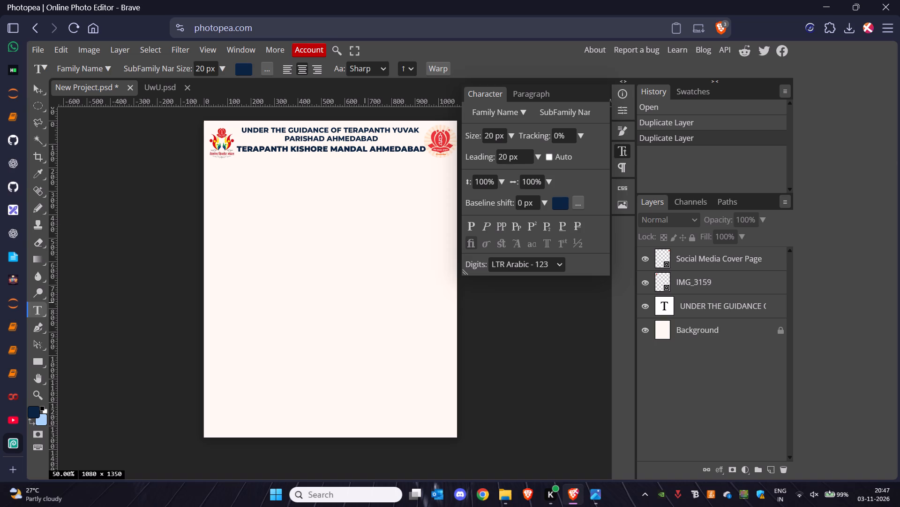
drag(242, 129, 431, 154)
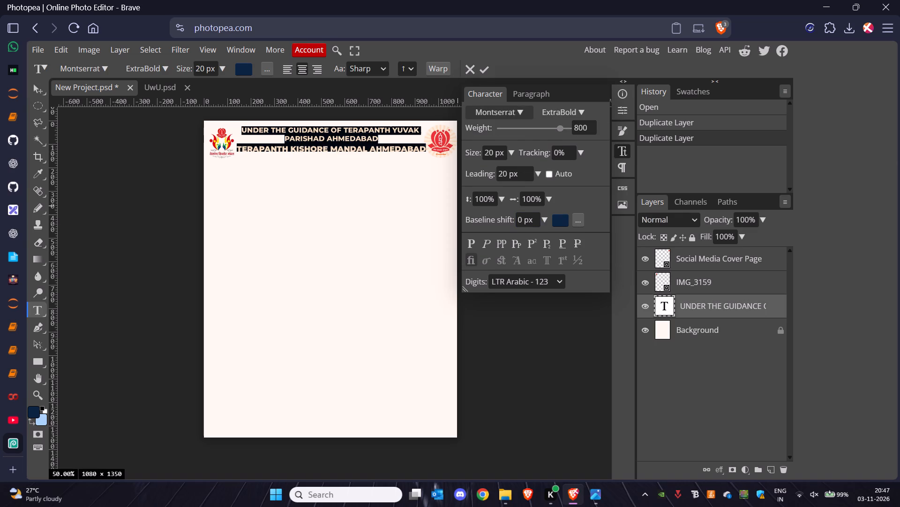
click(487, 115)
click(526, 190)
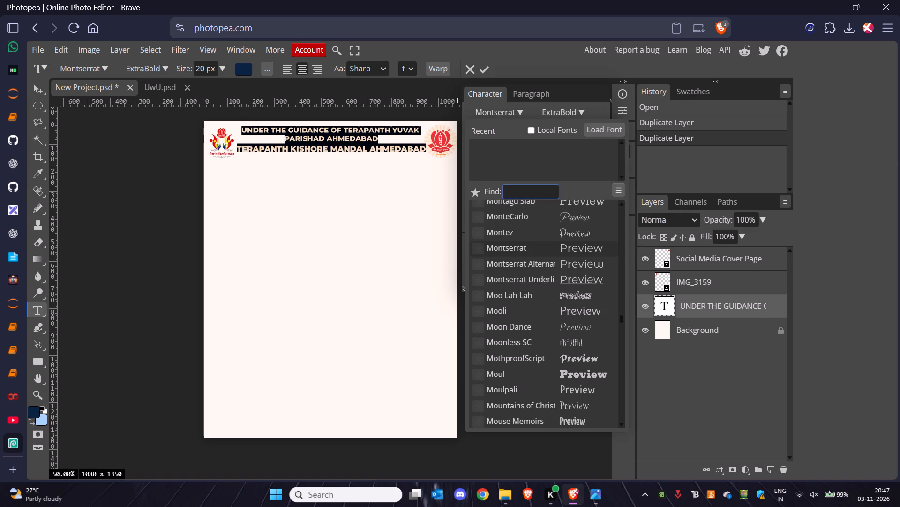
key(ctrl+v)
click(510, 210)
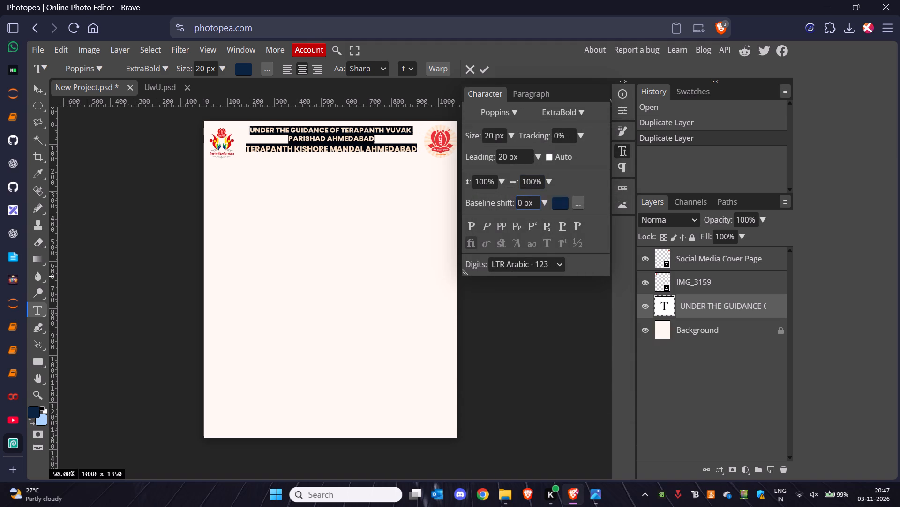
Set the size of the whole organisation heading text to 32 px.
click(495, 137)
key(Up)
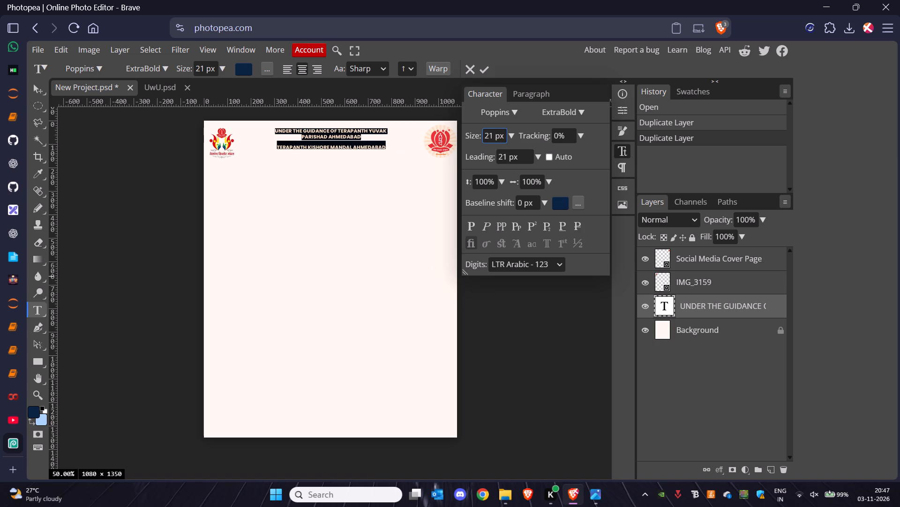
key(Up)
key(Up)
key(Up)
key(Up)
key(Up)
key(Up)
key(Up)
key(Up)
key(Up)
key(Up)
key(Up)
key(Up)
key(Up)
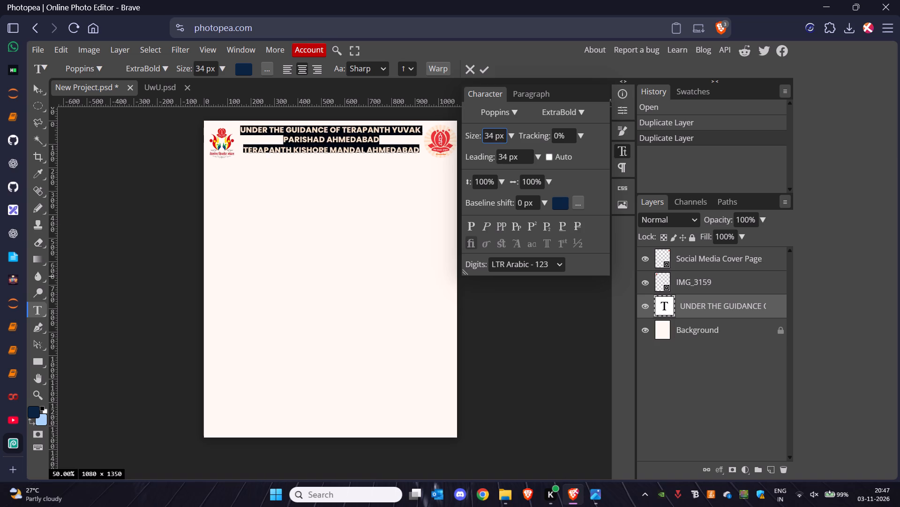
key(Up)
key(Down)
key(Down)
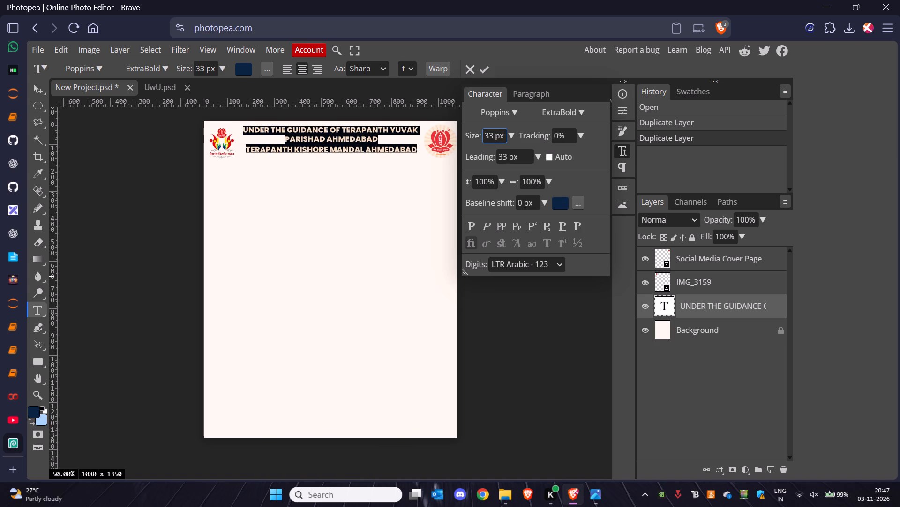
key(Down)
key(Down)
key(Up)
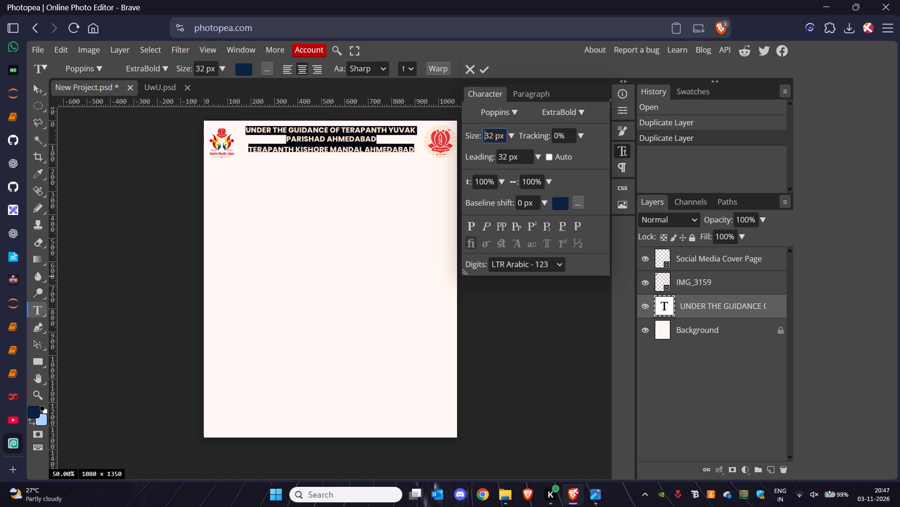
key(Up)
key(Down)
click(360, 195)
click(626, 156)
Set the size of the heading's last line, TERAPANTH KISHORE MANDAL AHMEDABAD, to 36 px.
click(316, 150)
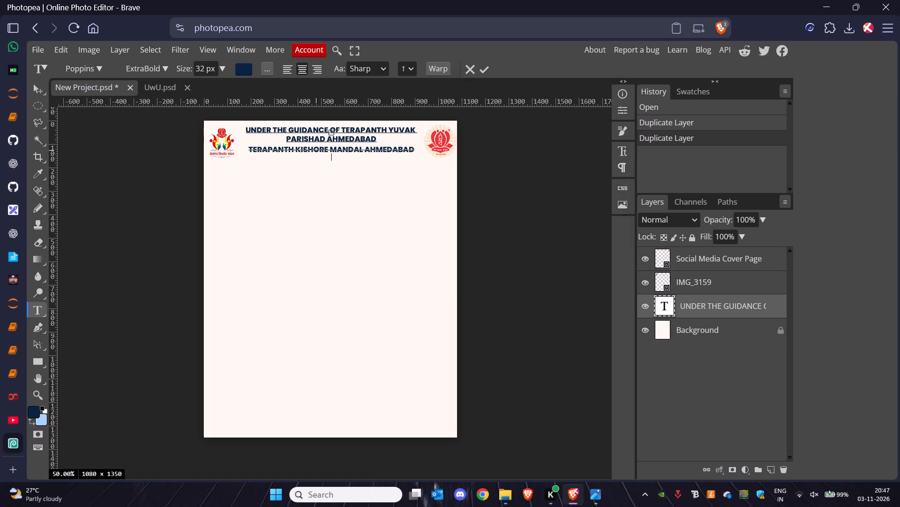
drag(249, 150, 398, 154)
drag(398, 154, 400, 154)
click(290, 151)
drag(251, 150, 320, 150)
click(352, 136)
drag(248, 147, 419, 146)
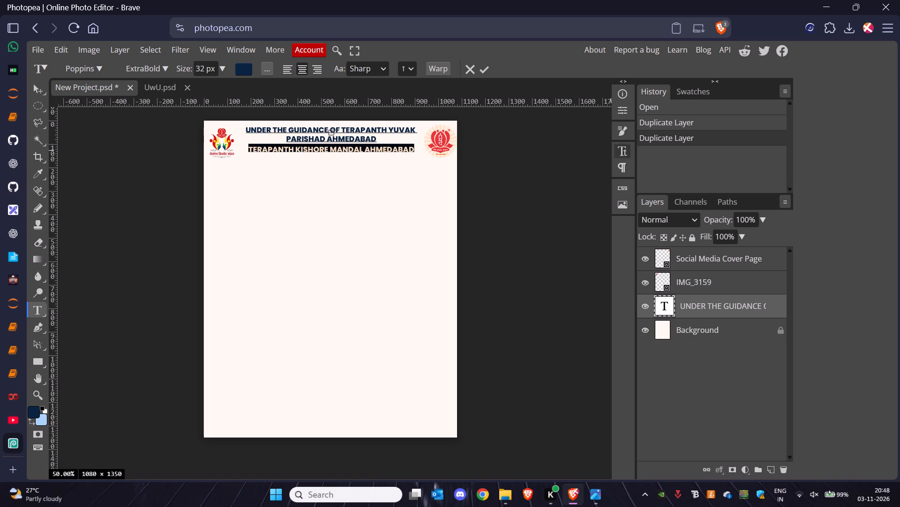
click(625, 146)
click(493, 134)
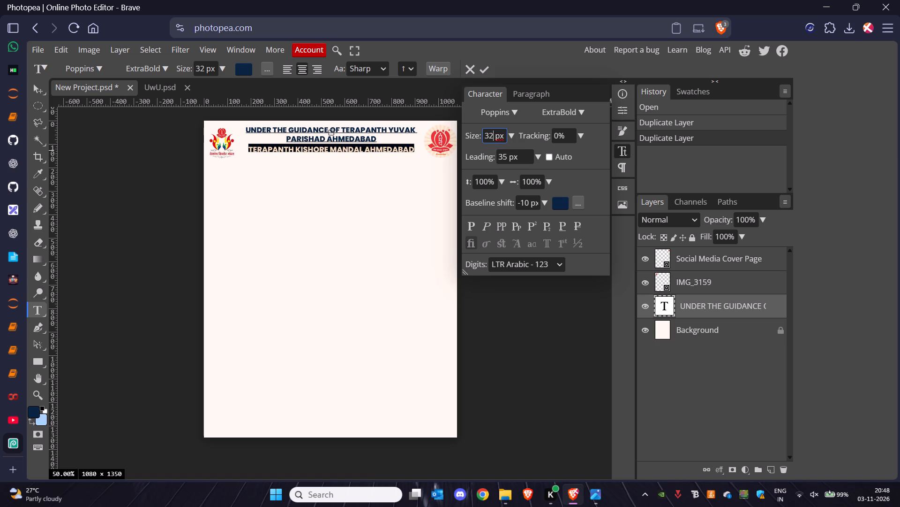
key(Up)
key(Up)
key(Up)
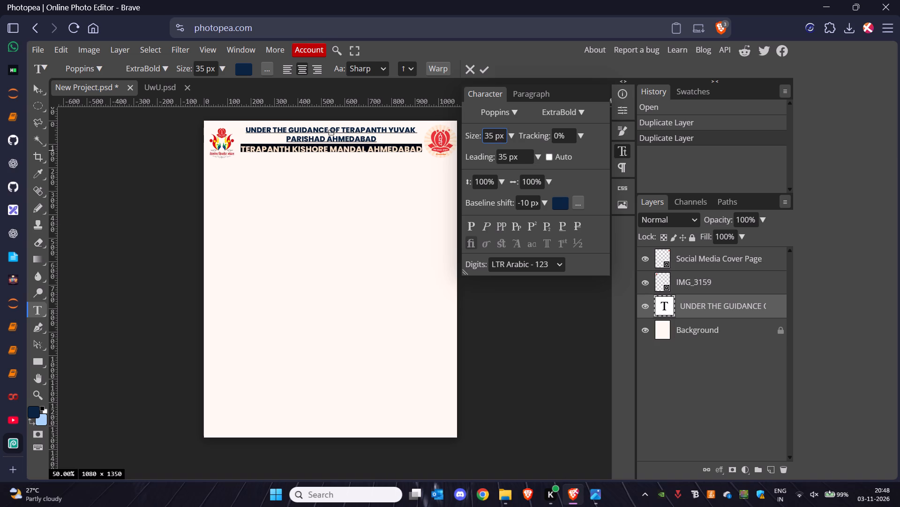
key(Up)
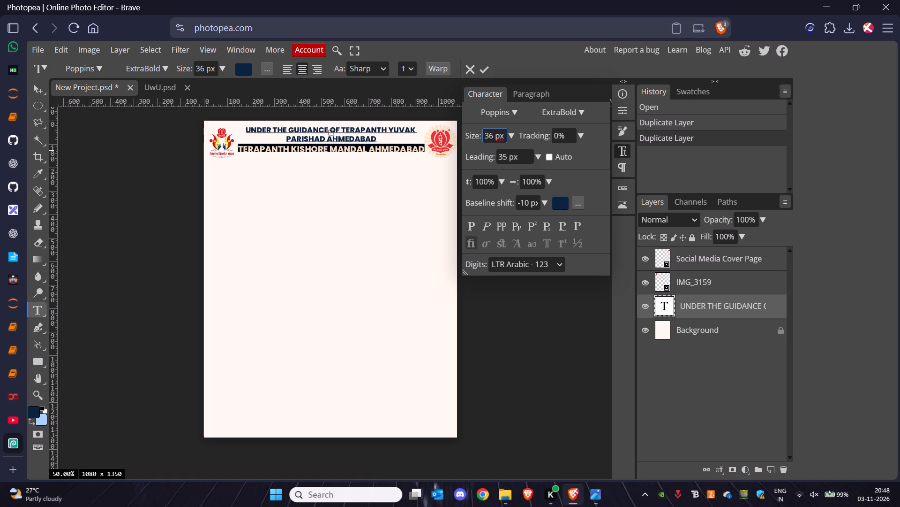
key(Left)
Lower the TERAPANTH KISHORE MANDAL AHMEDABAD line by setting its baseline shift to -26 px.
click(520, 202)
key(Up)
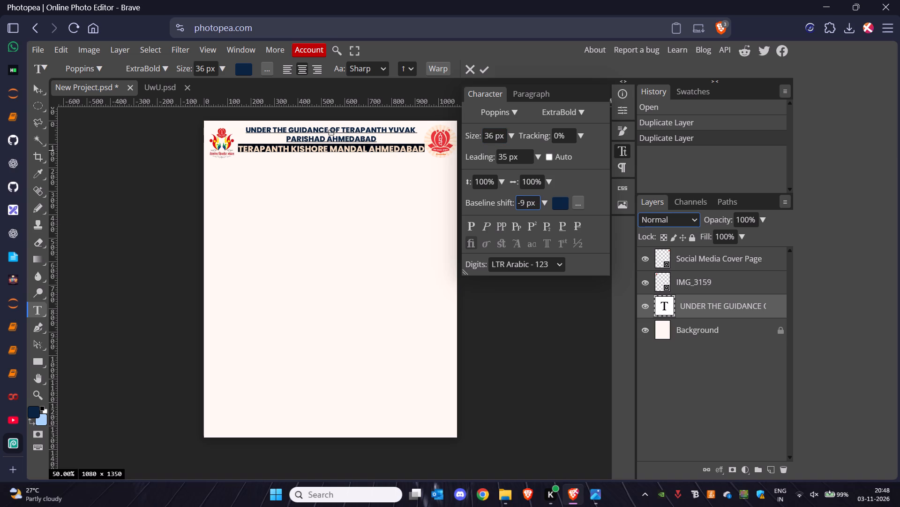
key(Up)
key(Up)
key(Up)
key(Down)
key(Down)
key(Down)
key(Down)
key(Down)
key(Down)
key(Down)
key(Down)
key(Down)
key(Down)
key(Down)
key(Down)
key(Down)
key(Down)
key(Down)
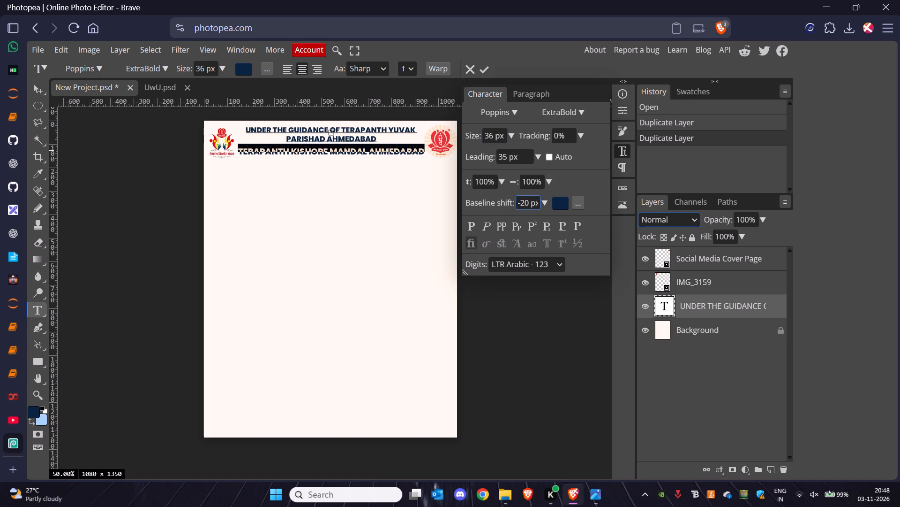
key(Down)
key(Down)
key(Down)
key(Down)
key(Down)
key(Down)
key(Down)
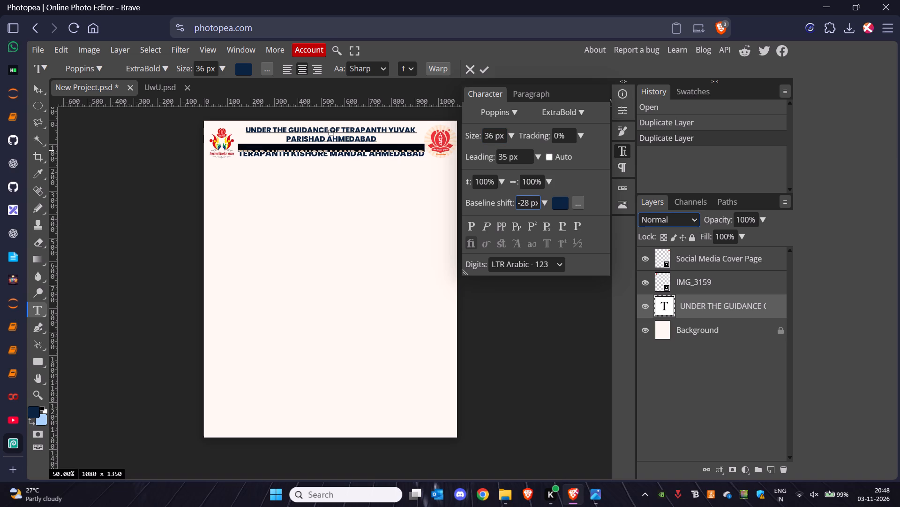
key(Up)
key(Up)
key(Up)
key(Up)
key(Down)
key(Down)
key(Down)
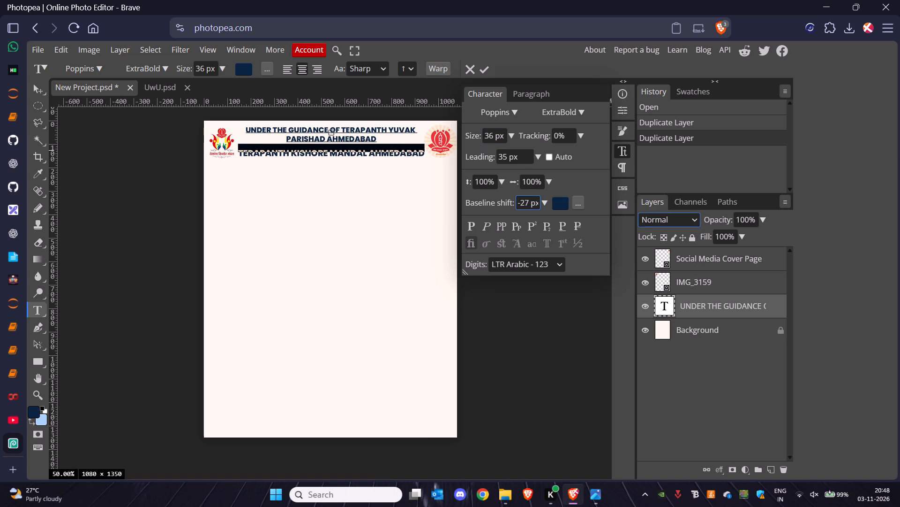
key(Up)
key(Up)
key(Up)
key(Down)
key(Down)
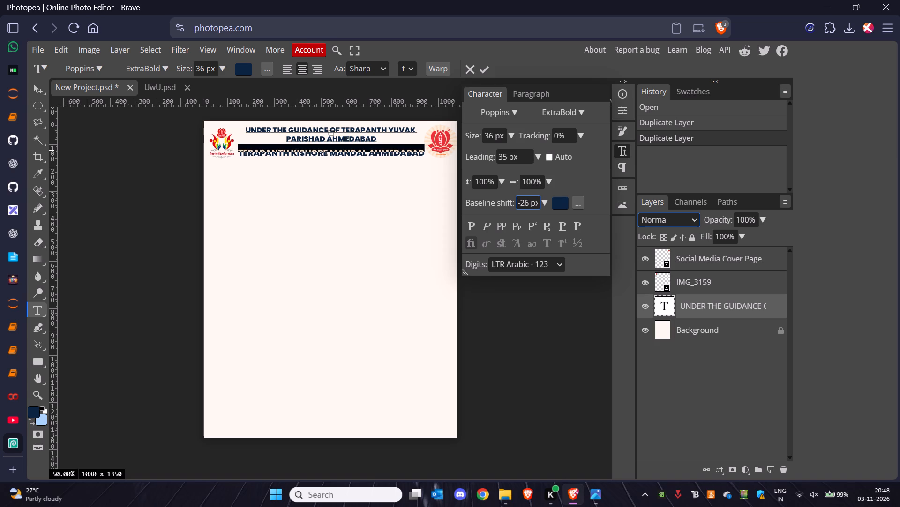
click(492, 135)
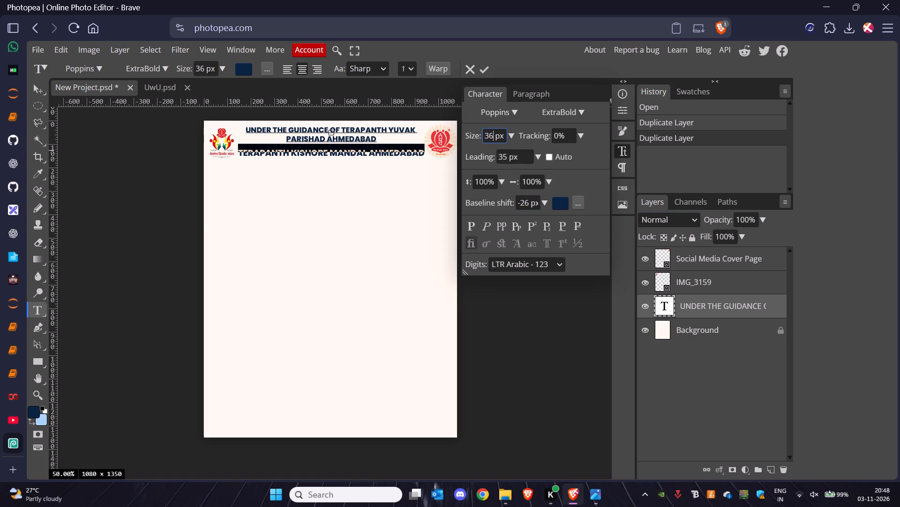
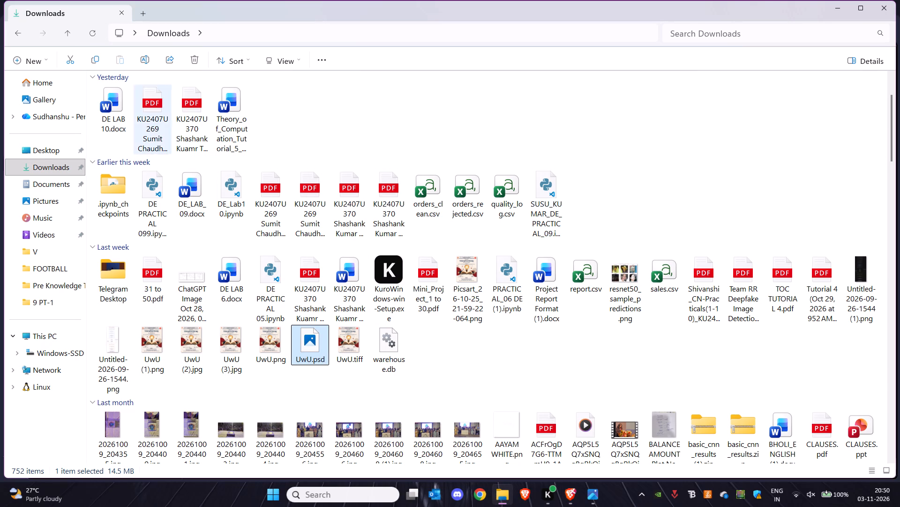
scroll(287, 250, up, 11)
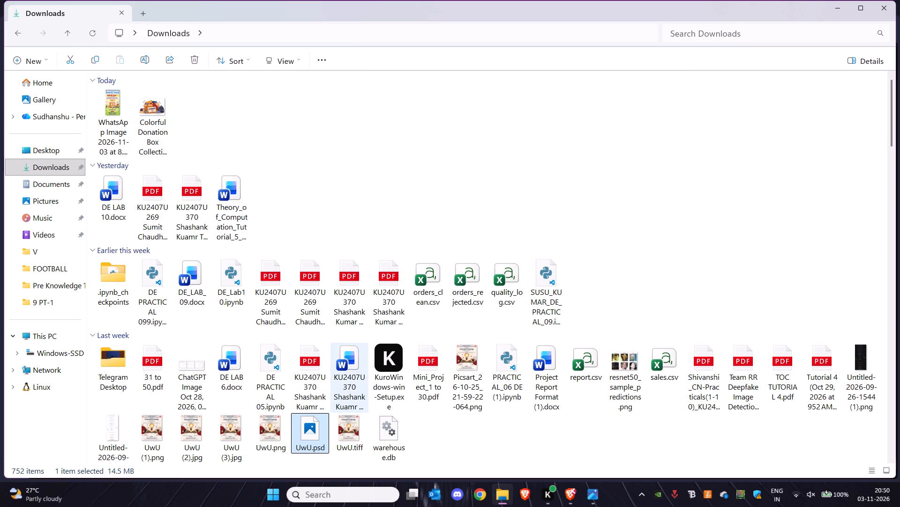
key(alt+Tab)
key(ctrl+Tab)
key(alt+Tab)
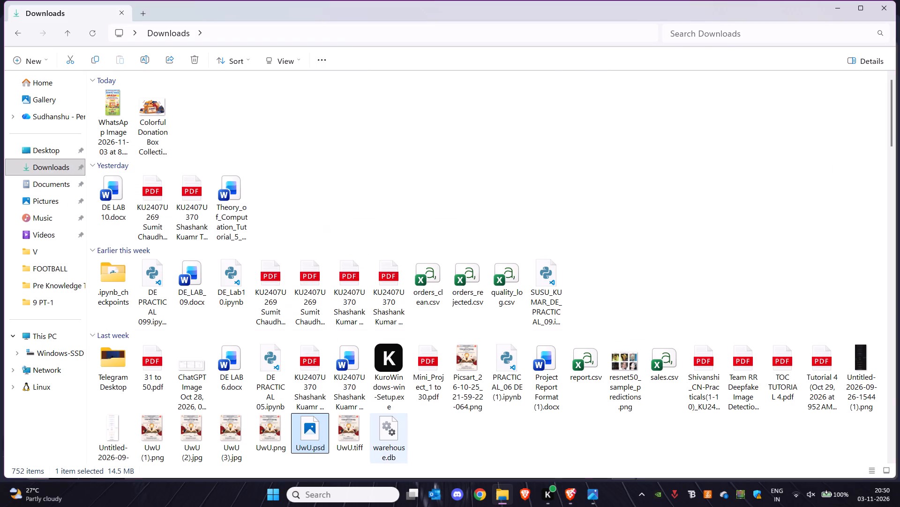
drag(150, 115, 285, 210)
key(alt+Tab)
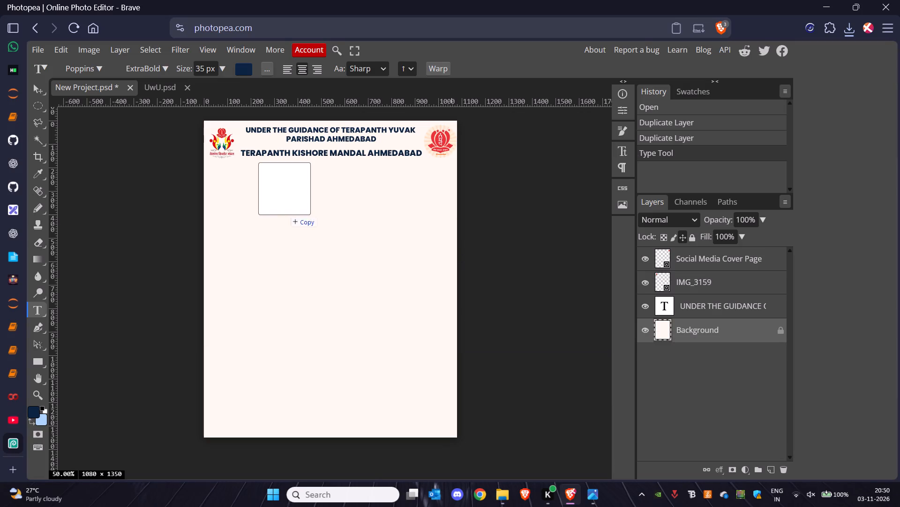
drag(285, 210, 323, 292)
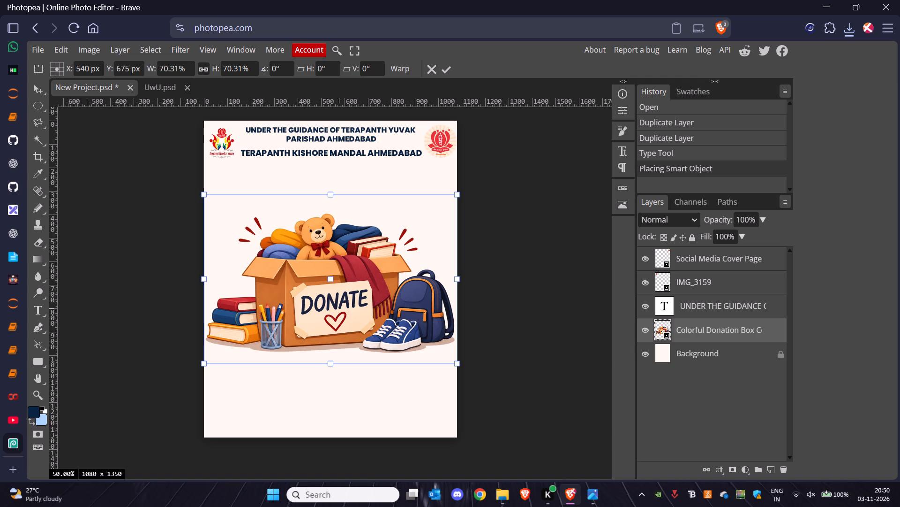
Scale the donation box illustration to about 55.5% and centre it on the poster at X 540 px, Y 675 px.
drag(205, 196, 248, 223)
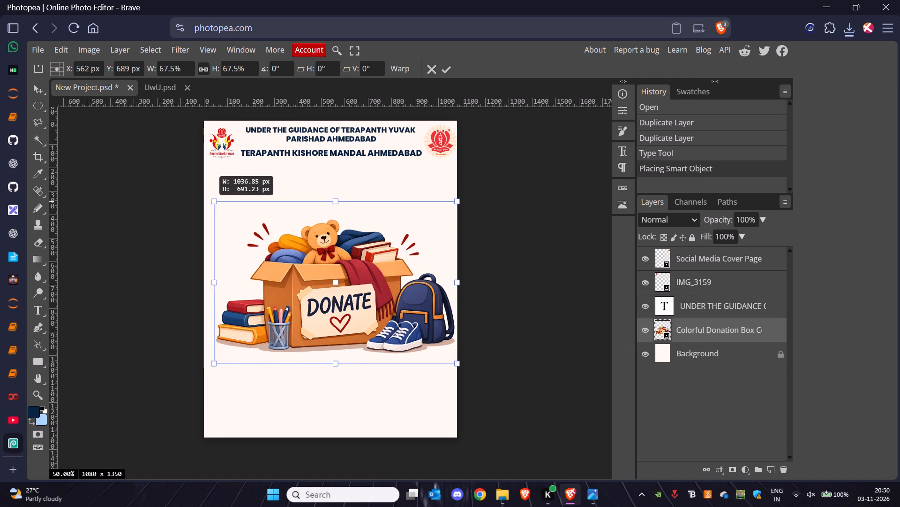
drag(248, 223, 247, 246)
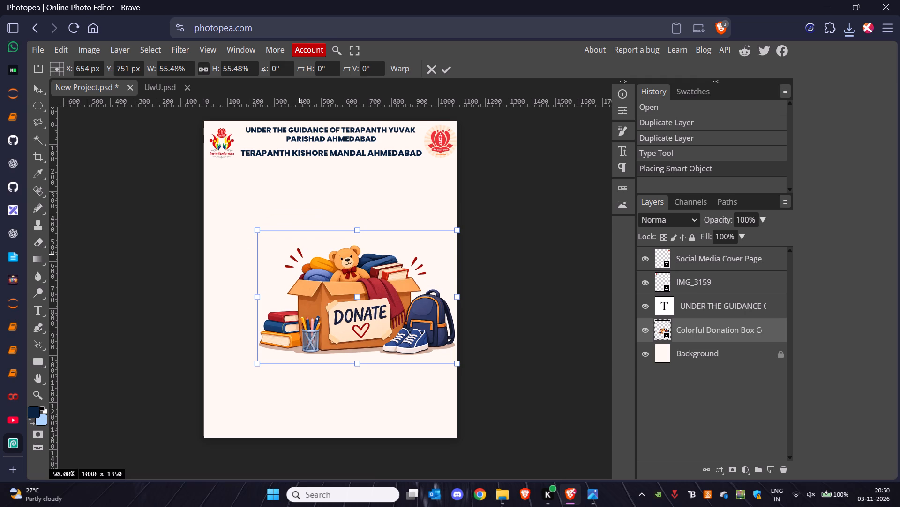
drag(339, 300, 314, 295)
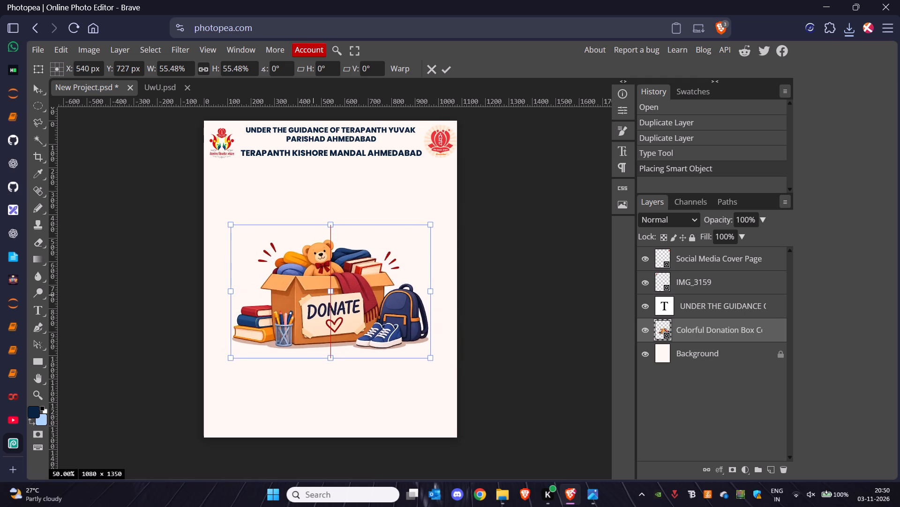
drag(314, 295, 311, 280)
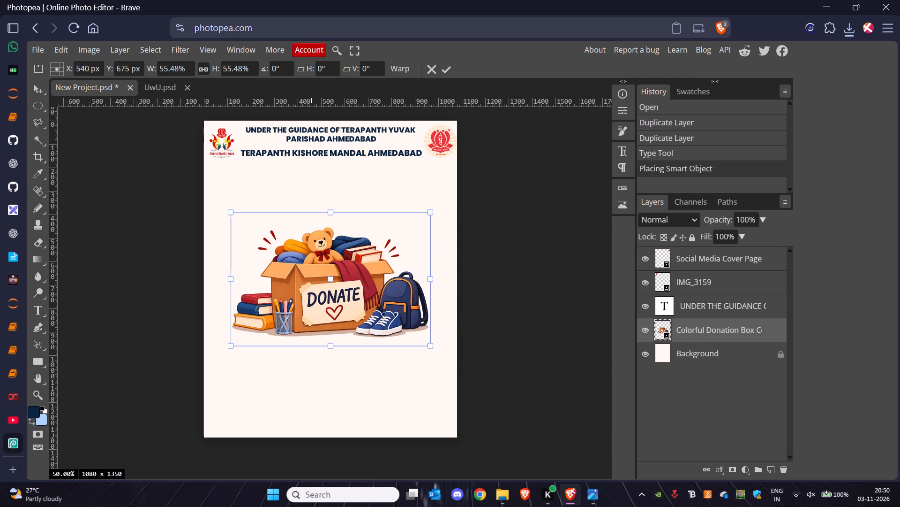
click(373, 386)
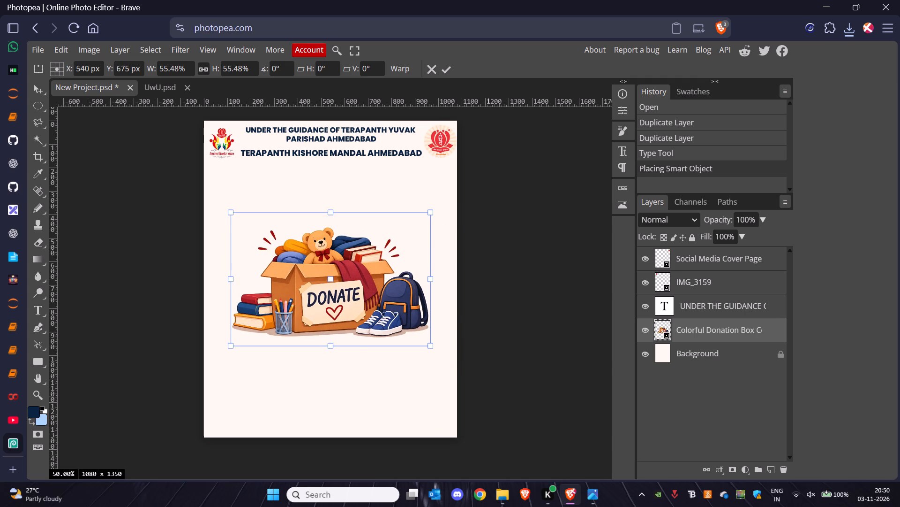
click(719, 356)
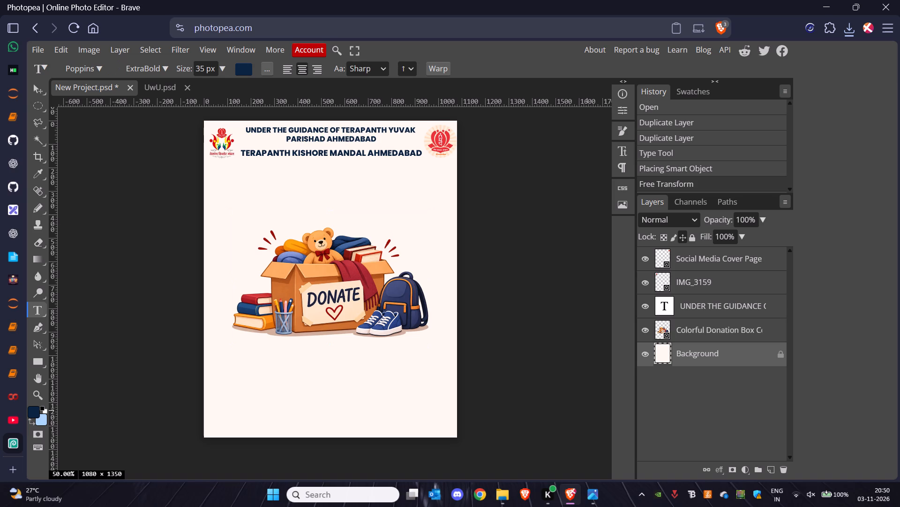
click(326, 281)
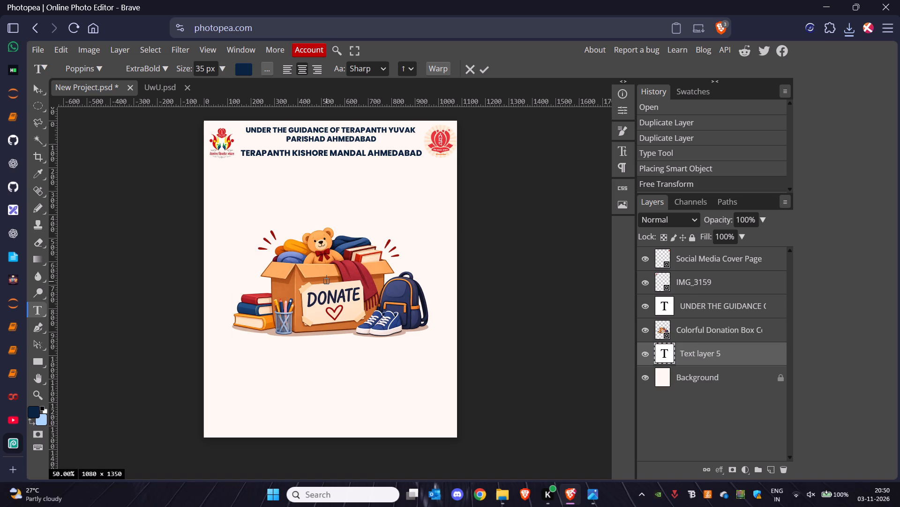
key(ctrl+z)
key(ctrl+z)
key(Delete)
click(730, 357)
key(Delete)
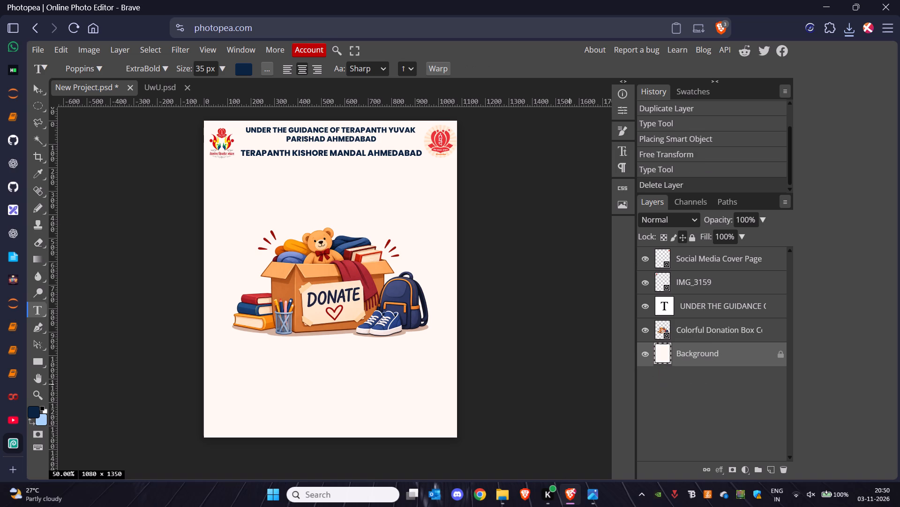
Scale the donation box illustration down to 49.5% and keep it centred on the poster at X 540 px, Y 675 px.
click(717, 430)
click(701, 323)
click(705, 305)
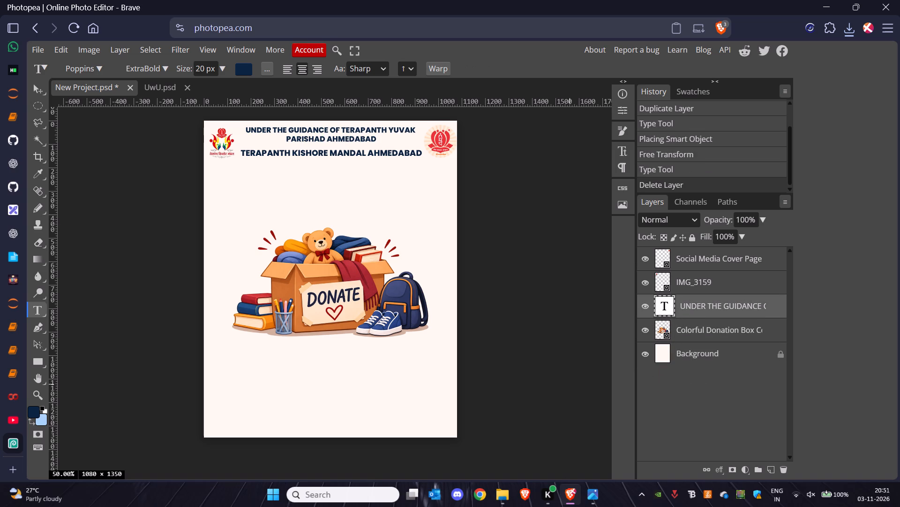
click(697, 322)
key(v)
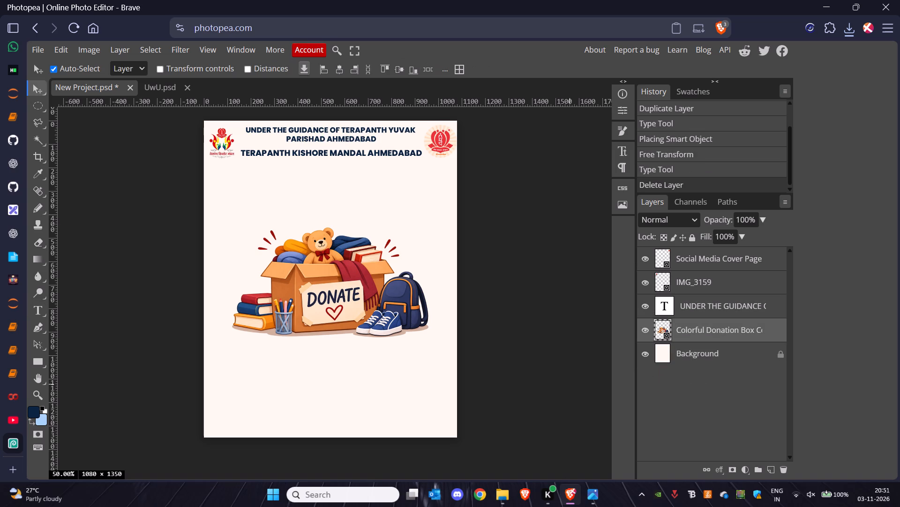
key(v)
click(342, 280)
key(ctrl+alt+t)
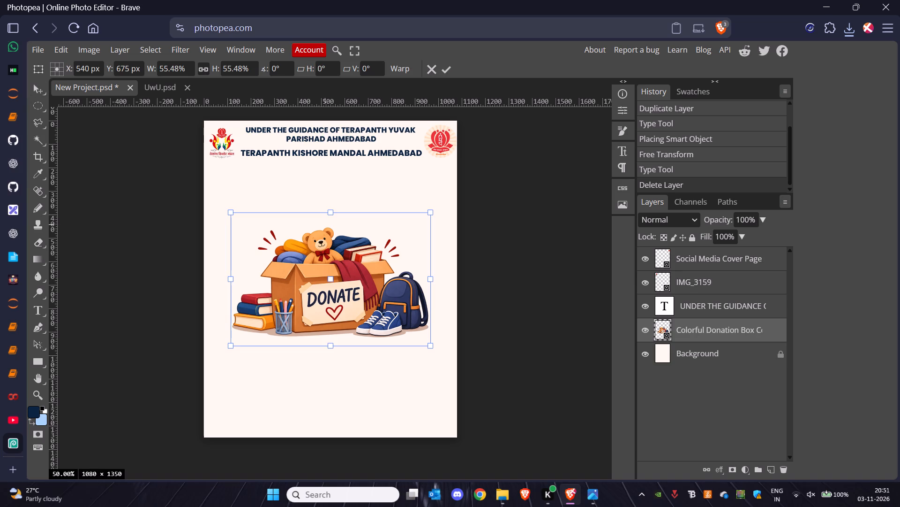
drag(232, 214, 242, 218)
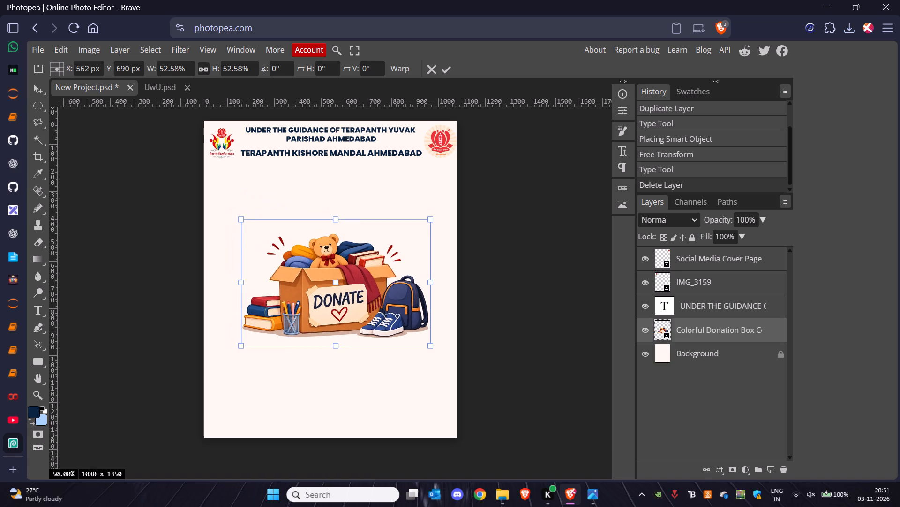
drag(312, 251, 306, 246)
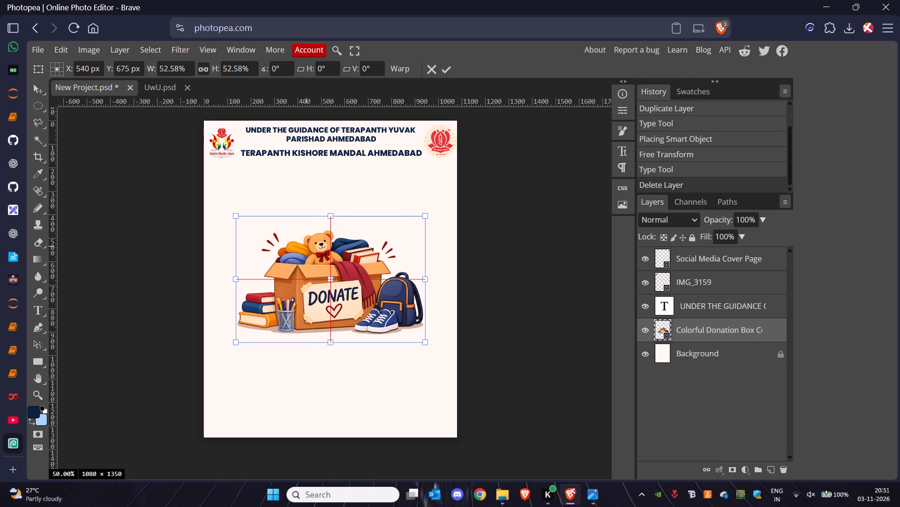
drag(306, 246, 306, 247)
drag(237, 215, 248, 221)
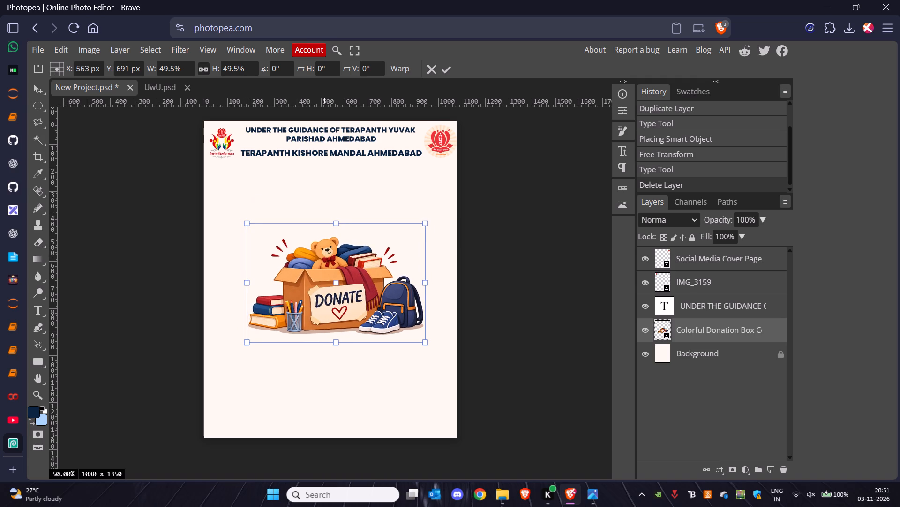
drag(323, 257, 316, 253)
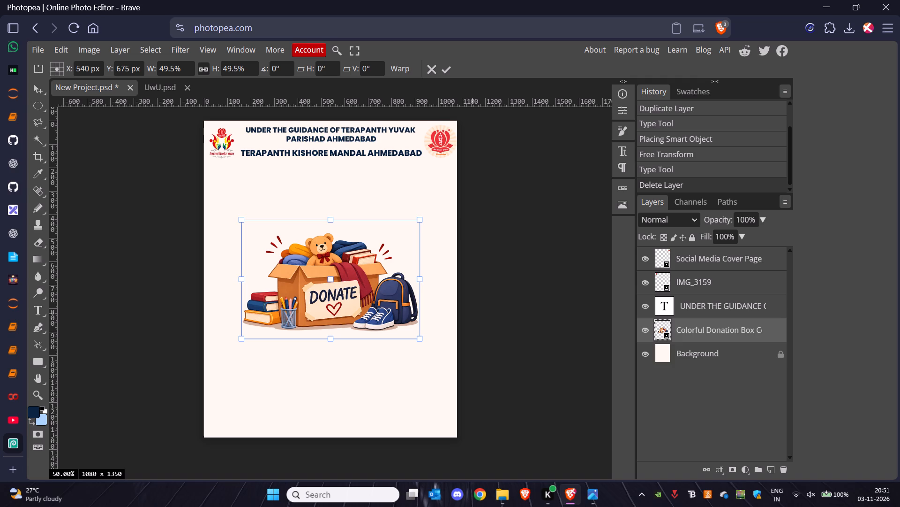
click(457, 334)
key(alt+Tab)
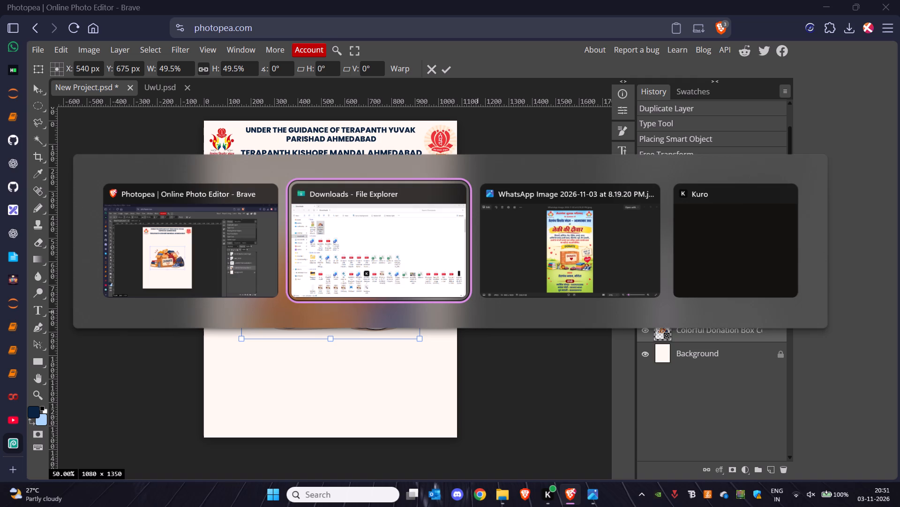
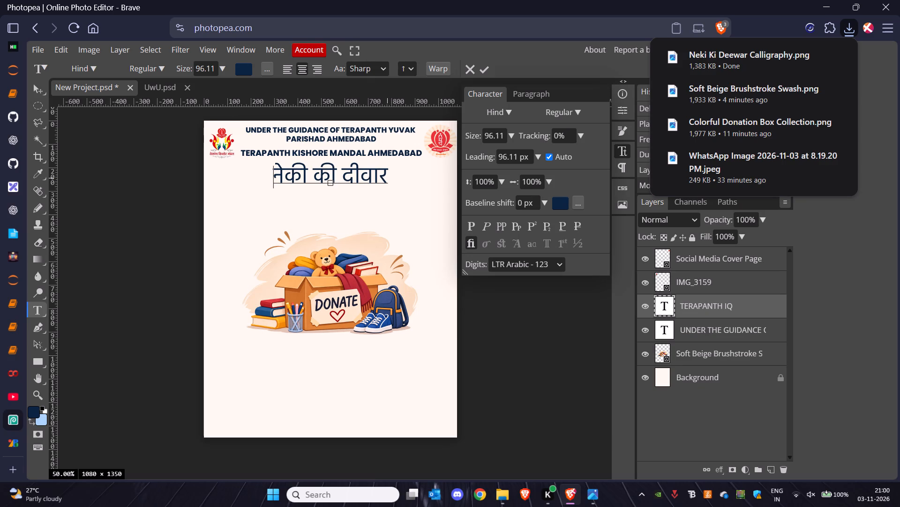
click(727, 307)
key(Delete)
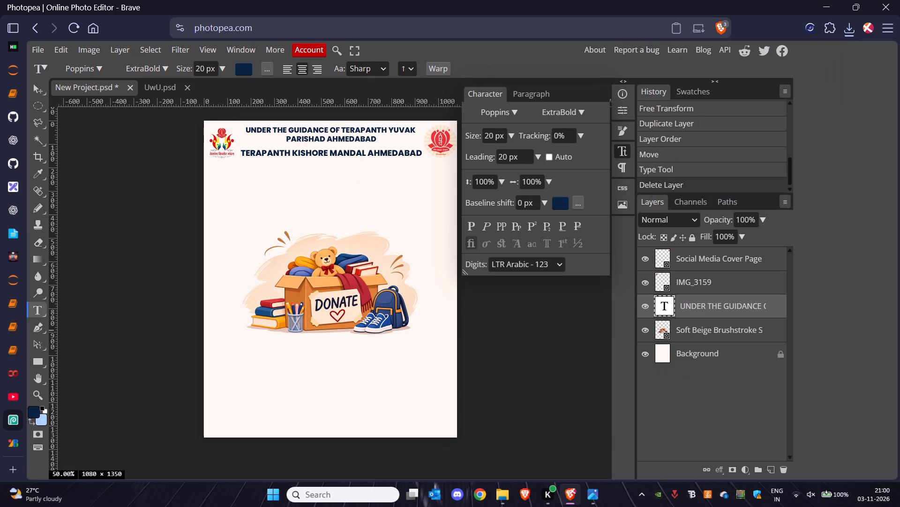
Place Neki Ki Deewar Calligraphy.png from the Downloads folder into the poster as a new layer.
click(500, 490)
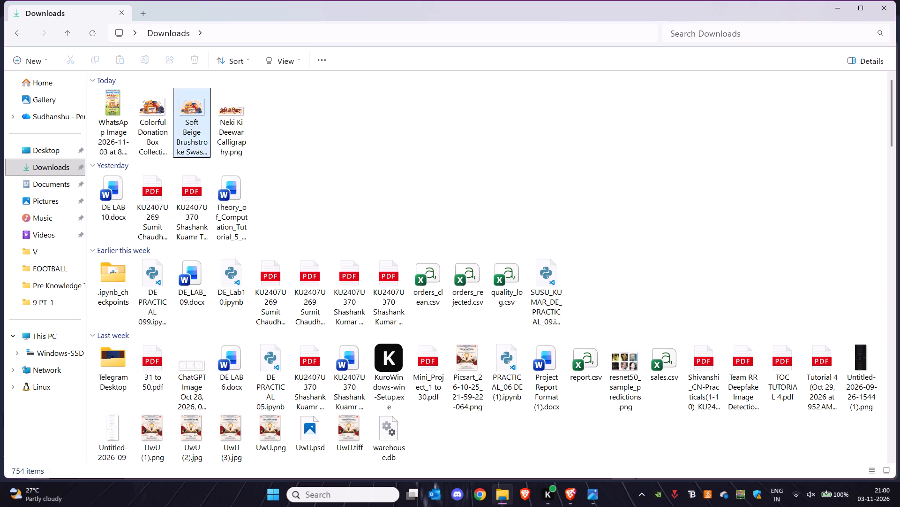
drag(235, 110, 330, 215)
key(alt+Tab)
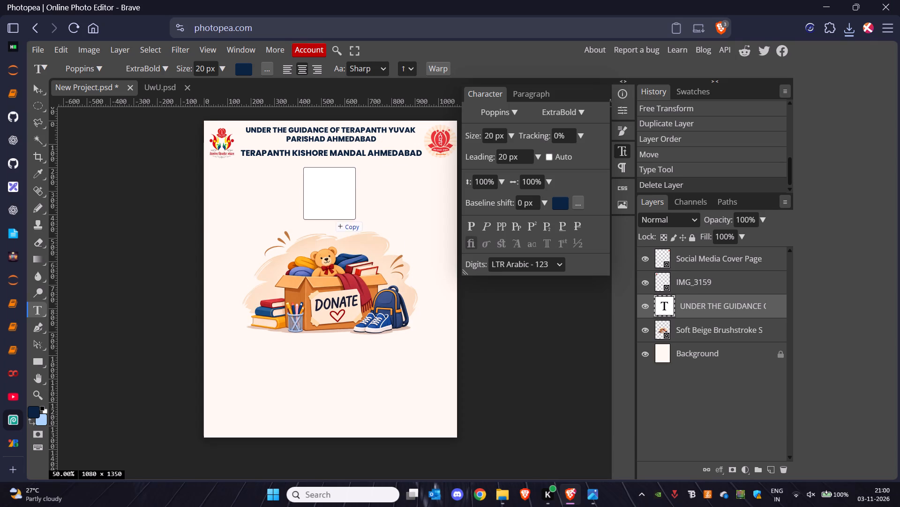
drag(330, 215, 330, 215)
Scale the calligraphy title to about 30% and centre it between header and donation box at X 540, Y 330 px, then hide the character settings.
drag(361, 285, 358, 217)
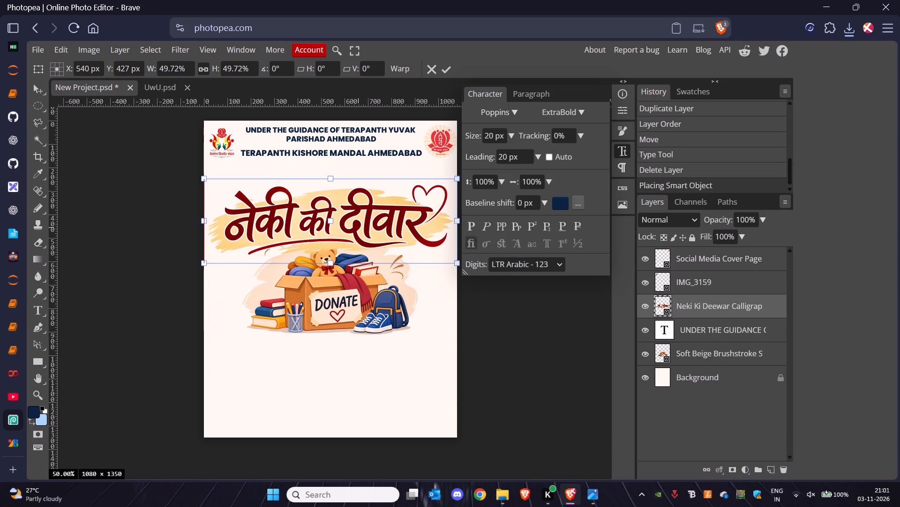
drag(358, 217, 363, 212)
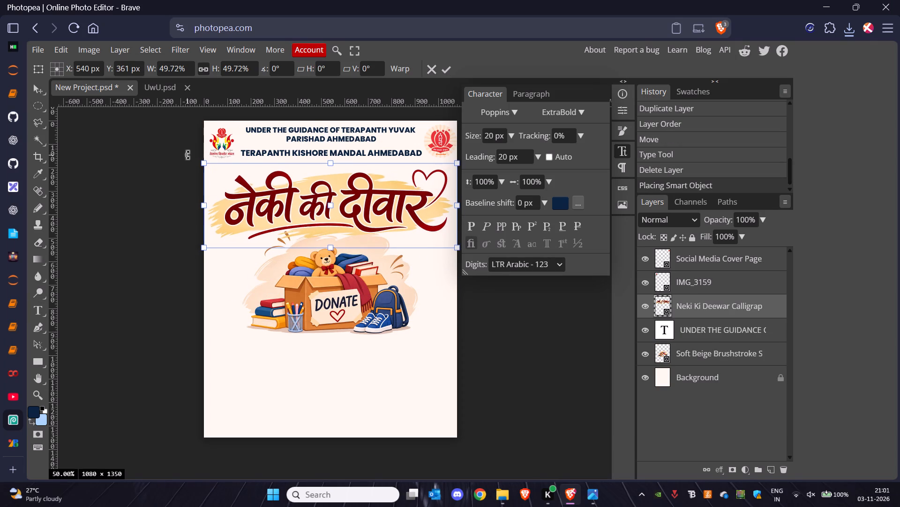
drag(205, 165, 303, 198)
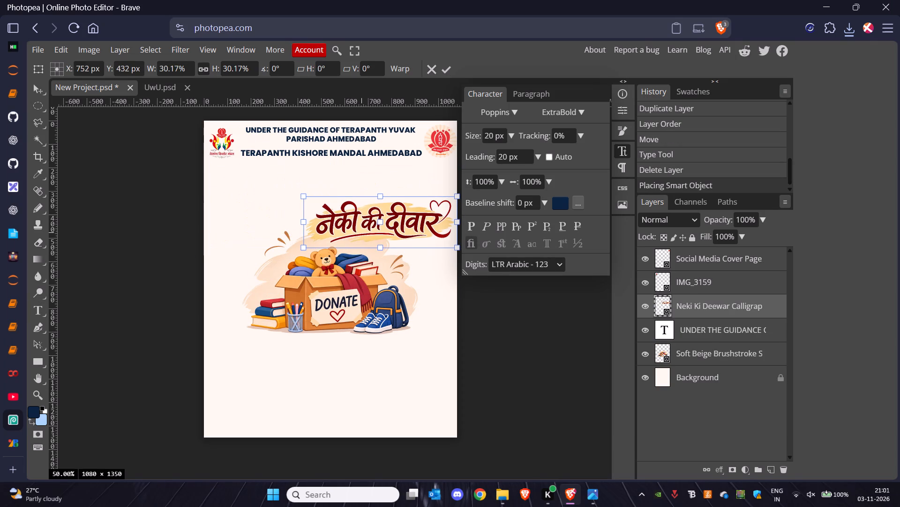
drag(356, 228, 307, 193)
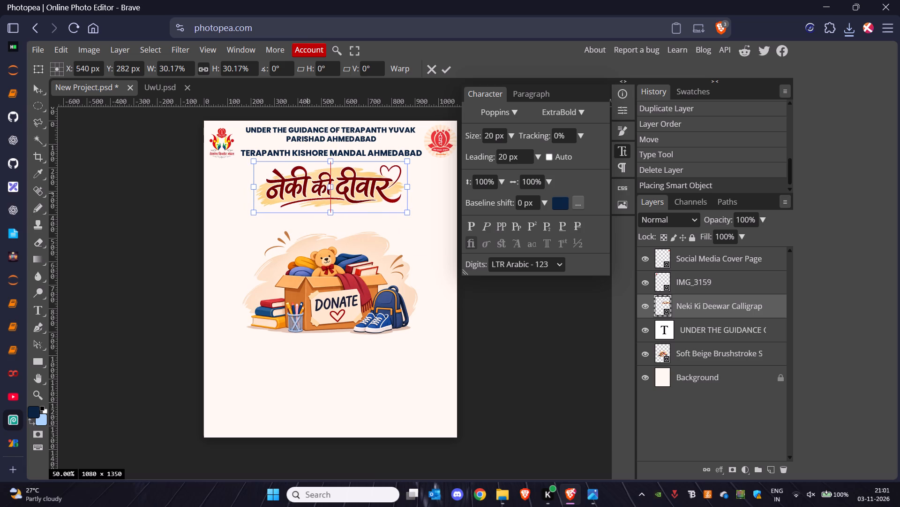
drag(307, 193, 309, 208)
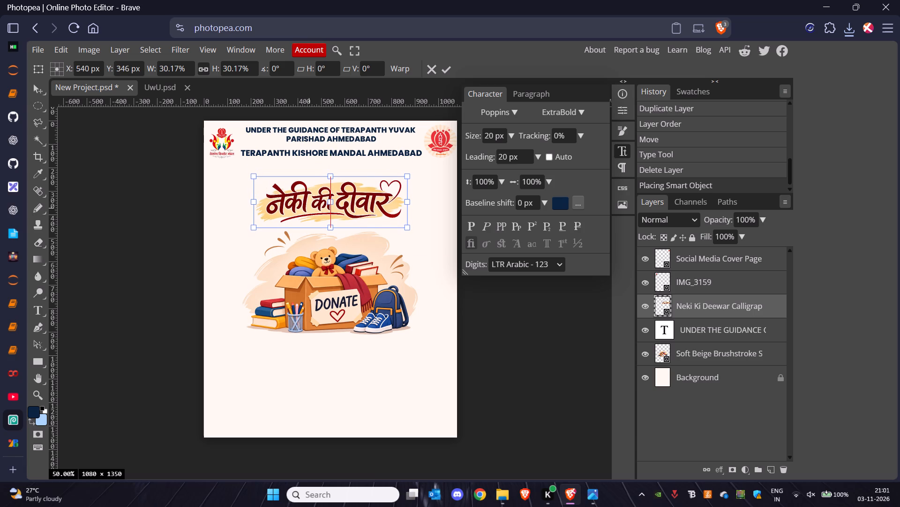
drag(309, 208, 309, 205)
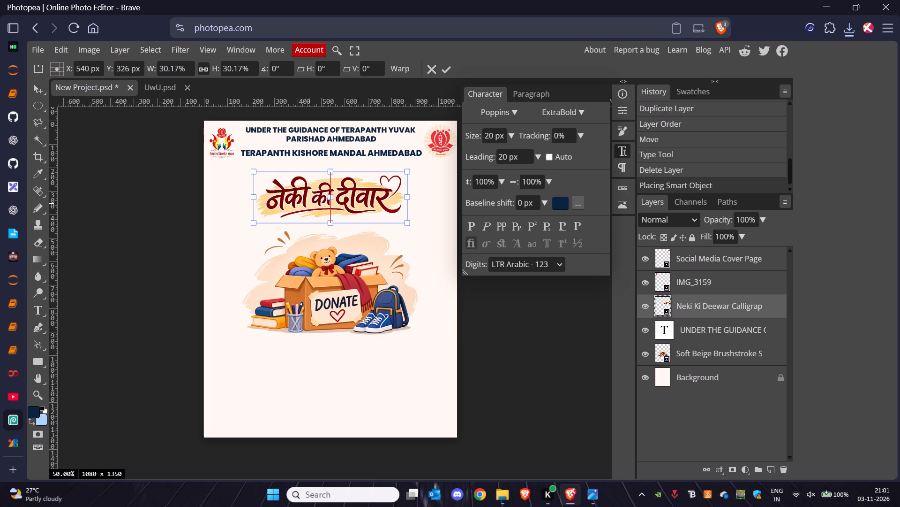
drag(309, 205, 309, 204)
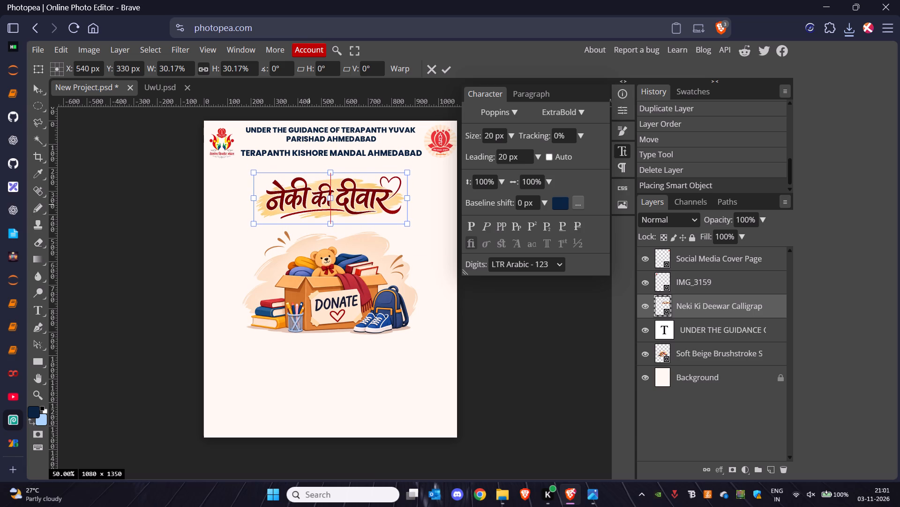
click(545, 333)
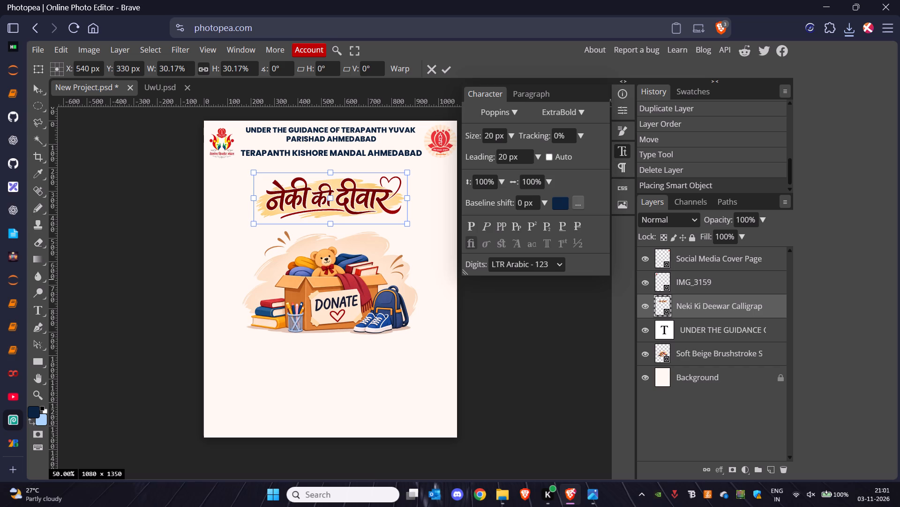
click(623, 154)
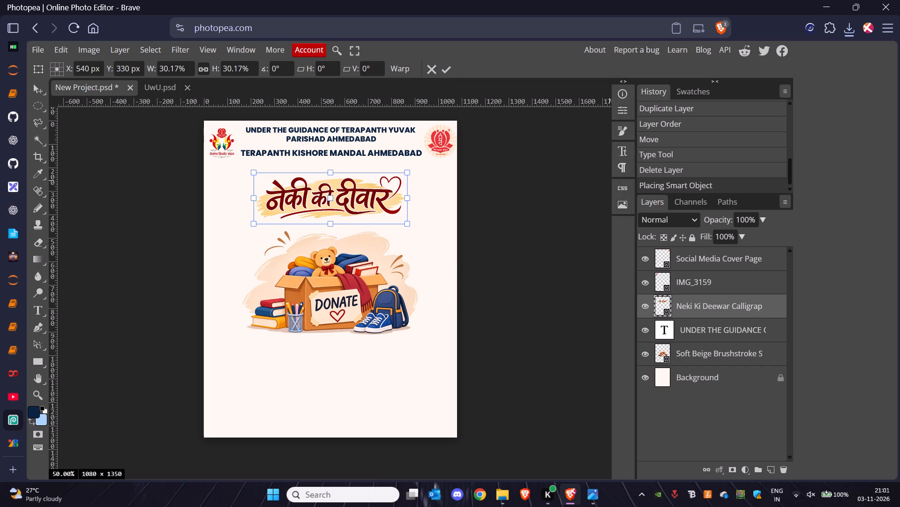
Switch to the UwU.psd poster and look through the upper text layers in its layer stack.
click(170, 88)
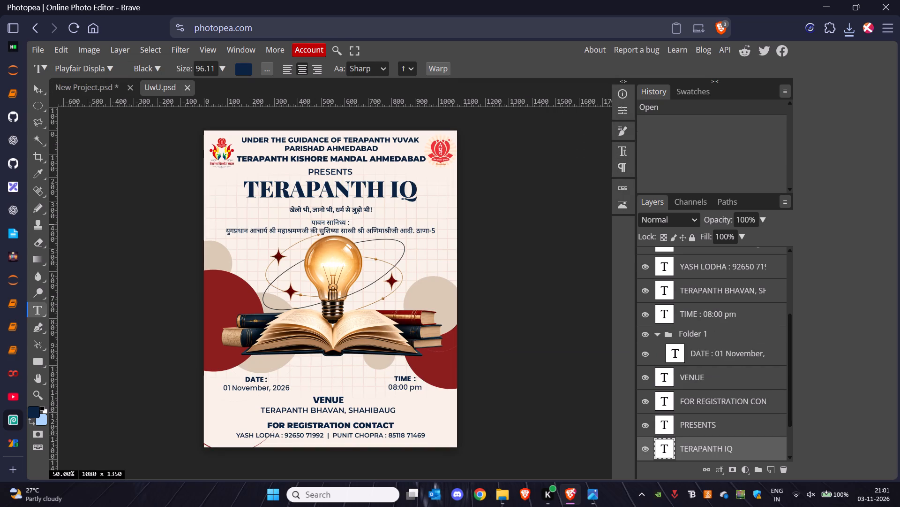
scroll(713, 290, up, 6)
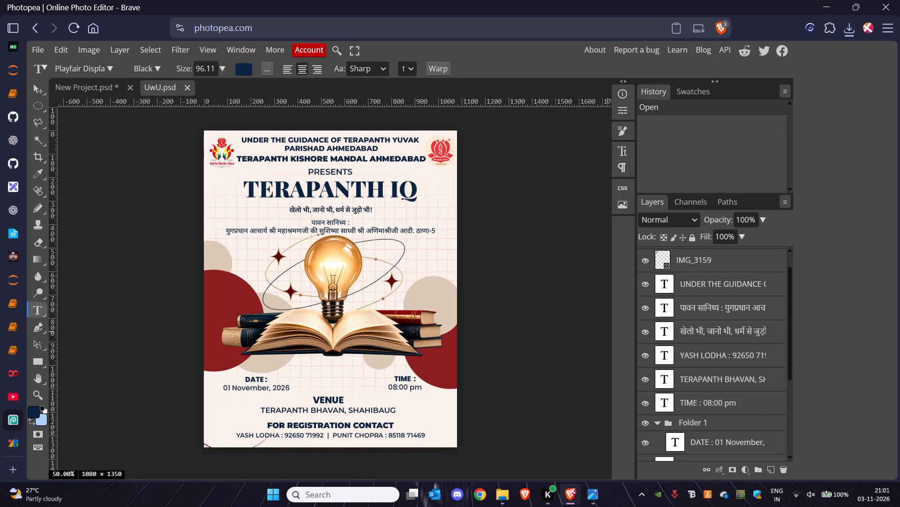
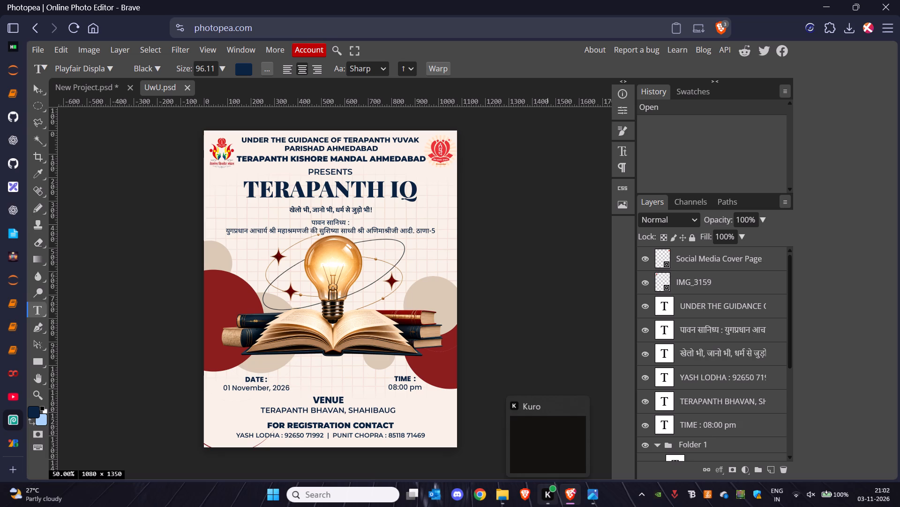
Switch back from UwU.psd to the New Project.psd poster.
click(173, 359)
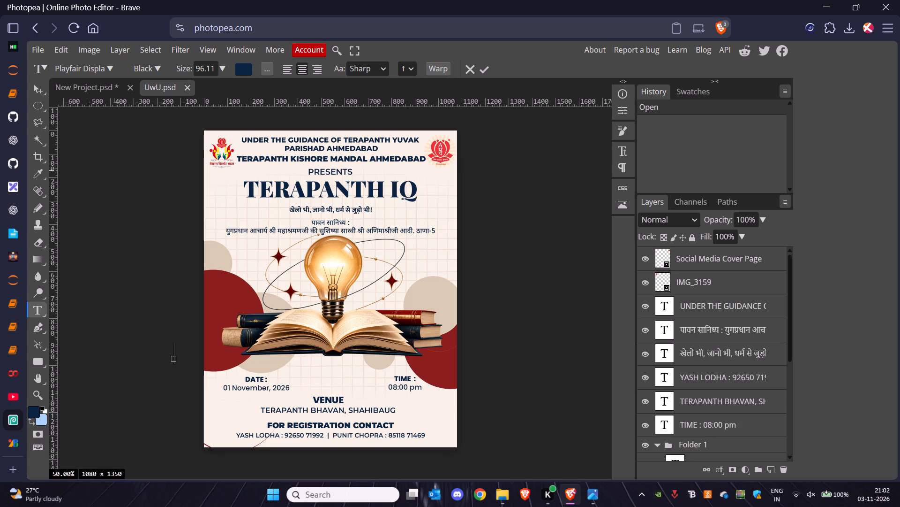
click(84, 90)
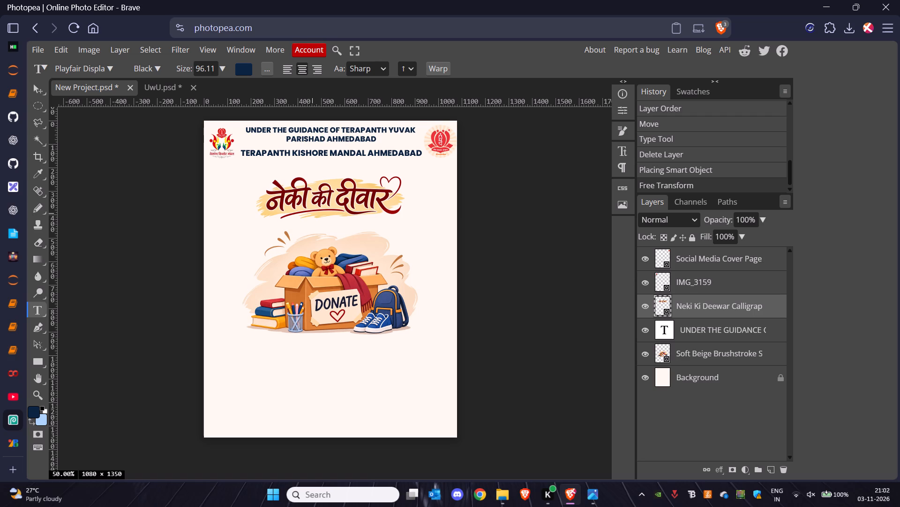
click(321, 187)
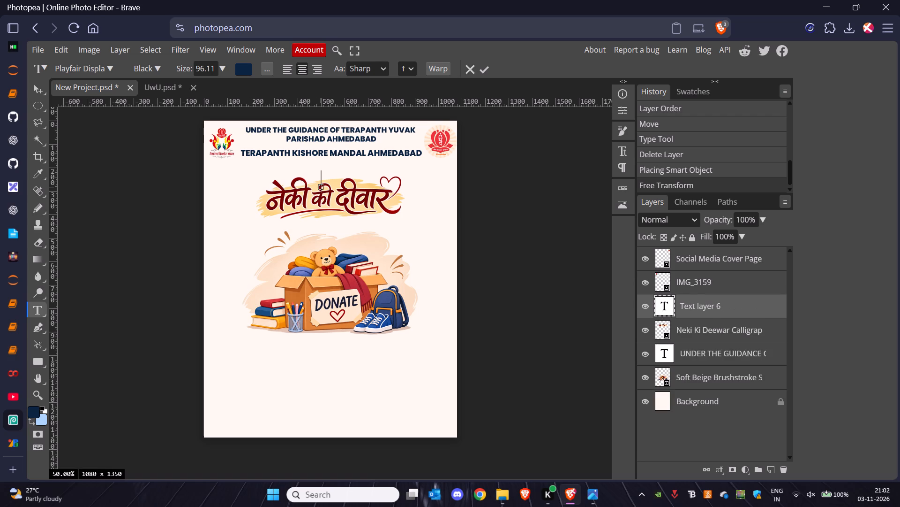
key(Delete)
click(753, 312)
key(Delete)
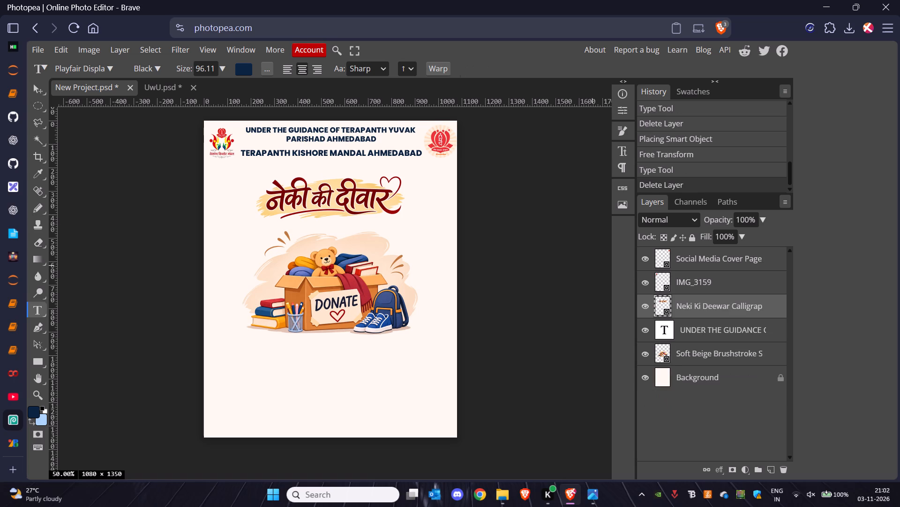
Enlarge the नेकी की दीवार calligraphy title to about 34.8% and centre it at about X 540, Y 331 px.
key(v)
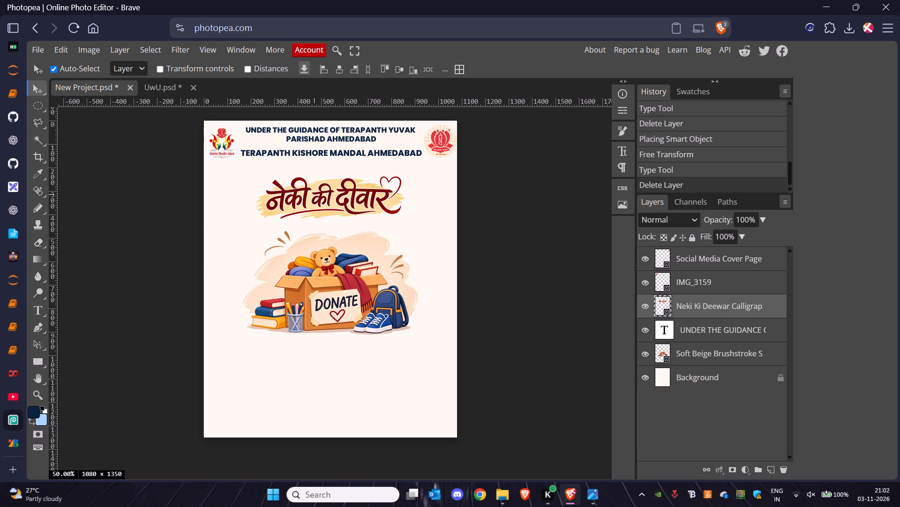
click(317, 196)
key(ctrl+alt+t)
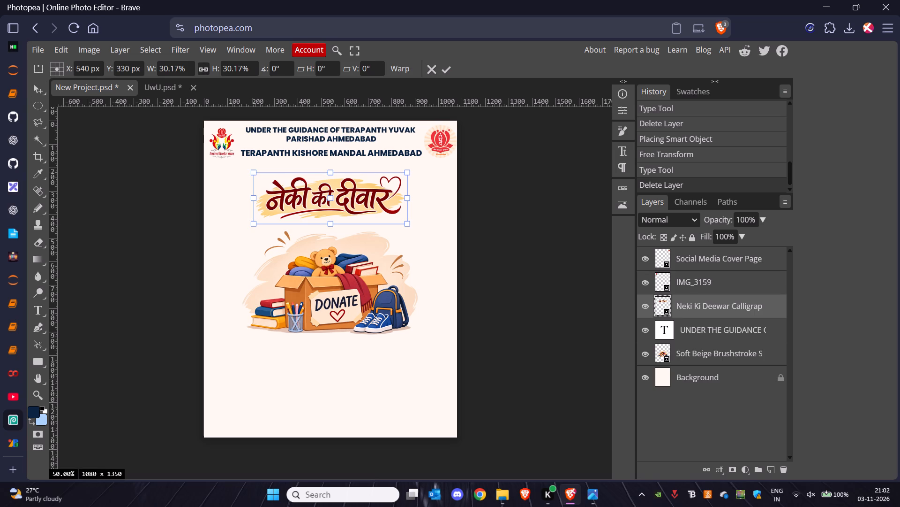
drag(253, 172, 239, 169)
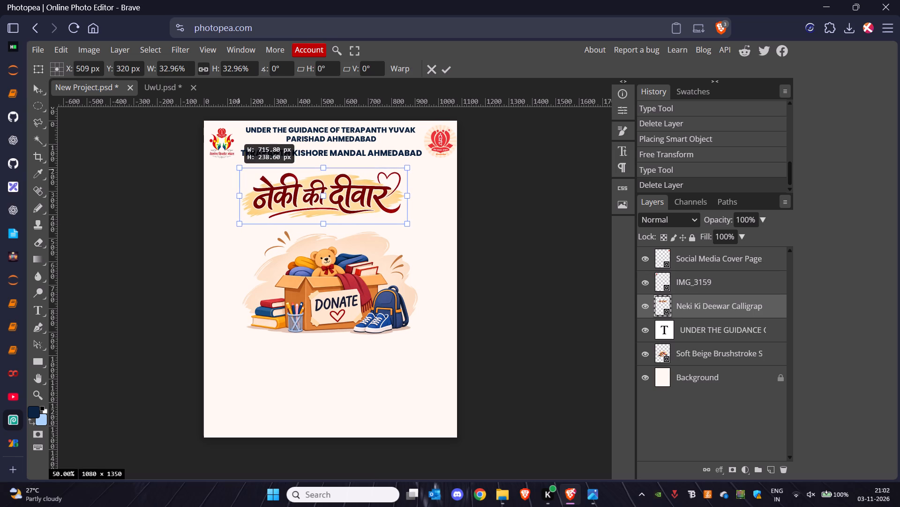
drag(239, 169, 232, 168)
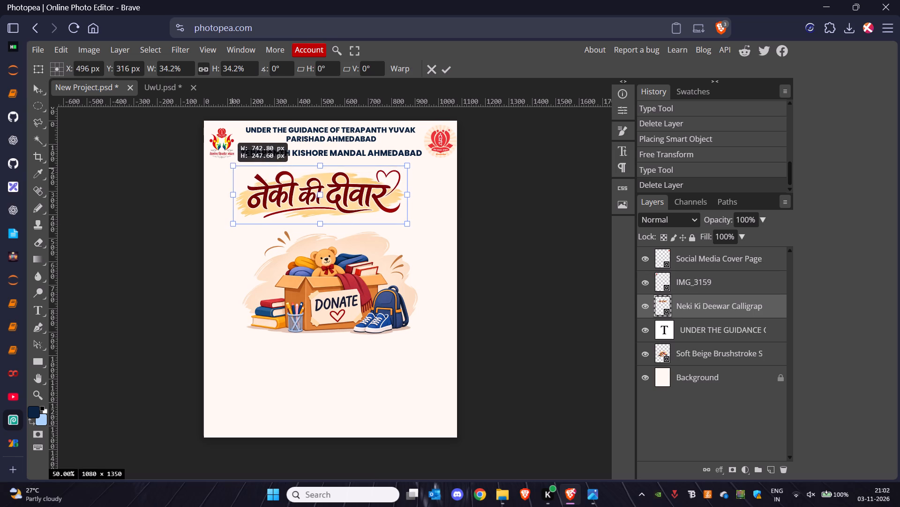
drag(232, 168, 231, 161)
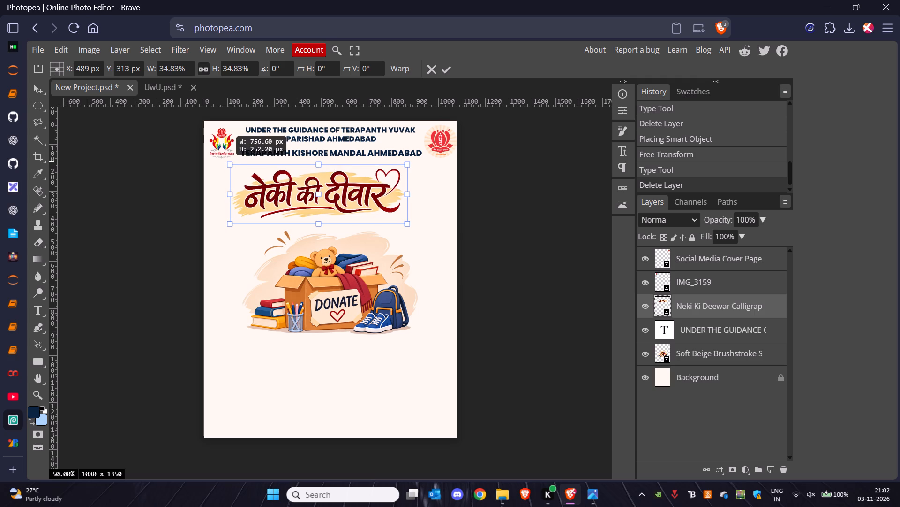
drag(231, 161, 231, 162)
drag(291, 200, 303, 200)
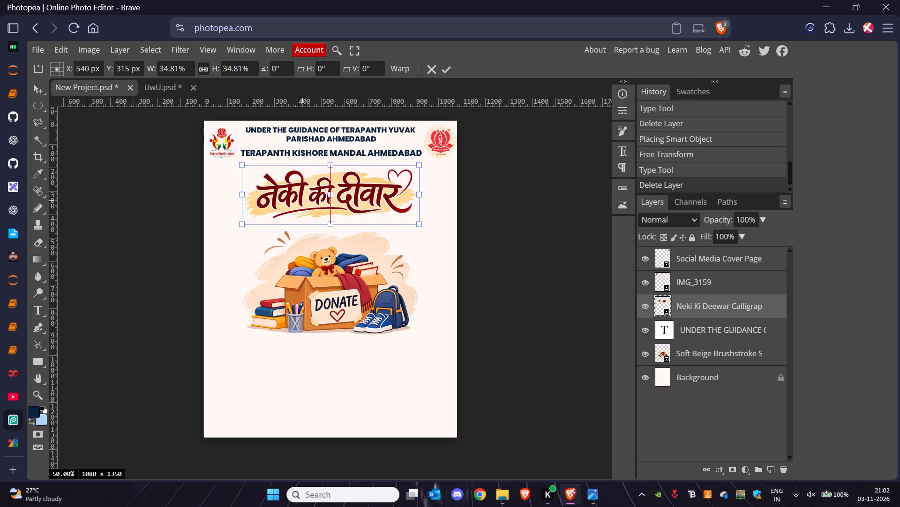
drag(303, 200, 303, 204)
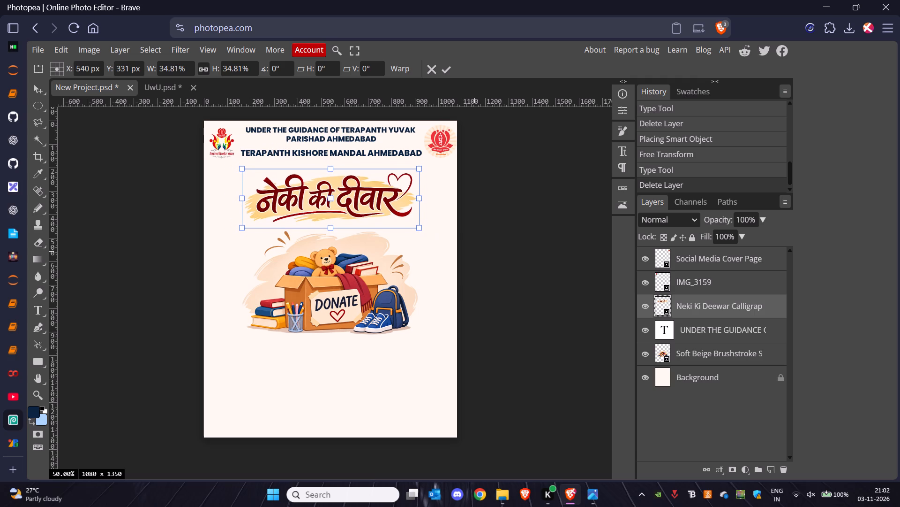
click(503, 269)
click(704, 313)
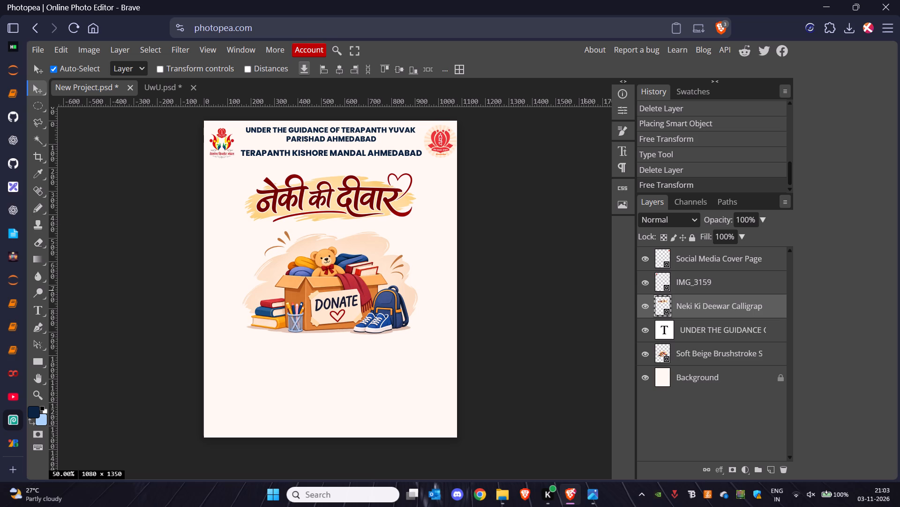
Move the donation box illustration slightly down from the title, keeping it horizontally centred on the poster.
click(741, 354)
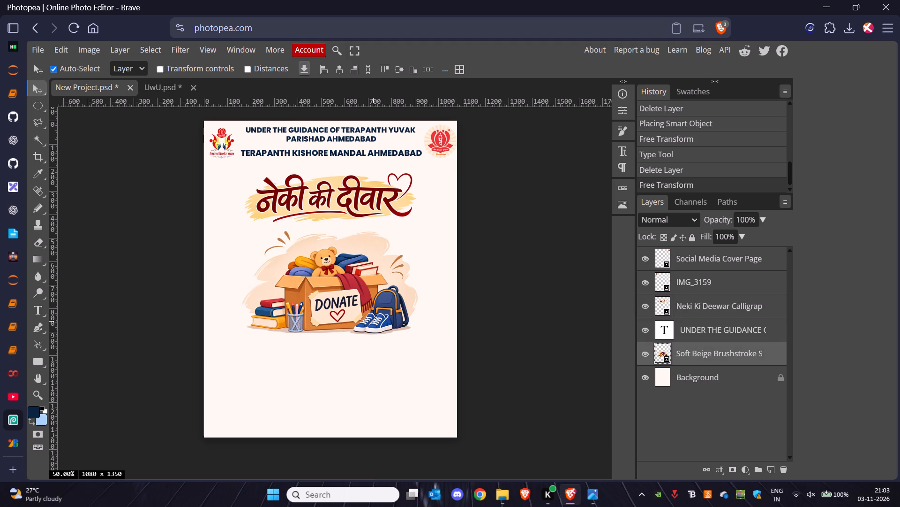
drag(332, 285, 332, 292)
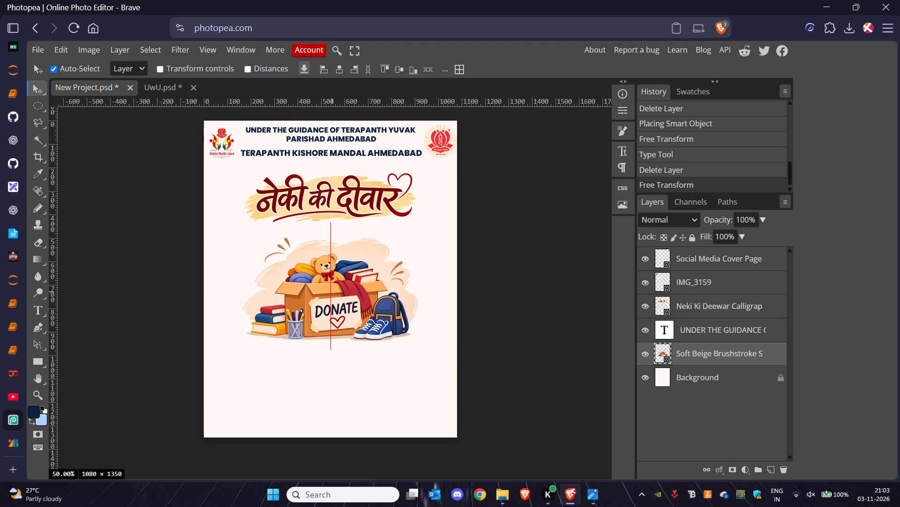
drag(332, 292, 332, 291)
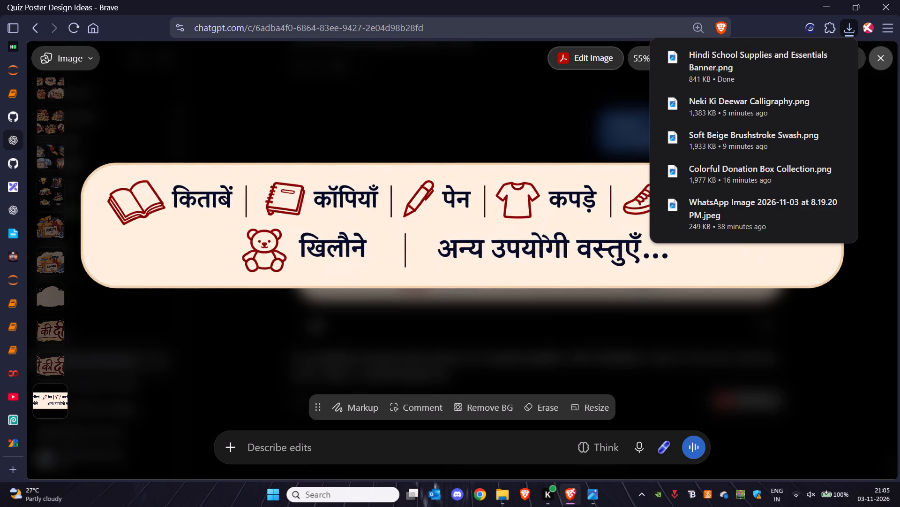
click(884, 52)
Switch to the Photopea poster and move the donation box illustration further down, keeping it horizontally centred.
key(ctrl+Tab)
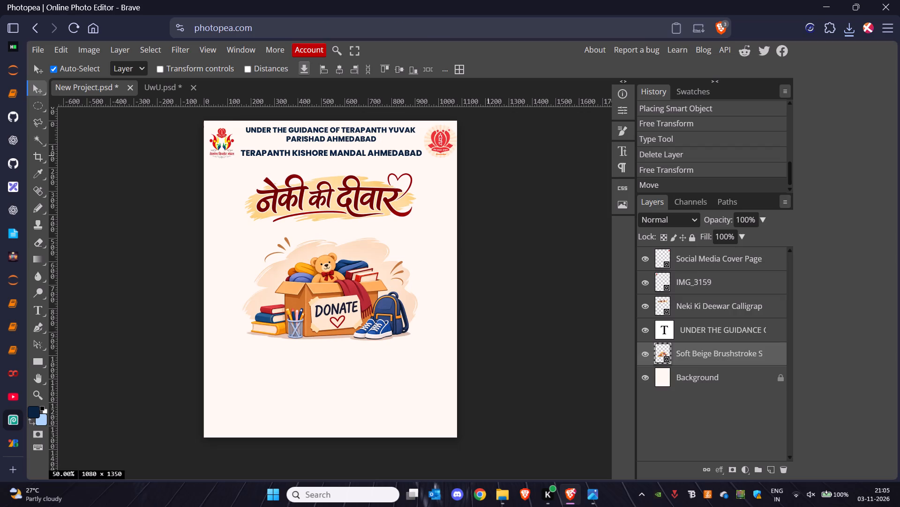
drag(344, 292, 344, 307)
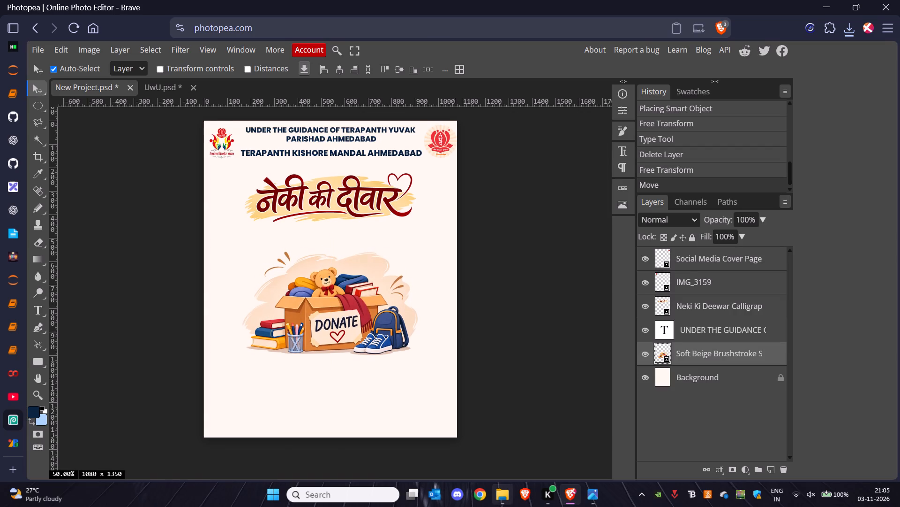
Place the Hindi School Supplies and Essentials Banner image from the Downloads folder into the Photopea poster.
click(497, 494)
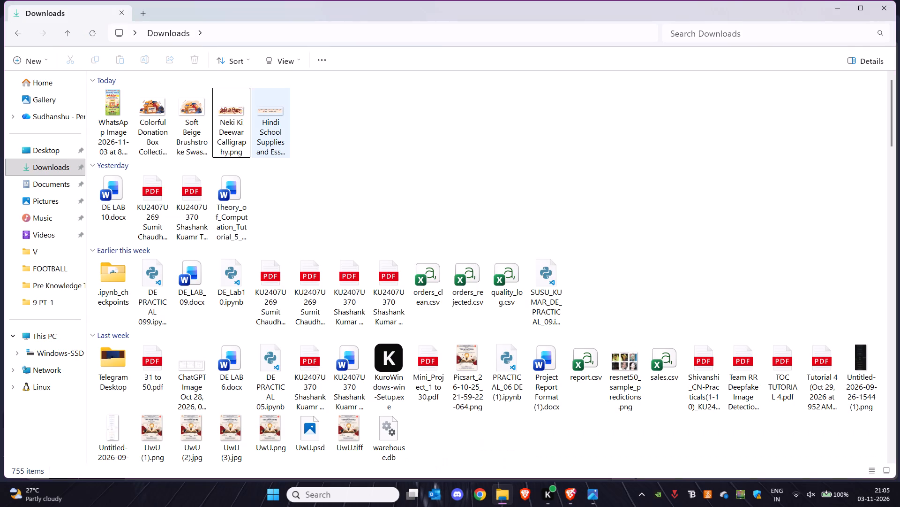
drag(272, 130, 337, 248)
key(alt+Tab)
Scale the donation item strip to about 32.2% and place it between title and box at about X 541, Y 499 px.
drag(372, 283, 375, 245)
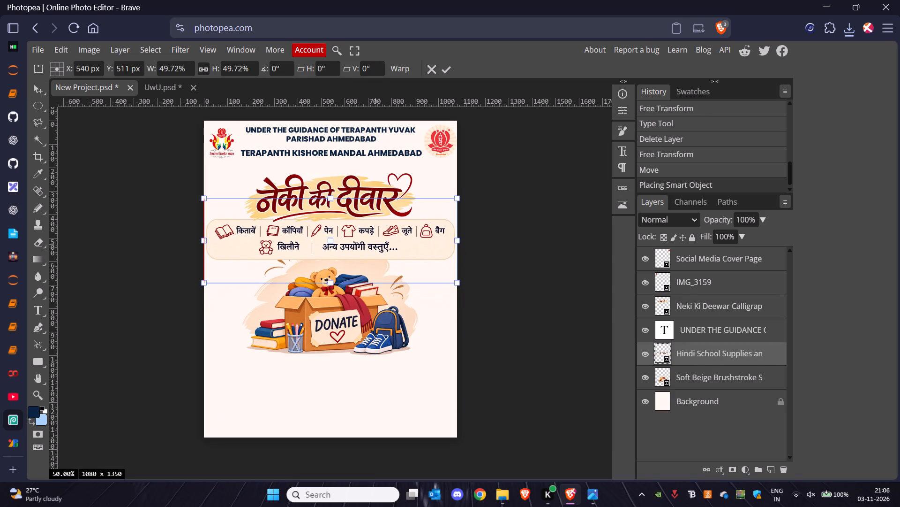
drag(375, 245, 375, 244)
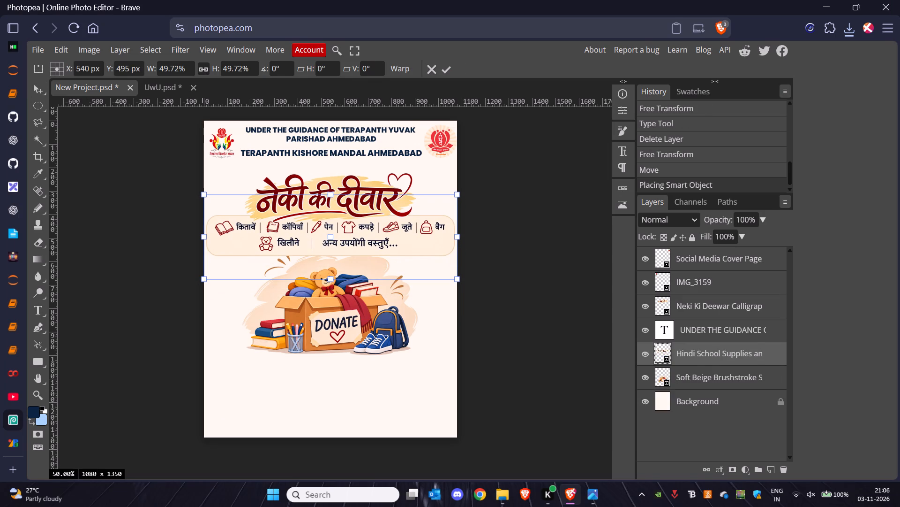
drag(202, 195, 294, 220)
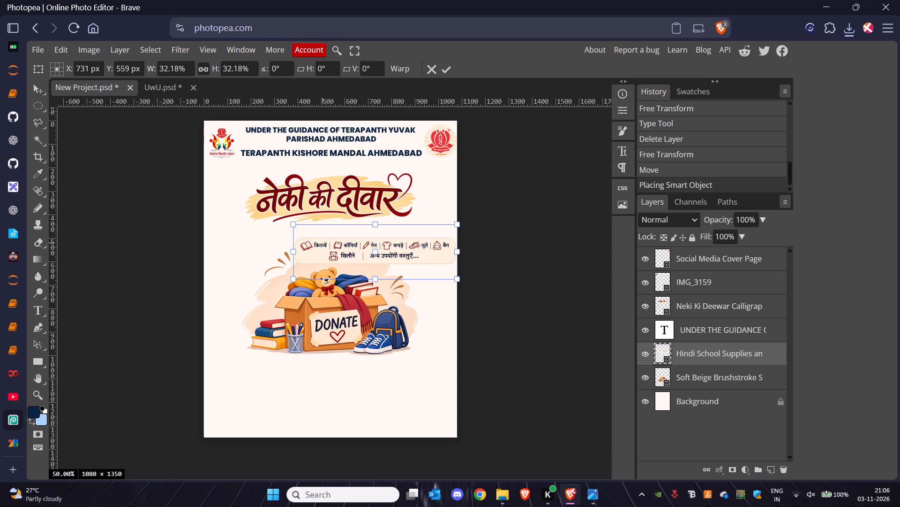
drag(344, 246, 295, 226)
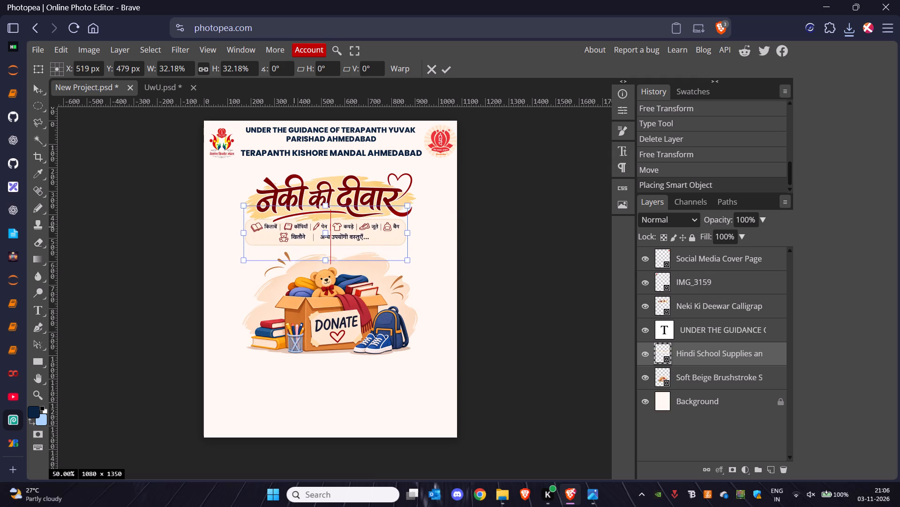
drag(295, 226, 299, 230)
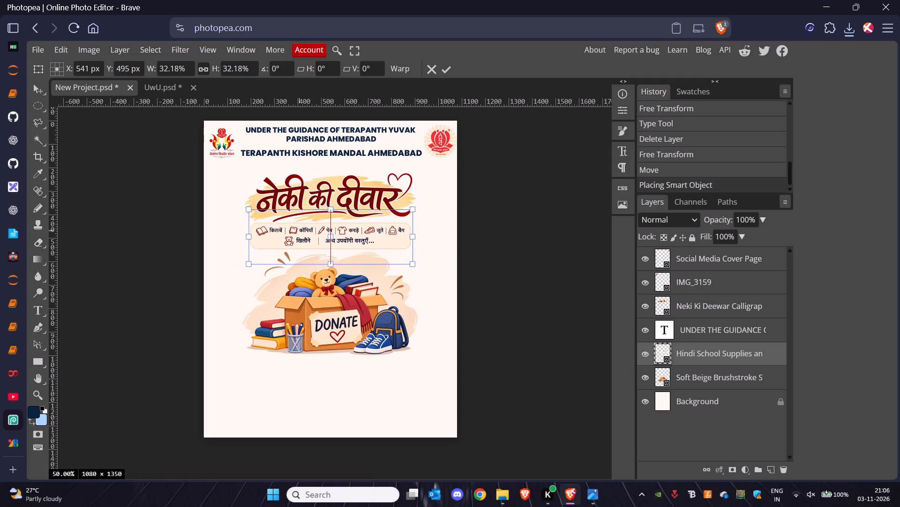
drag(299, 230, 299, 230)
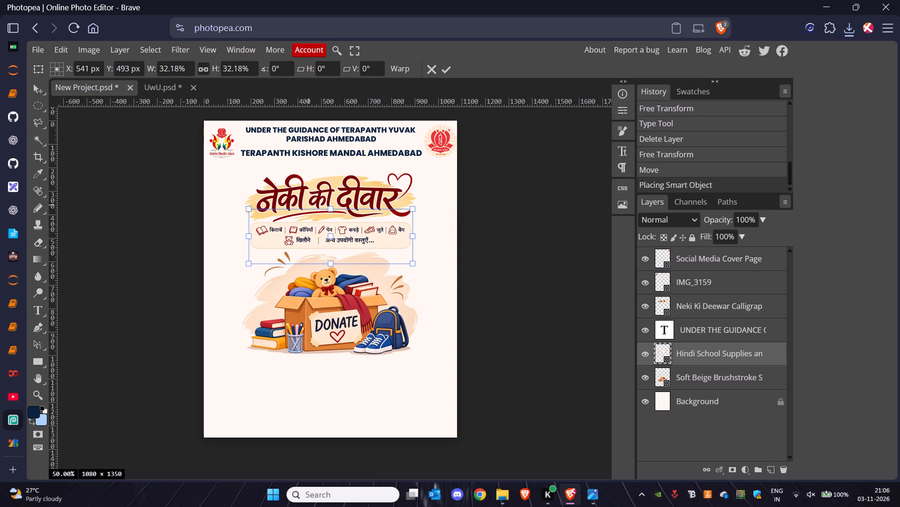
click(312, 189)
click(312, 189)
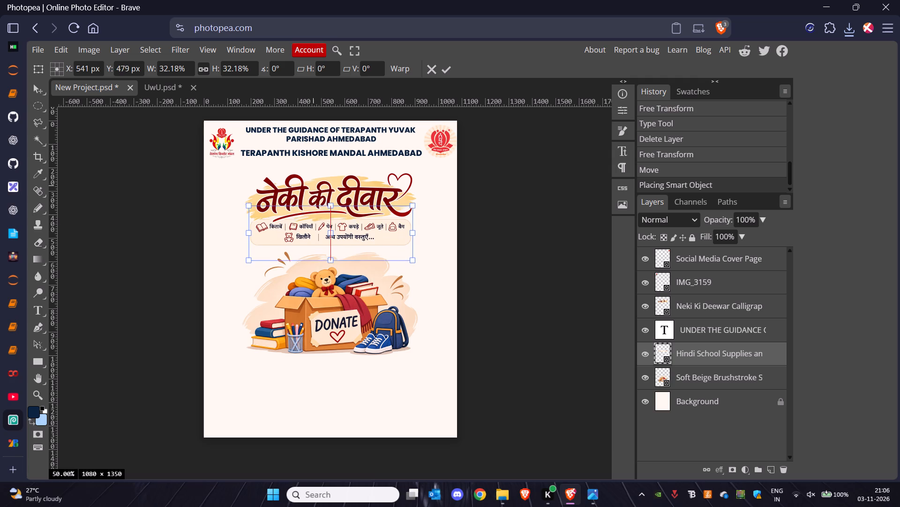
click(690, 381)
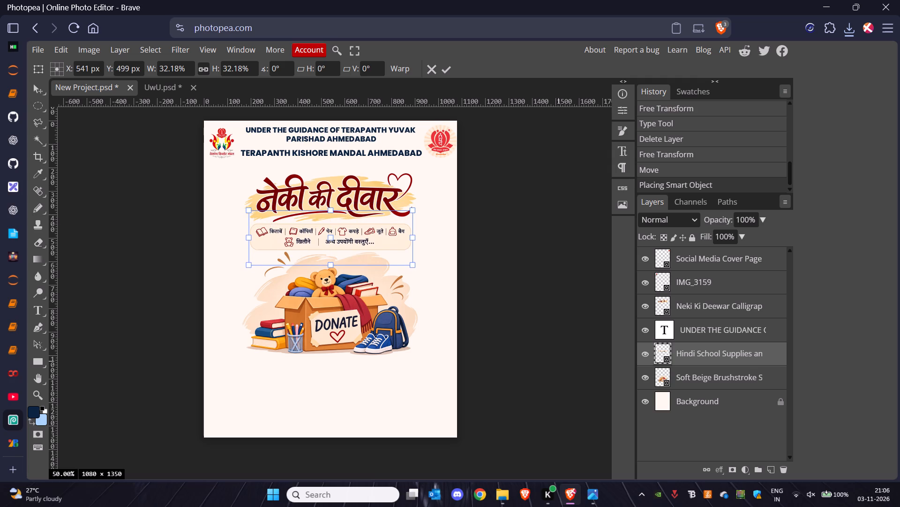
Enlarge the नेकी की दीवार calligraphy title to about 40.1% and centre it at about X 540, Y 300 px.
click(697, 309)
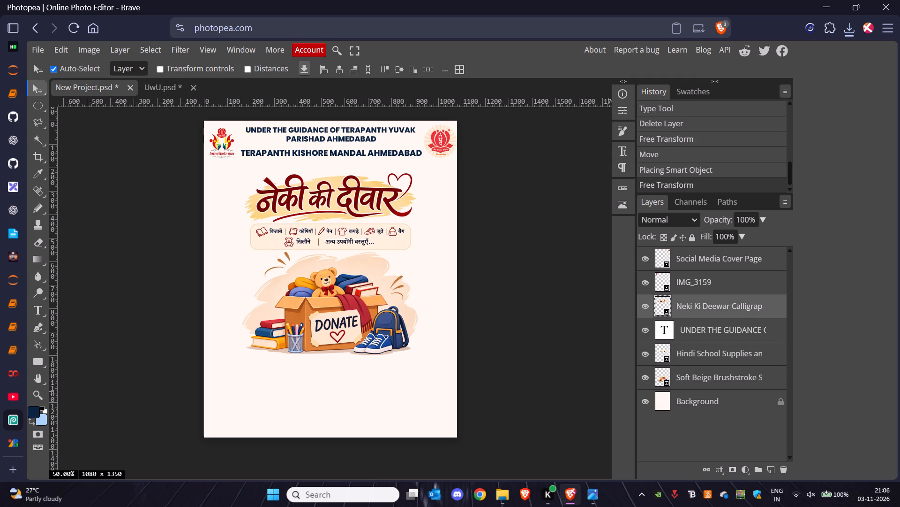
drag(326, 200, 326, 193)
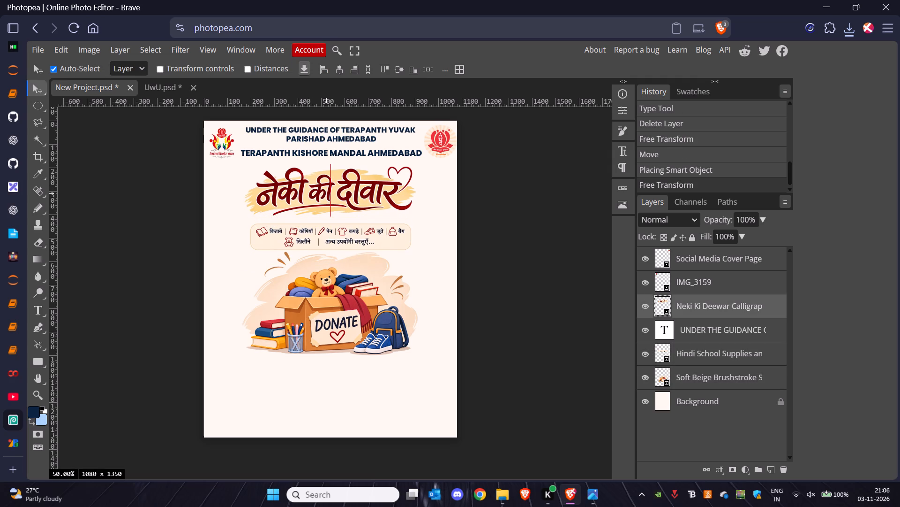
drag(326, 193, 326, 192)
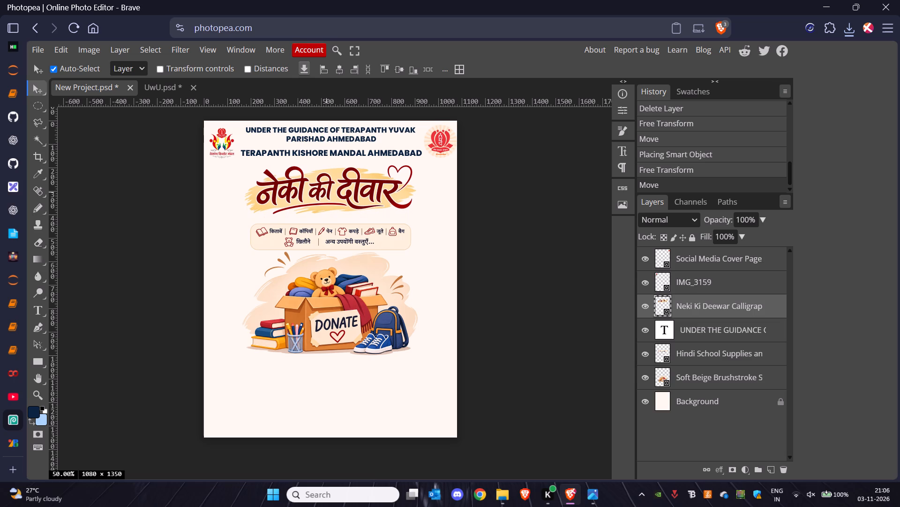
key(ctrl+alt+t)
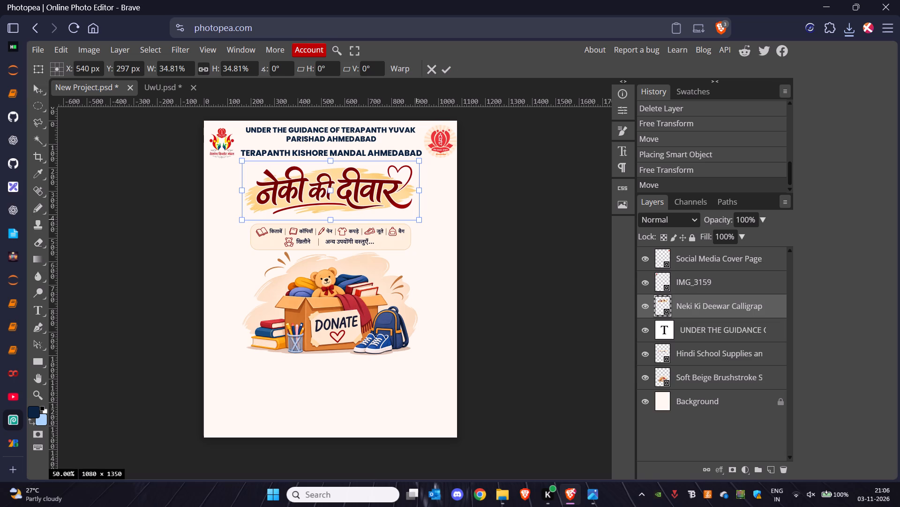
drag(419, 221, 426, 223)
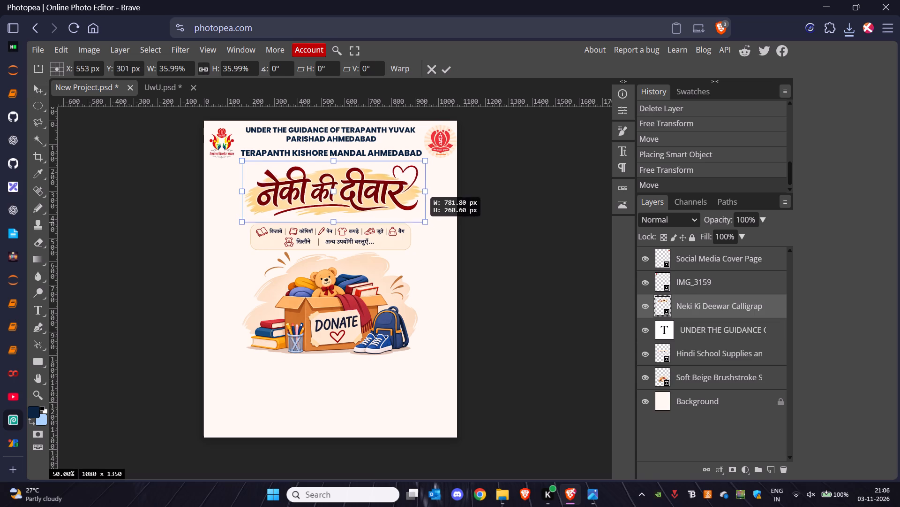
drag(426, 223, 446, 228)
drag(356, 193, 353, 193)
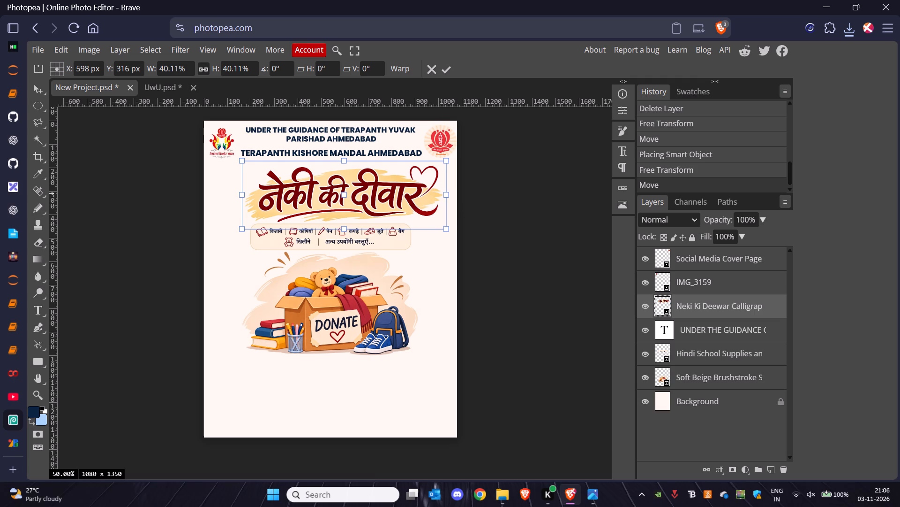
drag(353, 193, 345, 191)
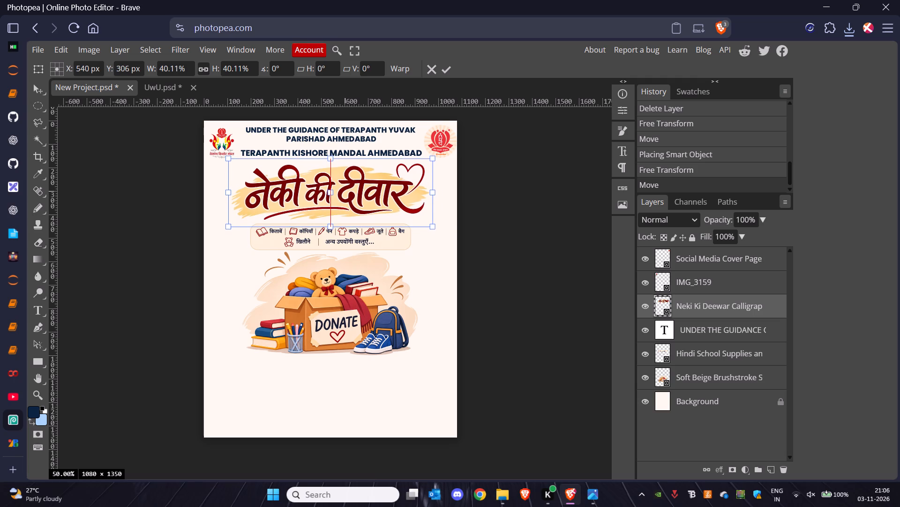
drag(345, 191, 345, 188)
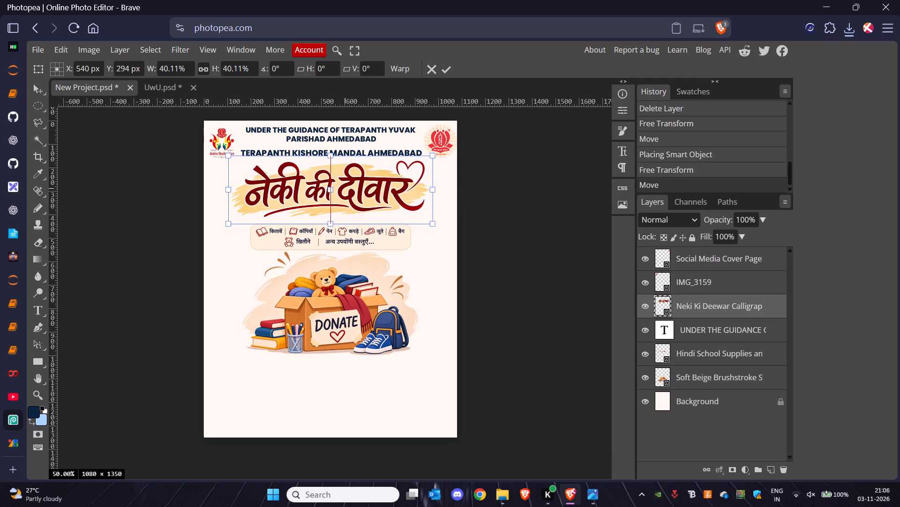
drag(345, 188, 345, 185)
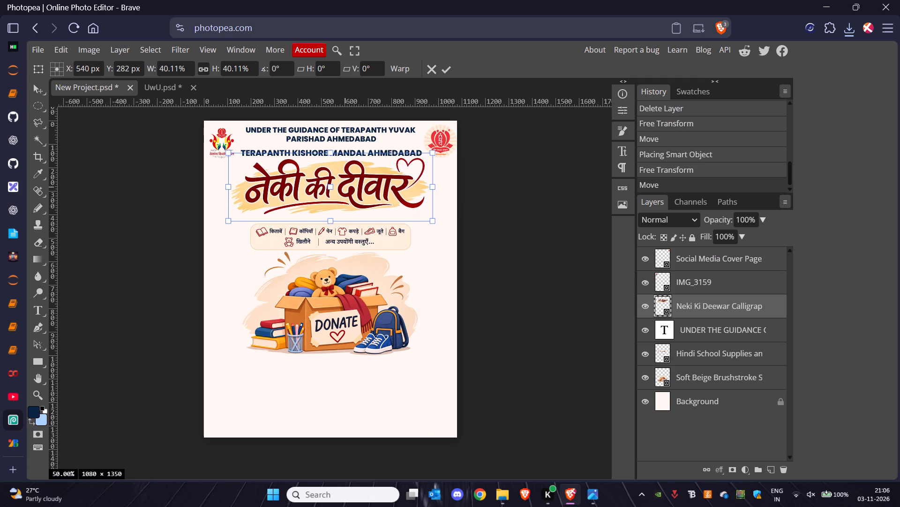
click(413, 261)
drag(377, 242, 377, 246)
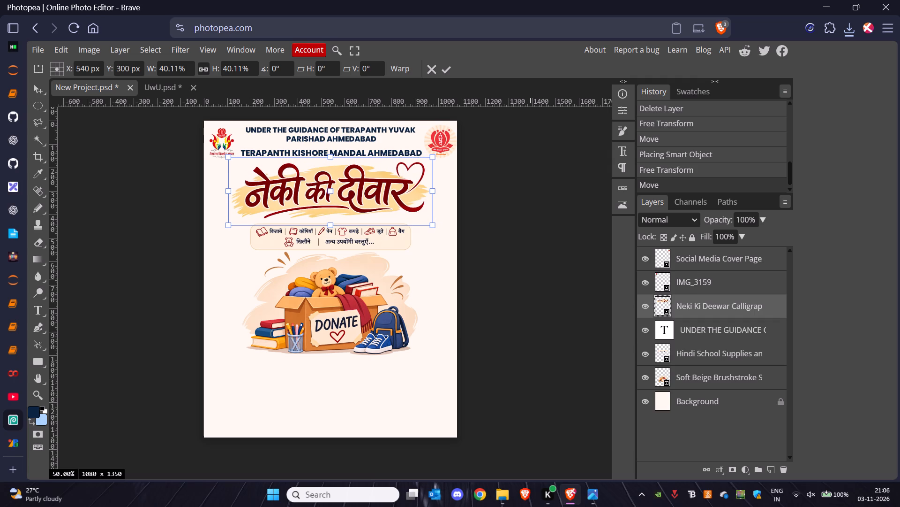
Move the donation item strip slightly up towards the calligraphy title.
click(692, 352)
click(385, 238)
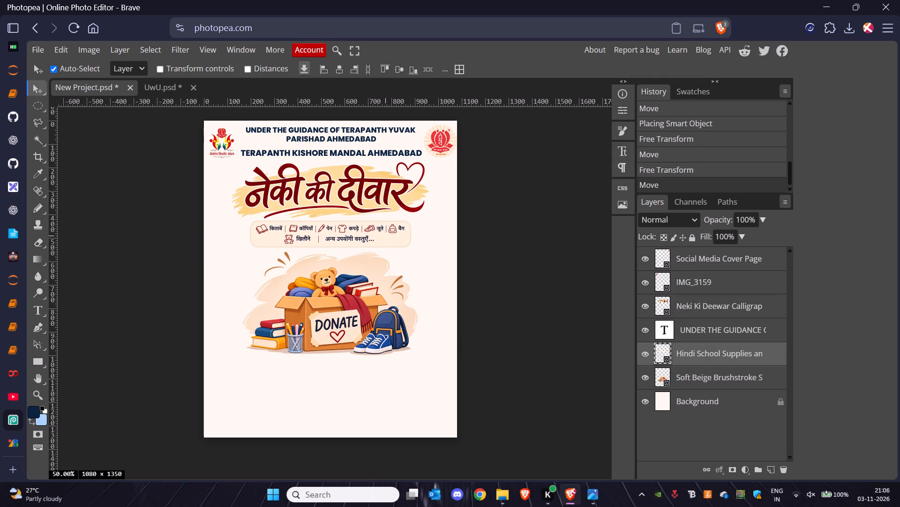
Bring the UNDER THE GUIDANCE header text layer to the top of the layer stack.
drag(702, 333, 705, 251)
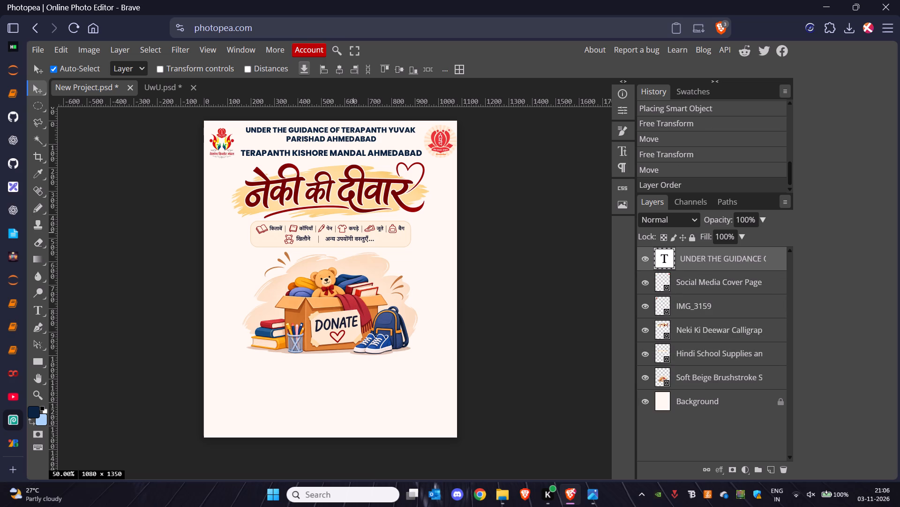
Move the donation item strip slightly further up, keeping it horizontally centred beneath the title.
click(353, 235)
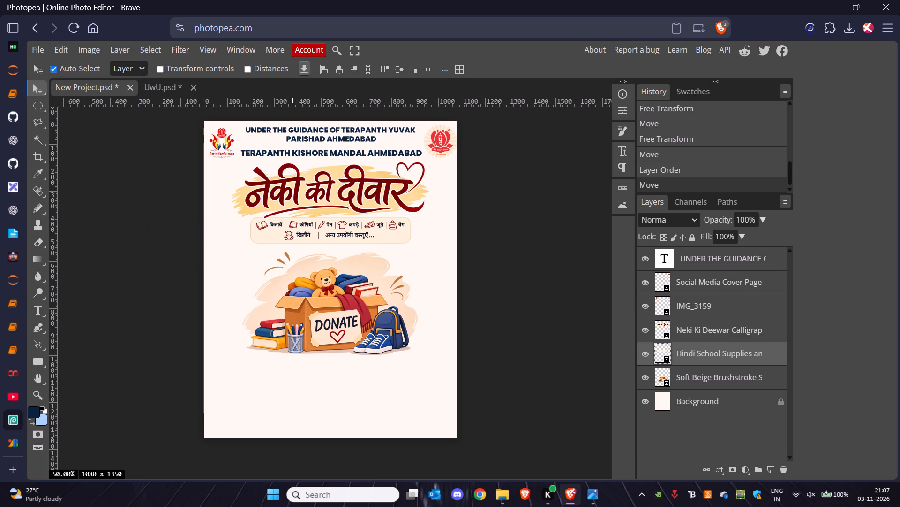
click(321, 233)
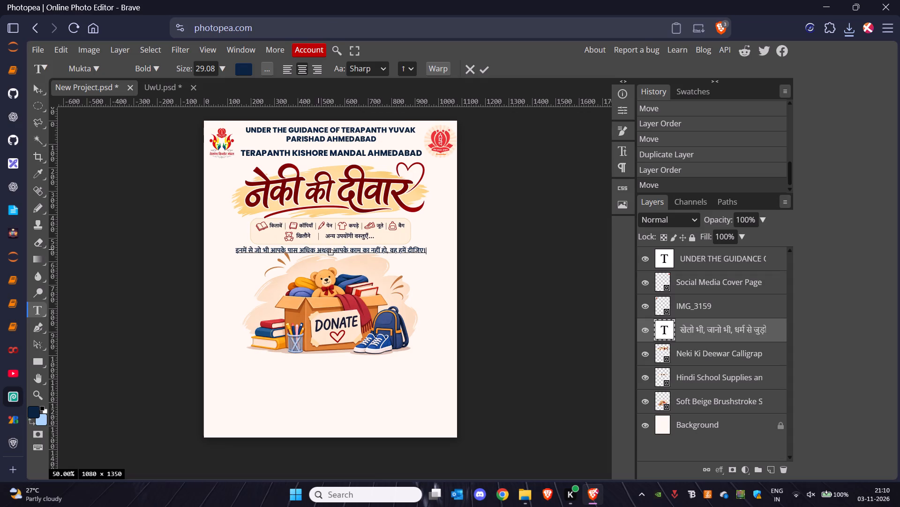
click(334, 250)
key(Return)
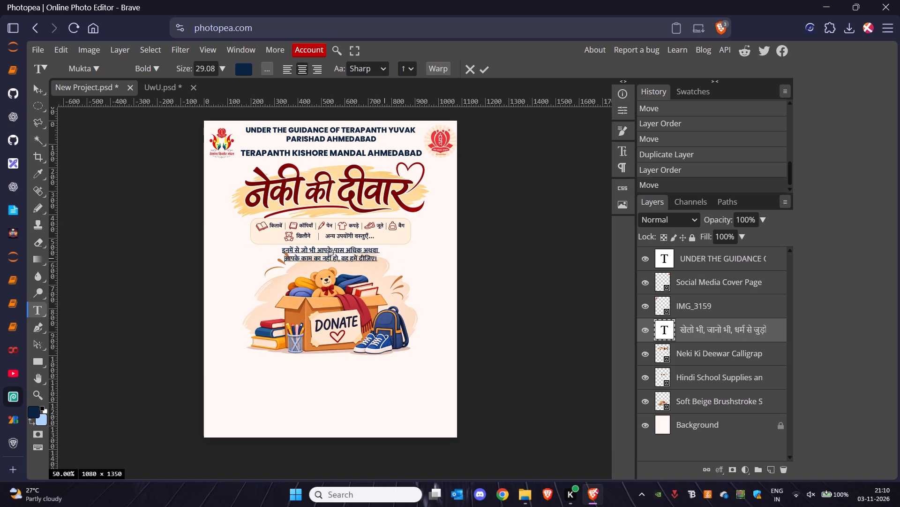
click(384, 258)
double_click(345, 299)
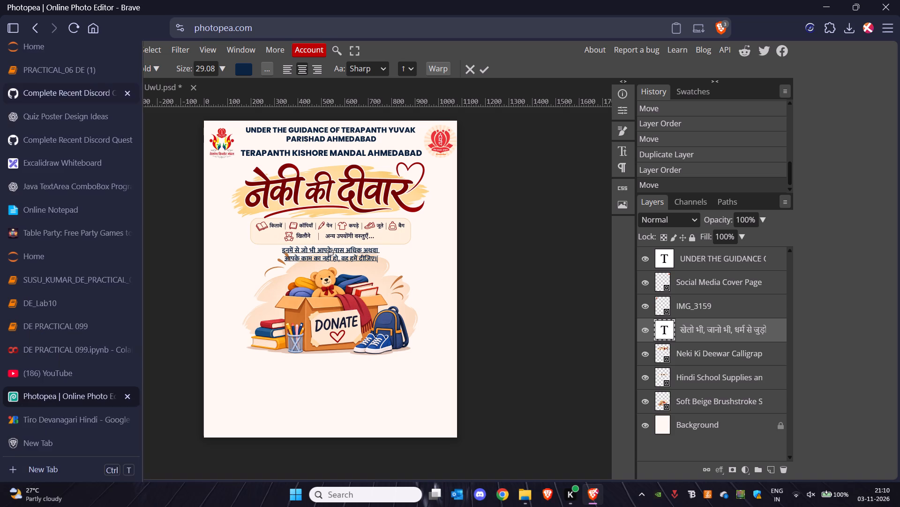
Move the donation box illustration straight down slightly to clear the two-line Hindi text.
click(37, 89)
drag(337, 289, 337, 306)
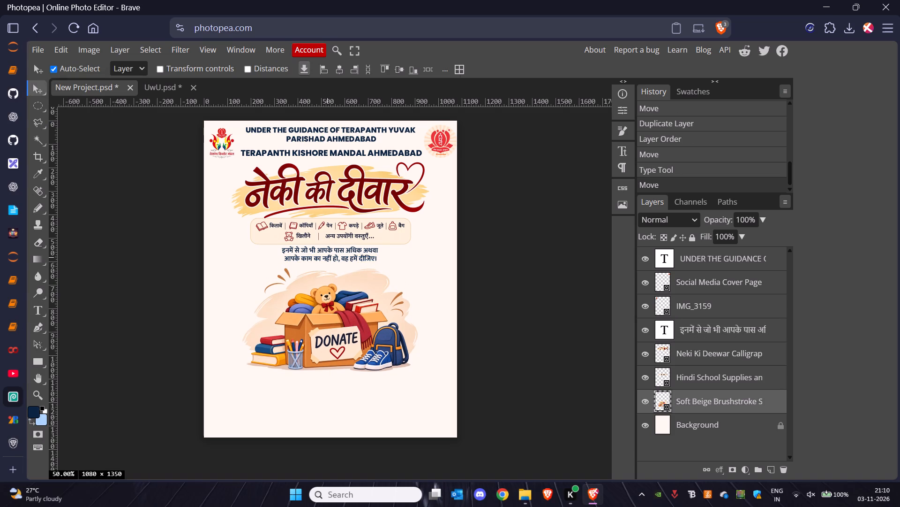
Colour the words वह हमें दीजिए। at the end of the Hindi appeal text red.
click(327, 257)
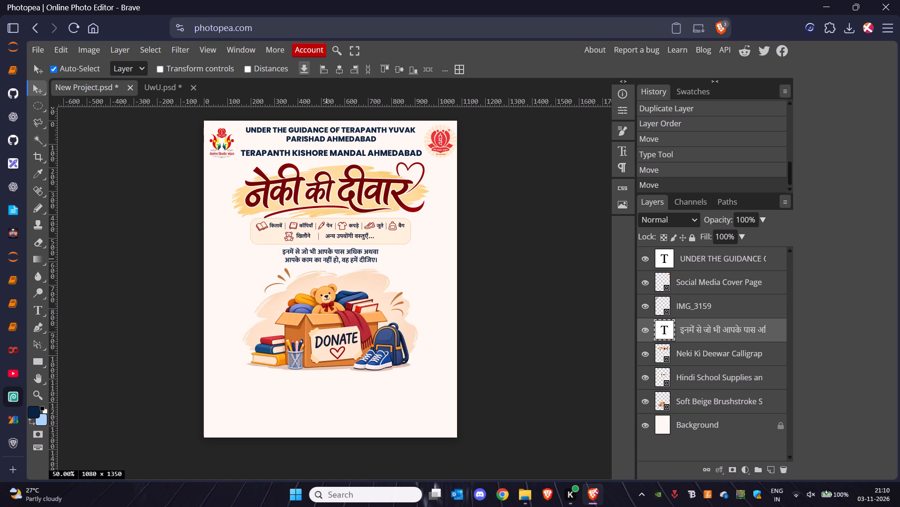
key(z)
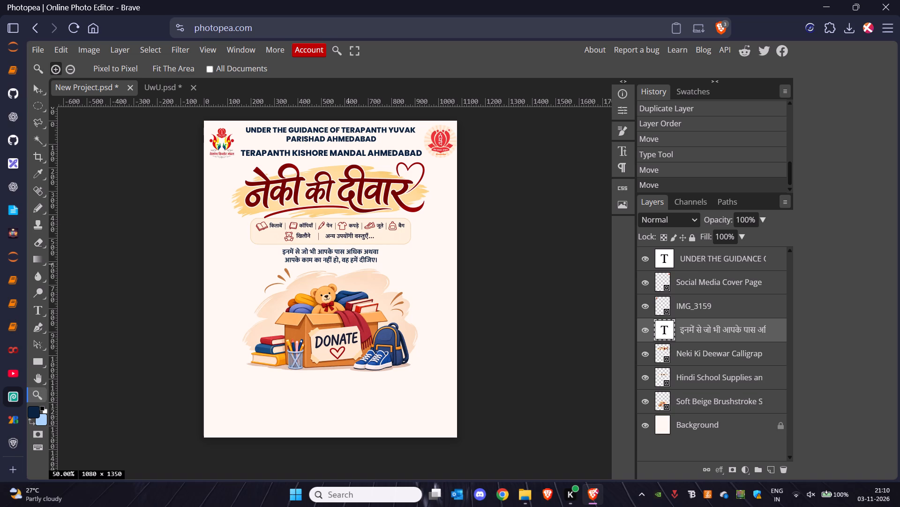
drag(349, 262, 380, 267)
key(t)
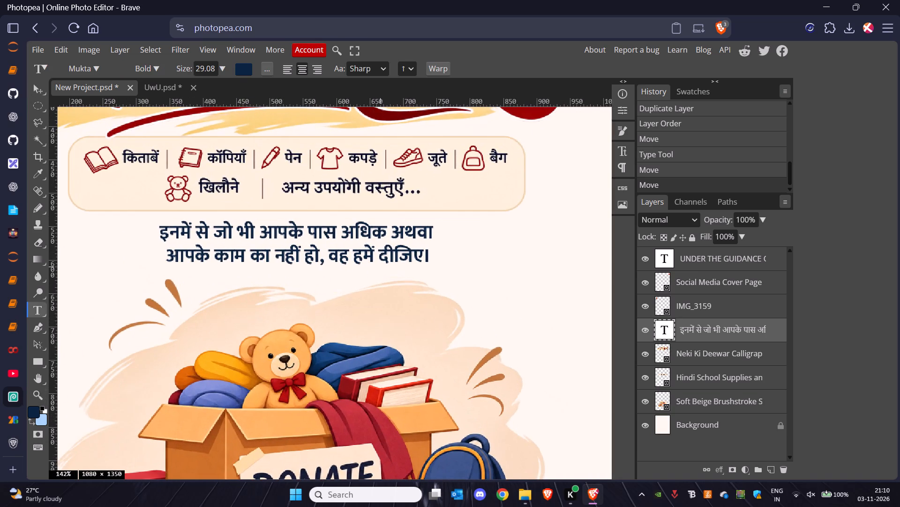
drag(330, 256, 418, 255)
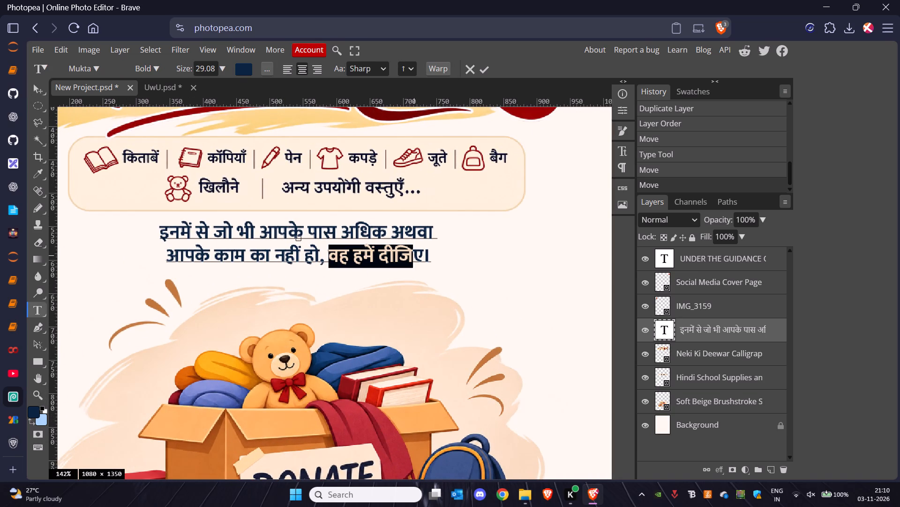
drag(418, 255, 432, 255)
click(241, 74)
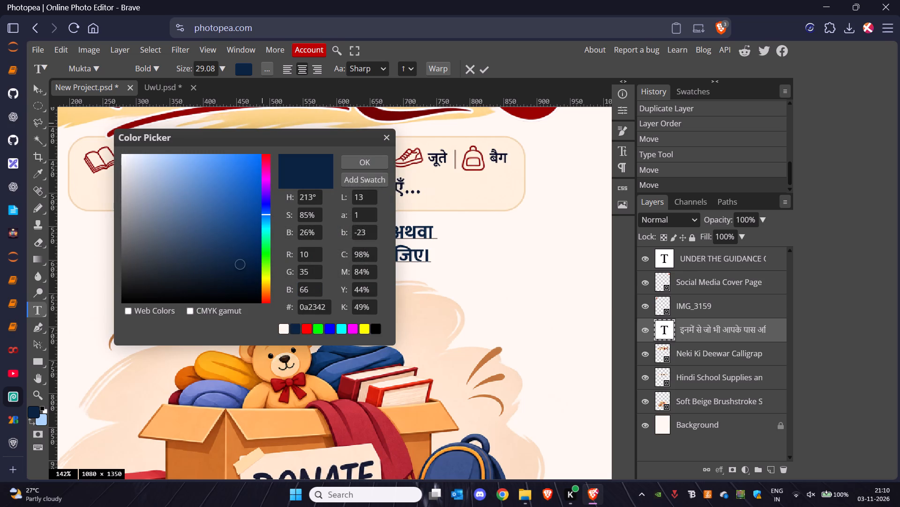
click(304, 332)
click(361, 160)
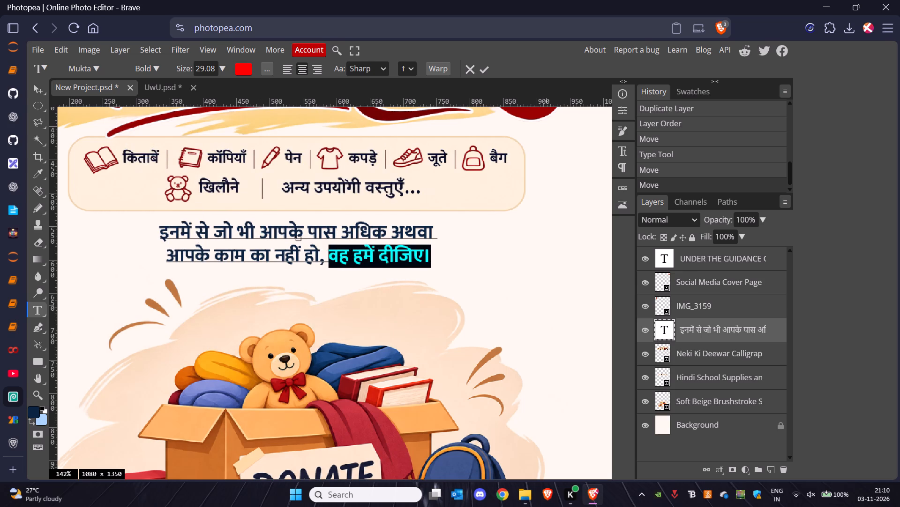
key(v)
key(ctrl+z)
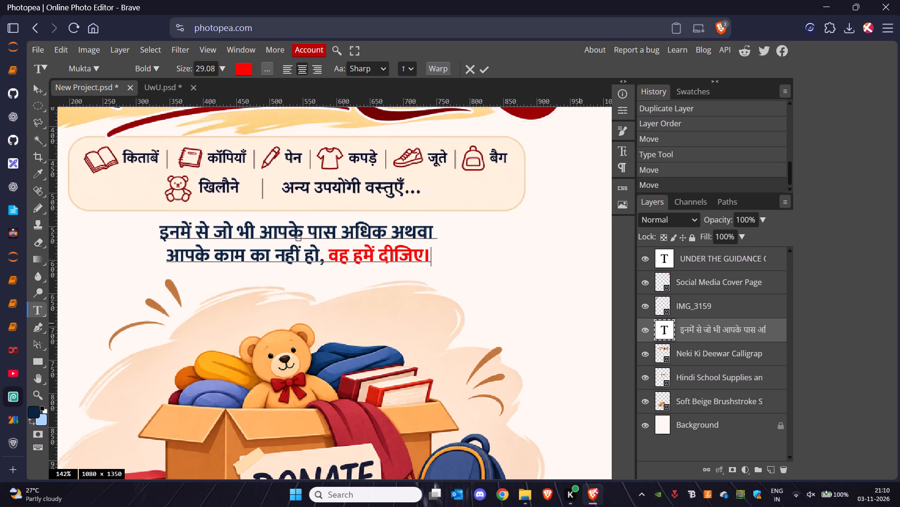
Place the Warm Peach Brushstroke image from Downloads above the Hindi School Supplies layer, scaled to about 12.5% behind the red words वह हमें दीजिए।.
click(725, 378)
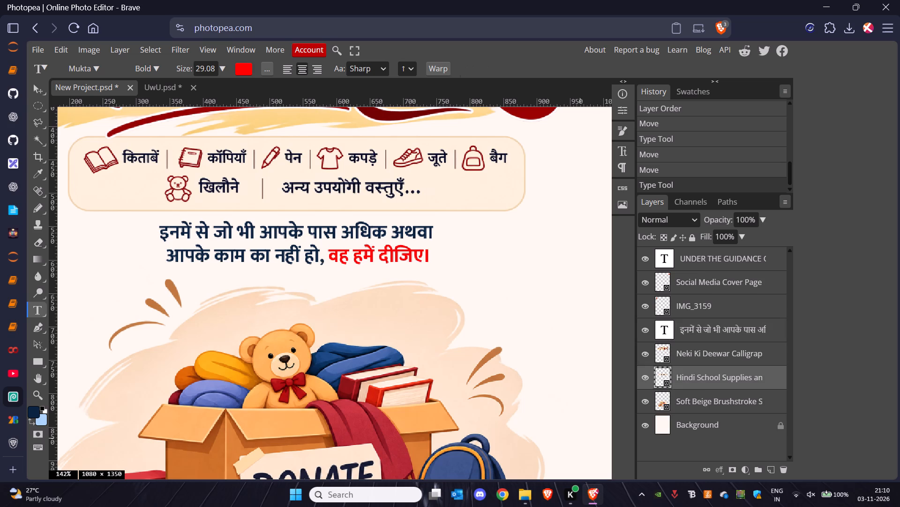
click(521, 495)
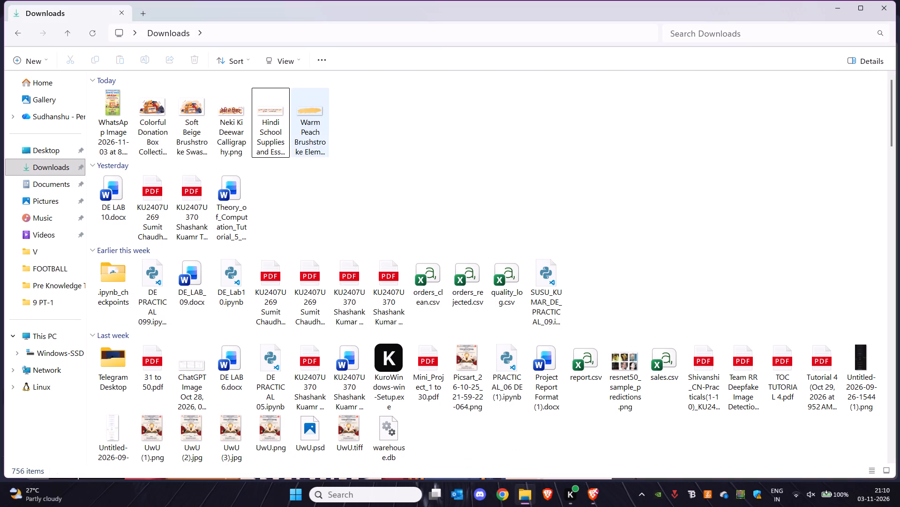
drag(297, 120, 386, 272)
key(alt+Tab)
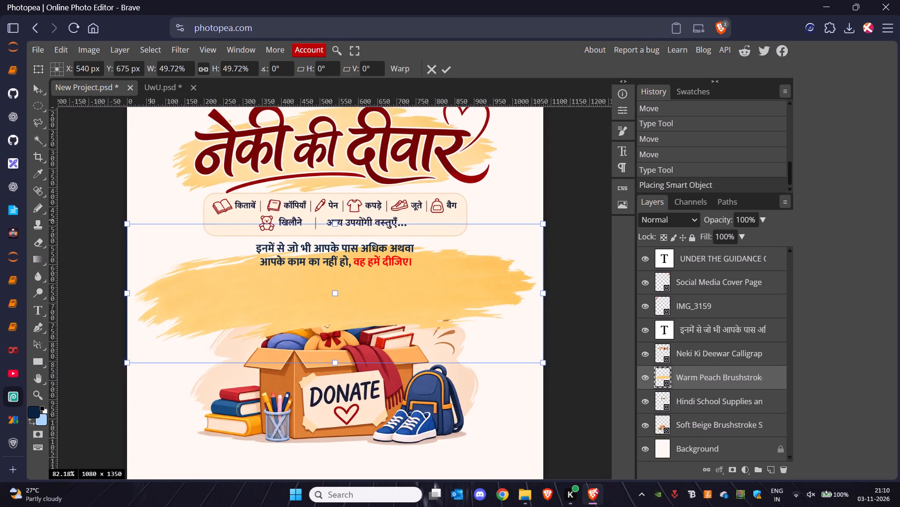
drag(126, 224, 427, 319)
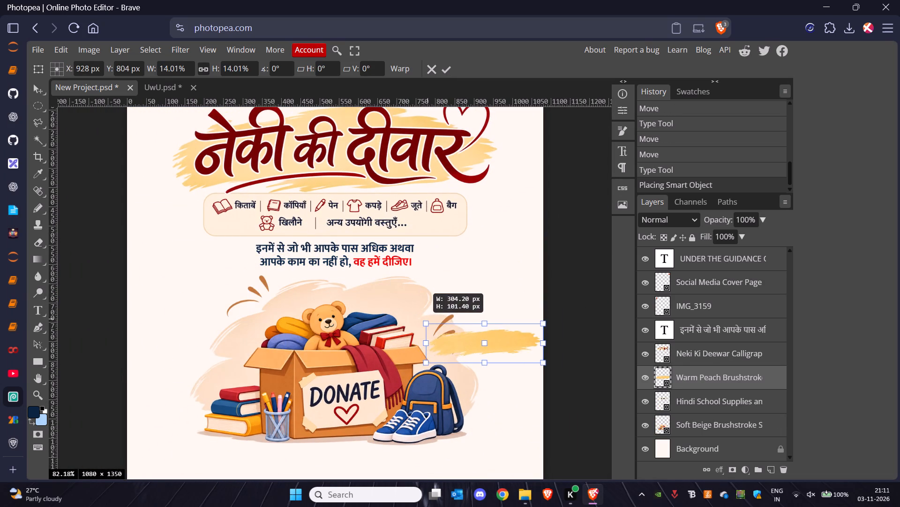
drag(427, 319, 441, 321)
drag(461, 344, 349, 267)
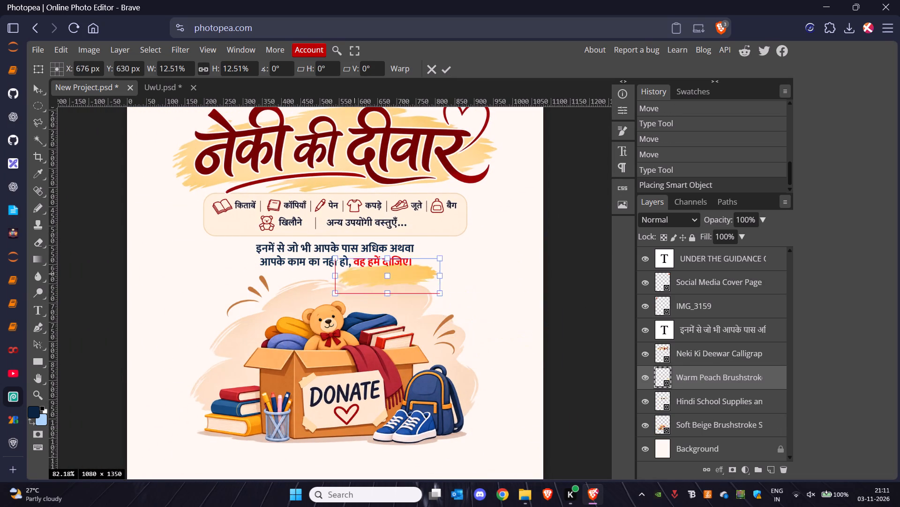
drag(349, 267, 351, 262)
Shrink the peach brush stroke to about 8.4% and position it directly behind the red words वह हमें दीजिए।.
key(z)
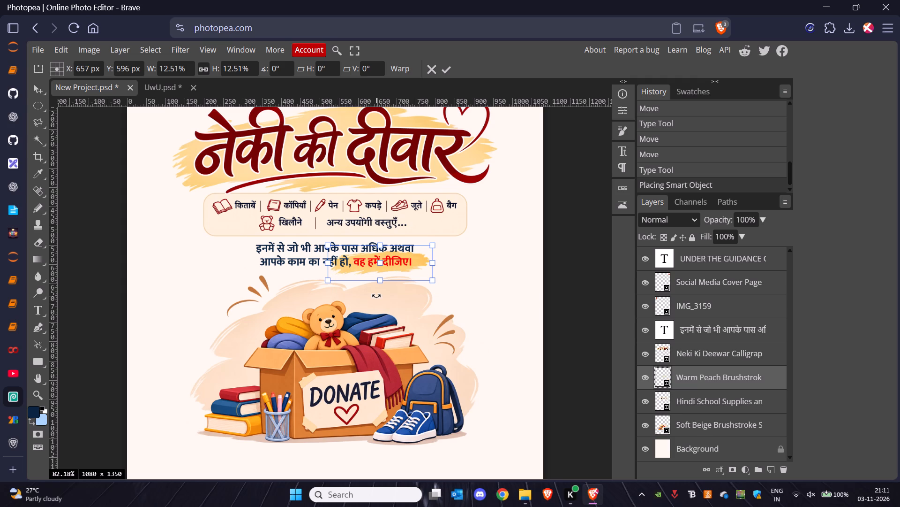
drag(381, 273, 406, 274)
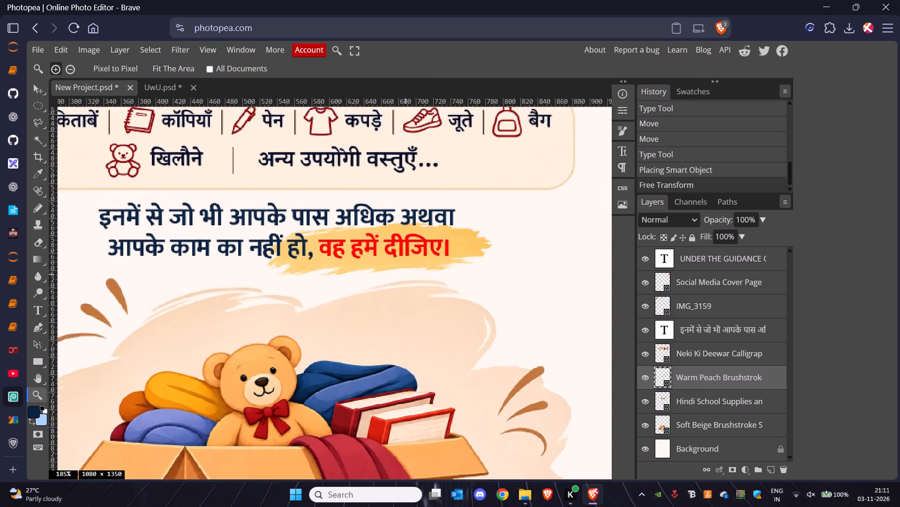
drag(406, 274, 420, 277)
key(v)
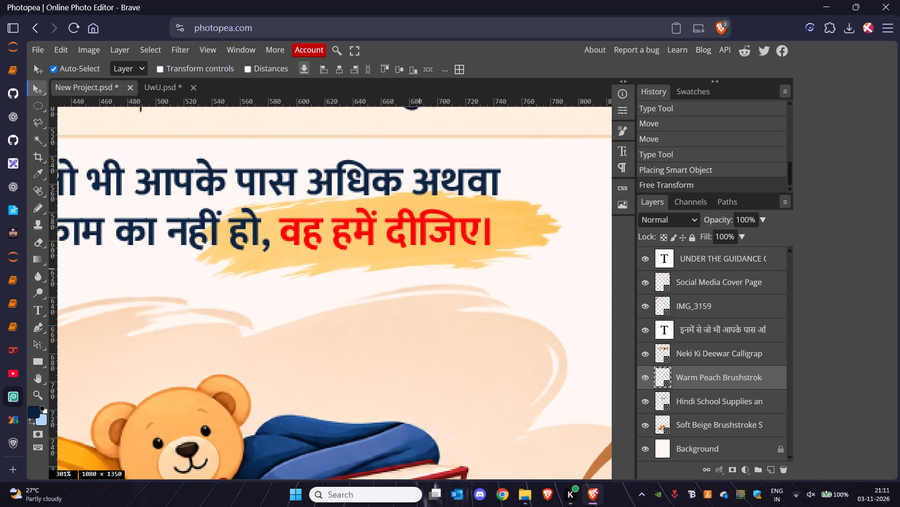
click(416, 261)
key(ctrl+alt+t)
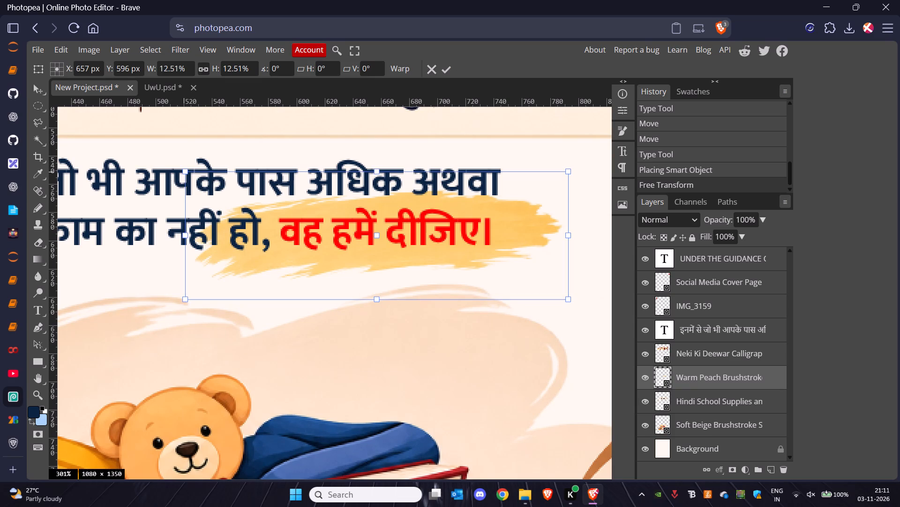
drag(186, 172, 313, 208)
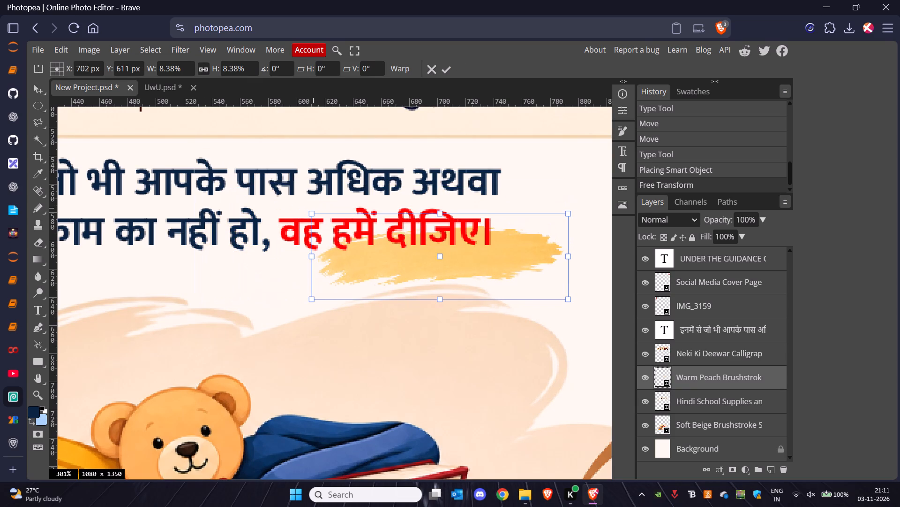
drag(388, 272, 333, 247)
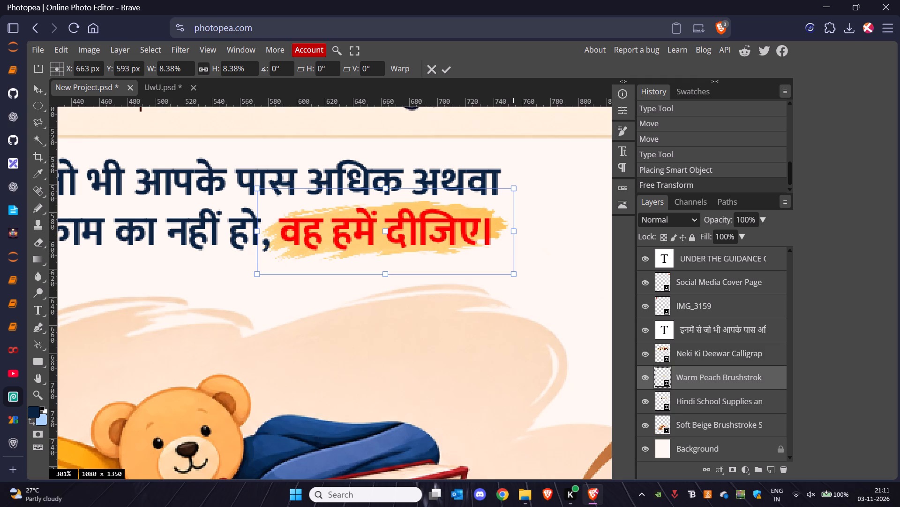
click(513, 275)
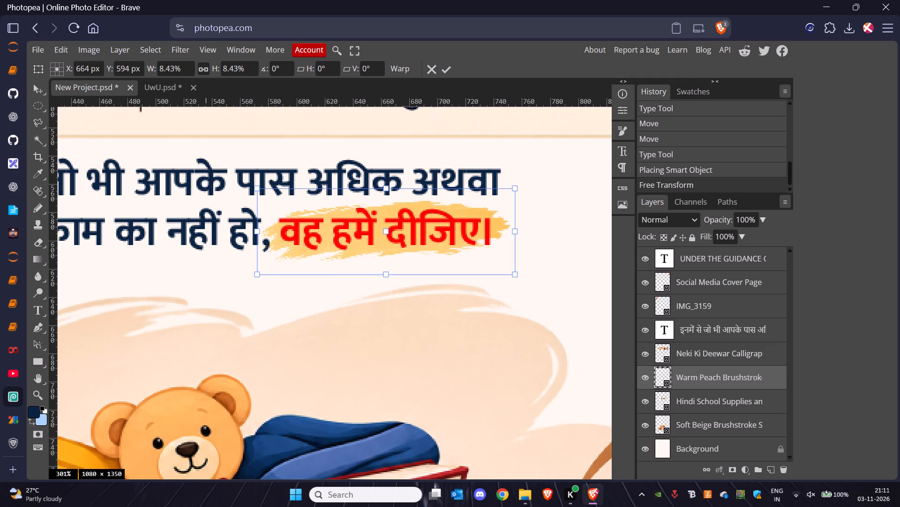
Rotate the peach brush stroke about 3.4° clockwise so it sits level behind the red words.
click(67, 49)
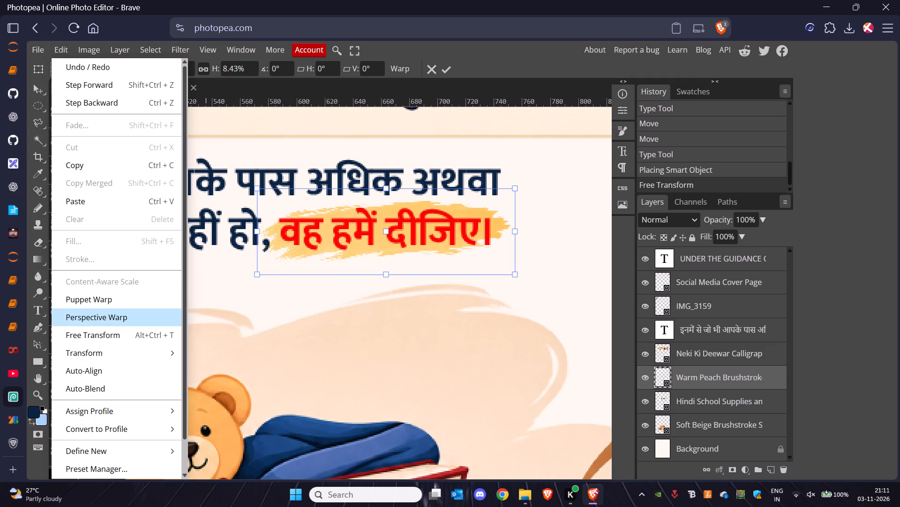
click(160, 336)
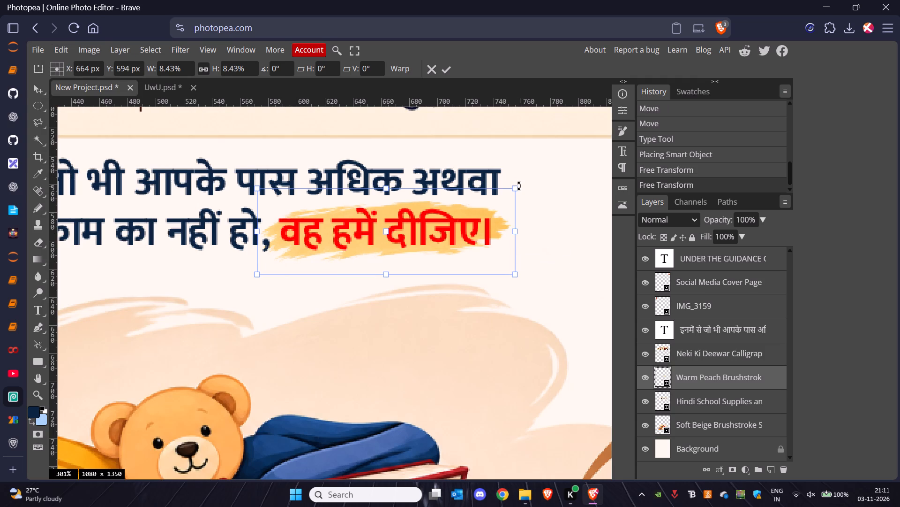
drag(520, 186, 523, 190)
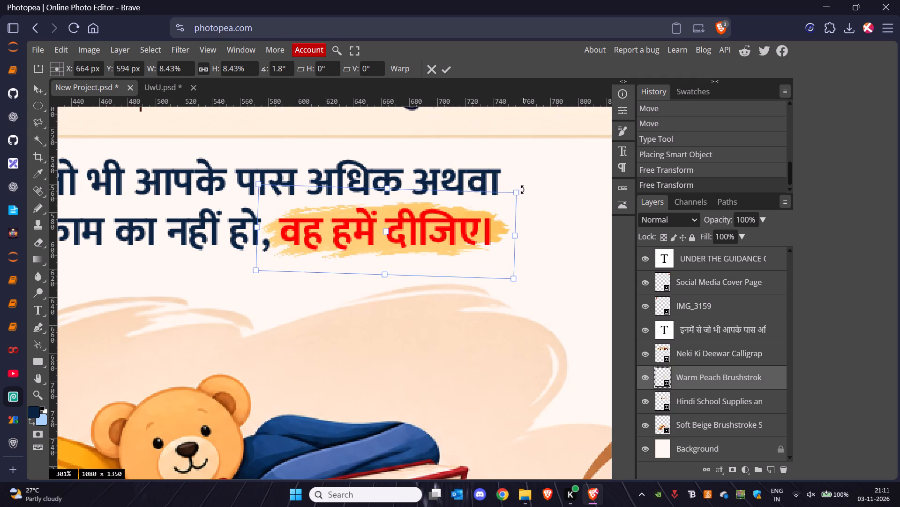
drag(523, 190, 525, 193)
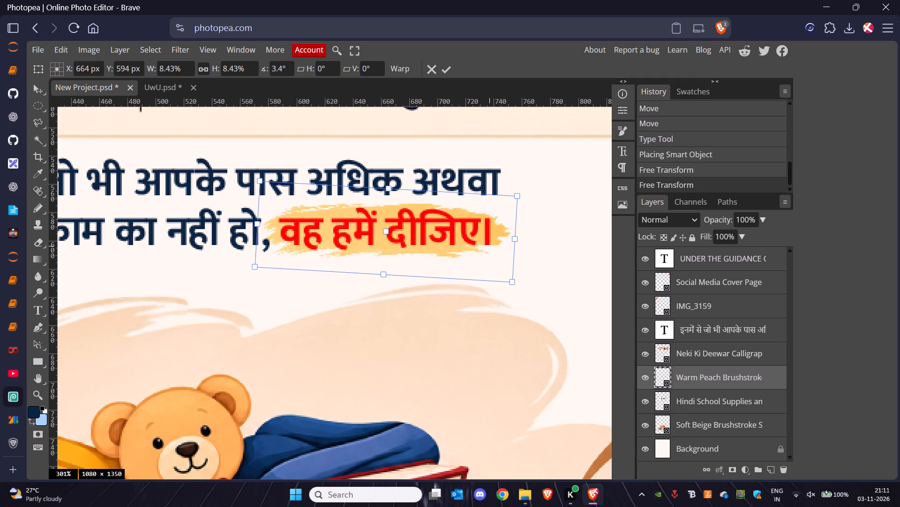
click(476, 250)
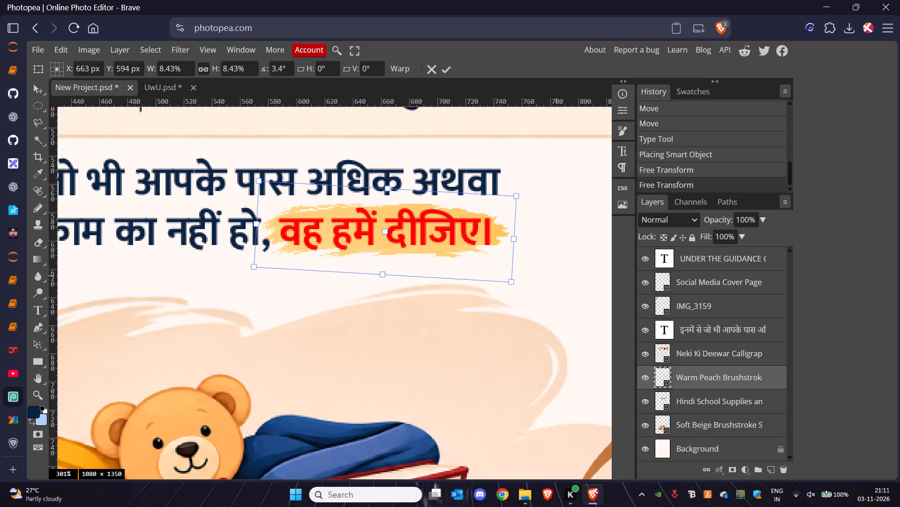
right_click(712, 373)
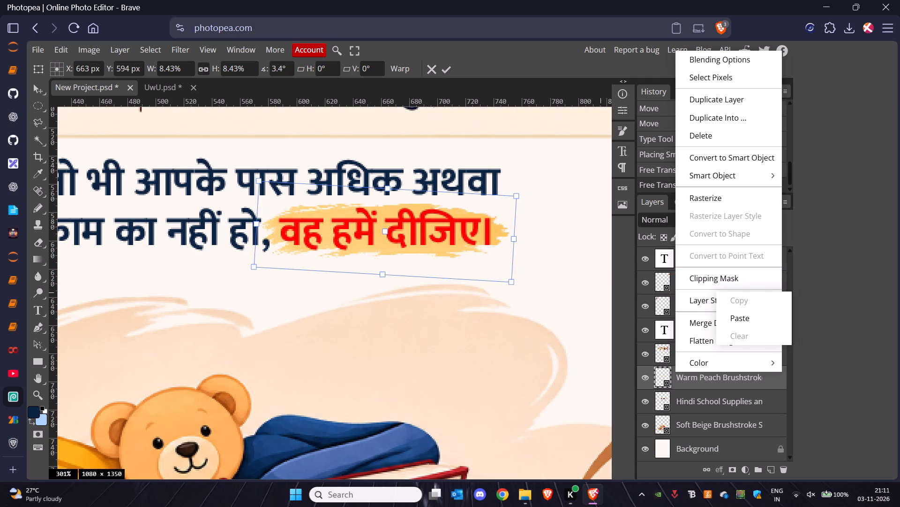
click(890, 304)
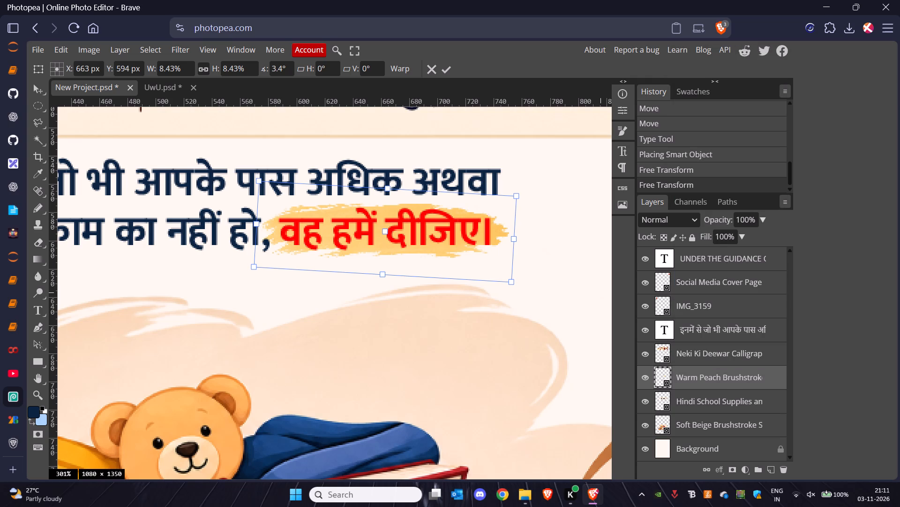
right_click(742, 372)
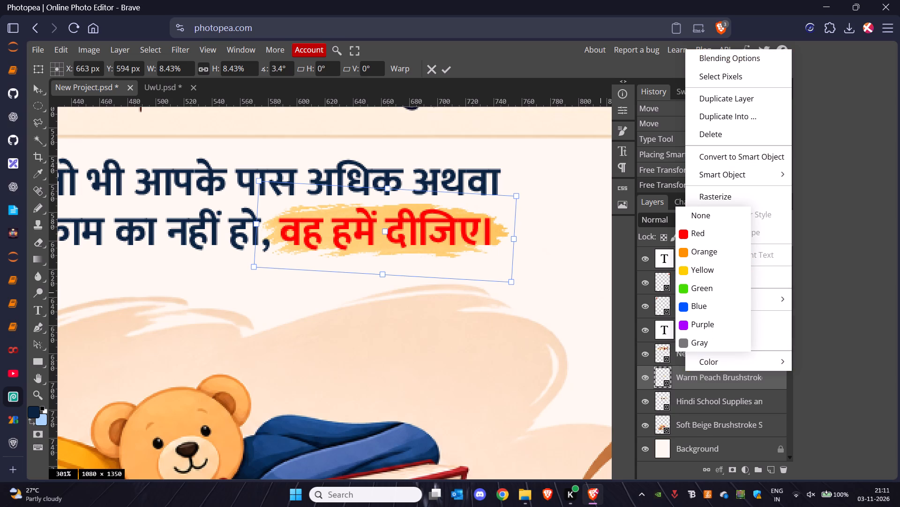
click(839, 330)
Enable a Color Overlay effect in the layer style of the Warm Peach Brushstroke layer.
double_click(742, 379)
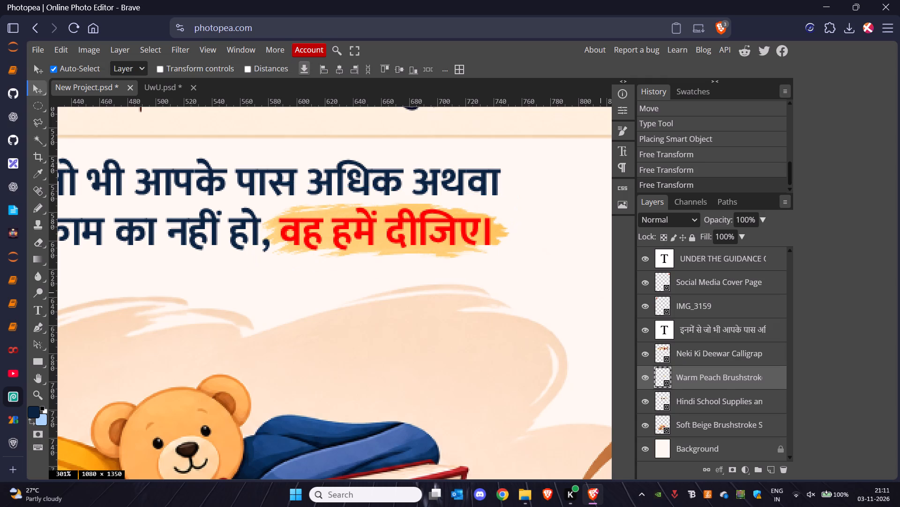
double_click(762, 380)
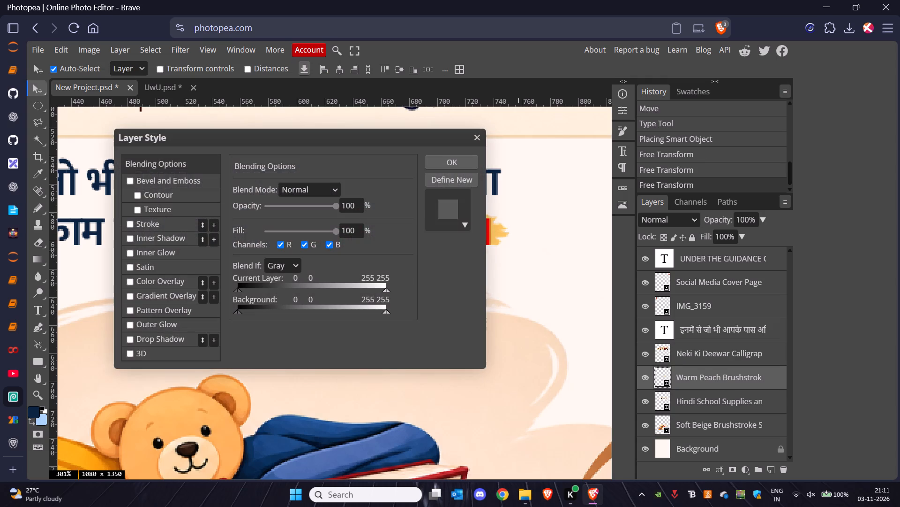
click(315, 133)
drag(338, 138, 792, 116)
click(583, 262)
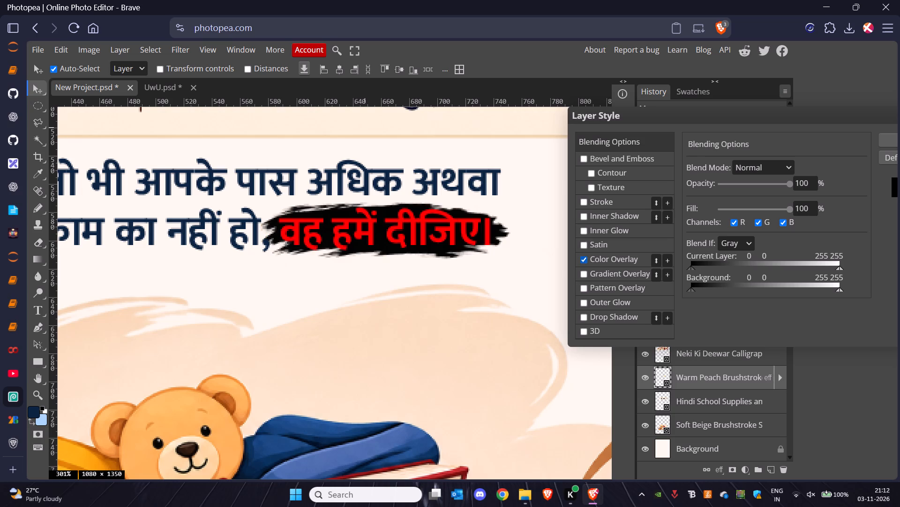
click(645, 260)
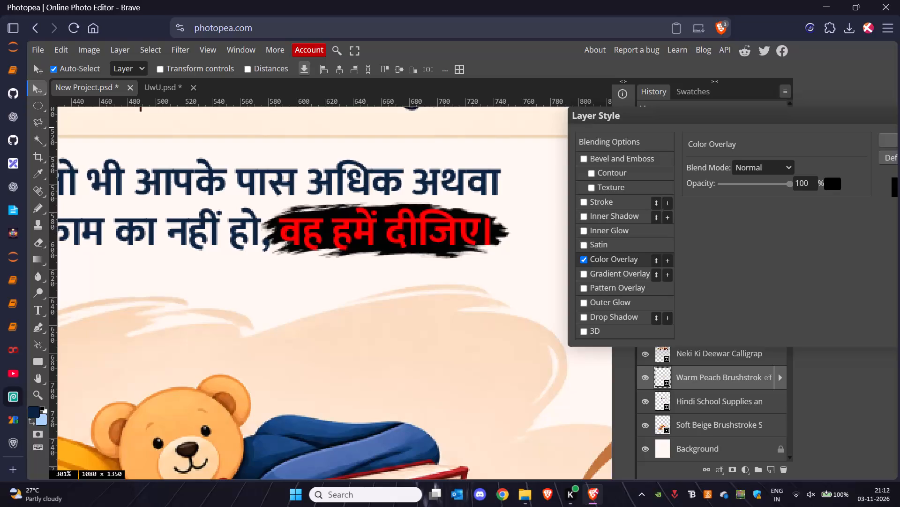
Set the brush stroke's Color Overlay to the light peach #fbe0c4, sampled from the large beige brushstroke, and apply the layer style.
click(831, 185)
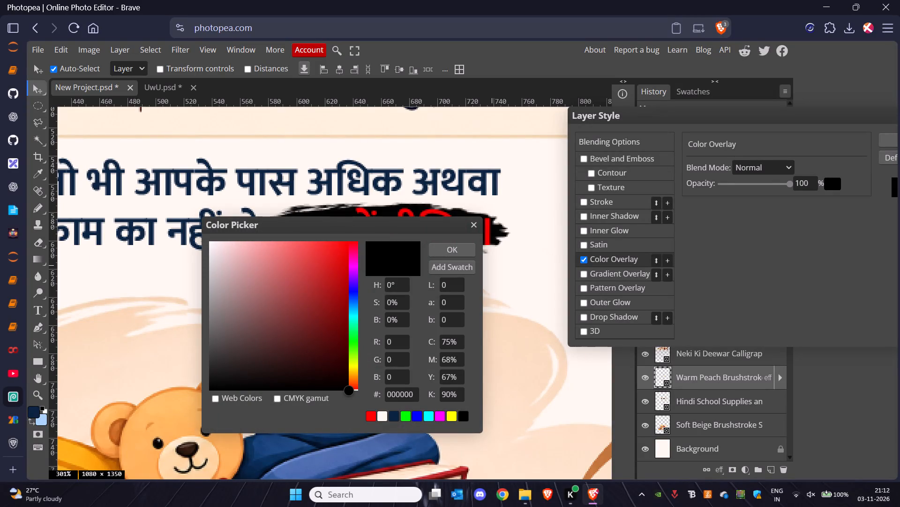
drag(360, 229, 711, 153)
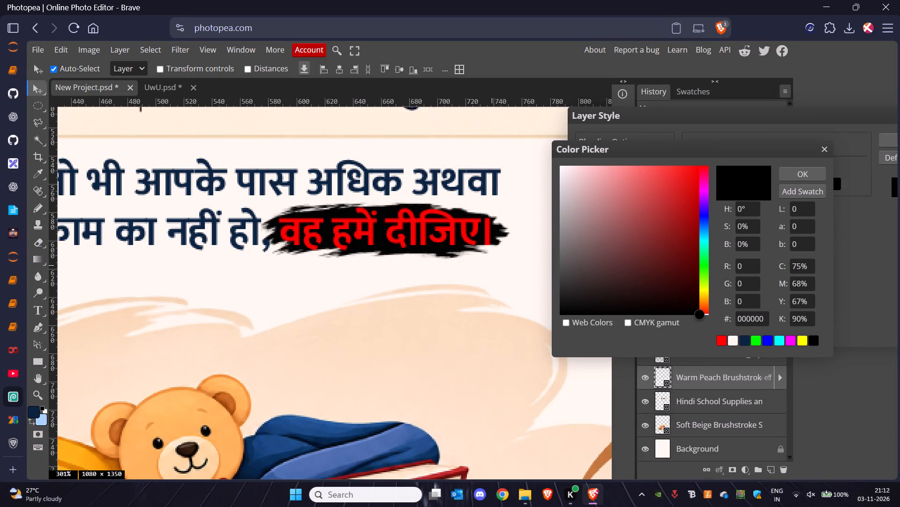
click(470, 350)
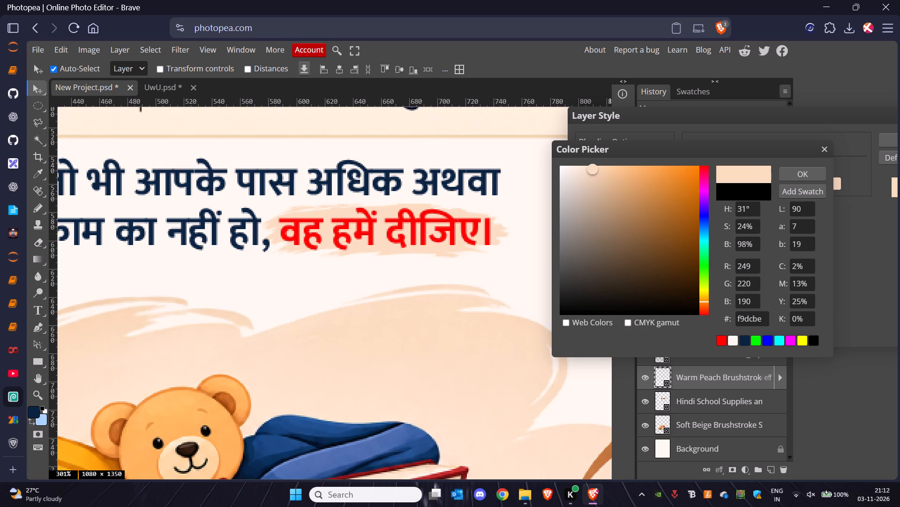
click(600, 457)
click(434, 339)
click(236, 392)
click(352, 334)
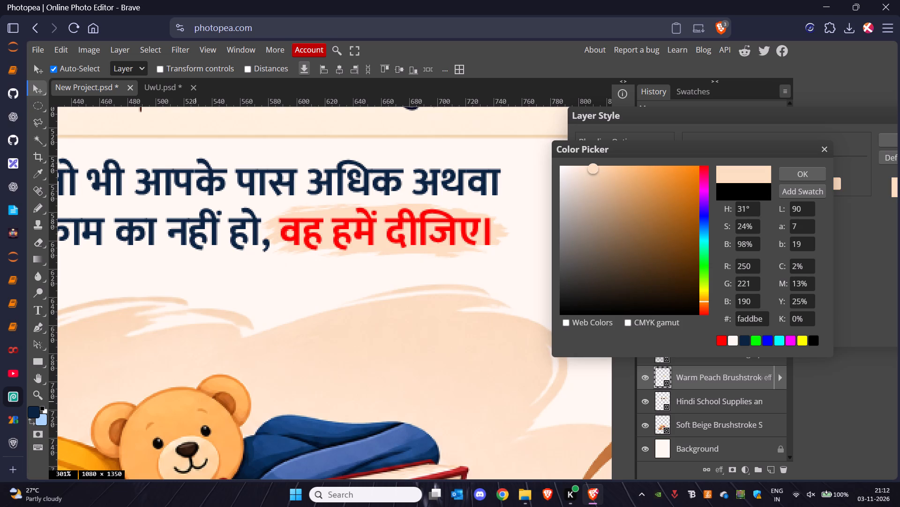
click(201, 409)
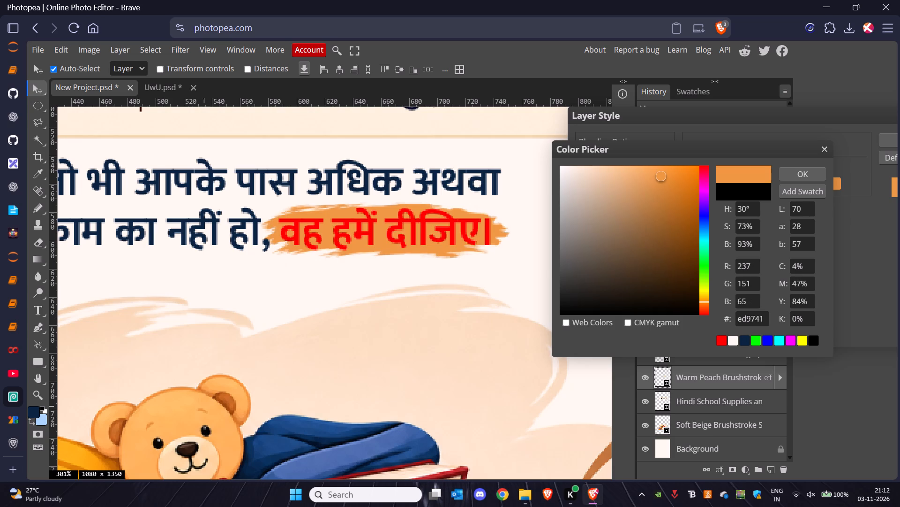
click(215, 339)
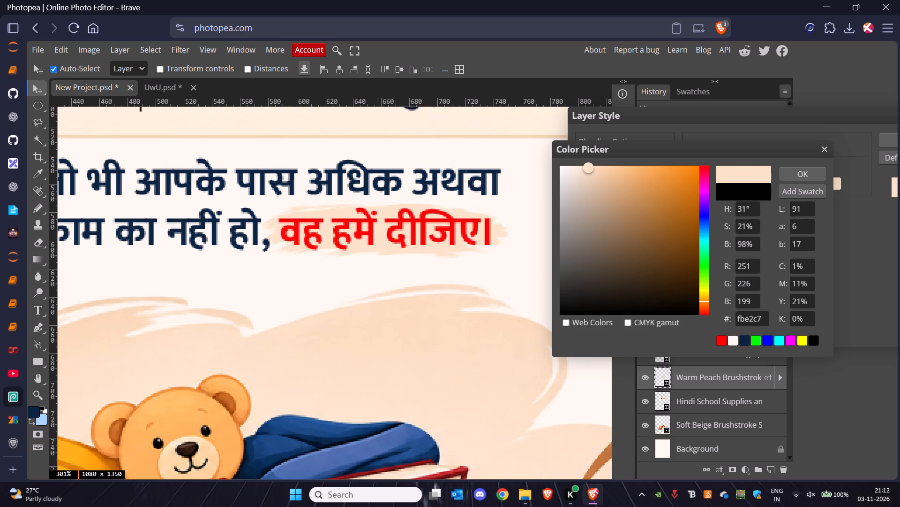
click(376, 128)
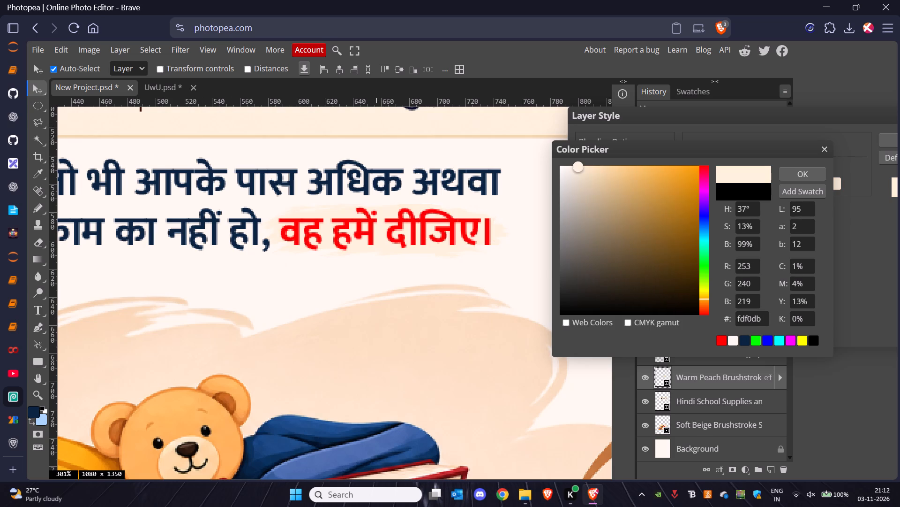
click(370, 371)
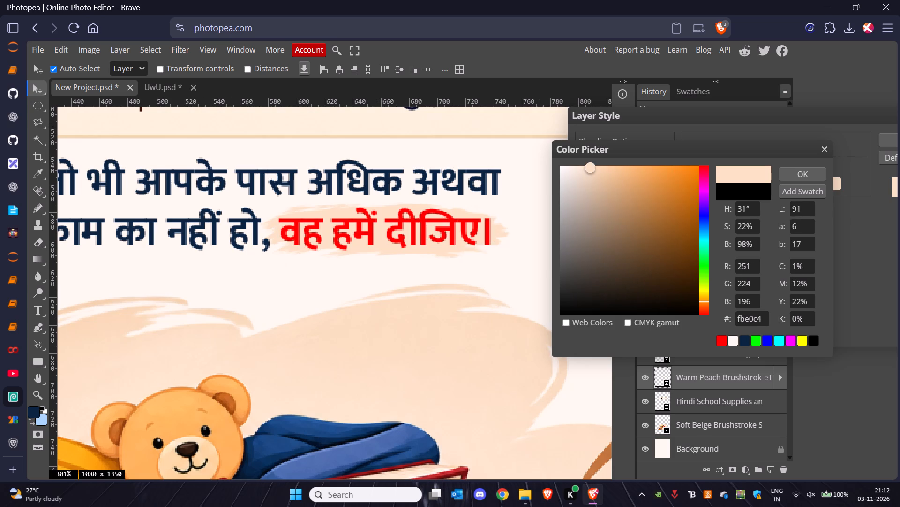
click(811, 171)
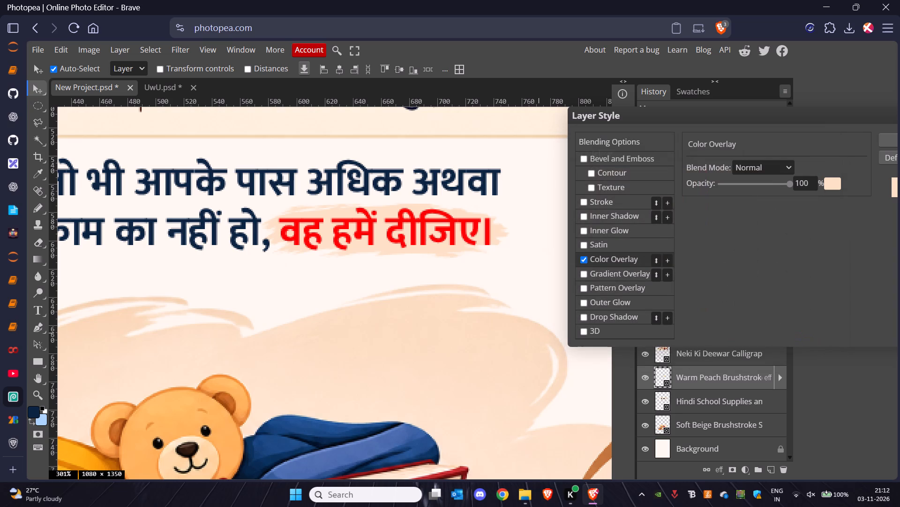
click(892, 139)
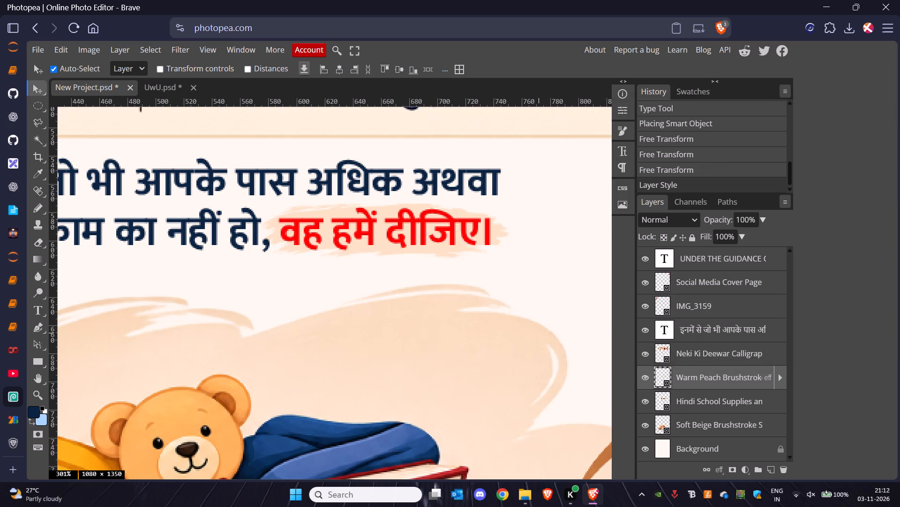
Move the Soft Beige Brushstroke layer with the DONATE box up slightly, closer to the Hindi appeal text.
key(z)
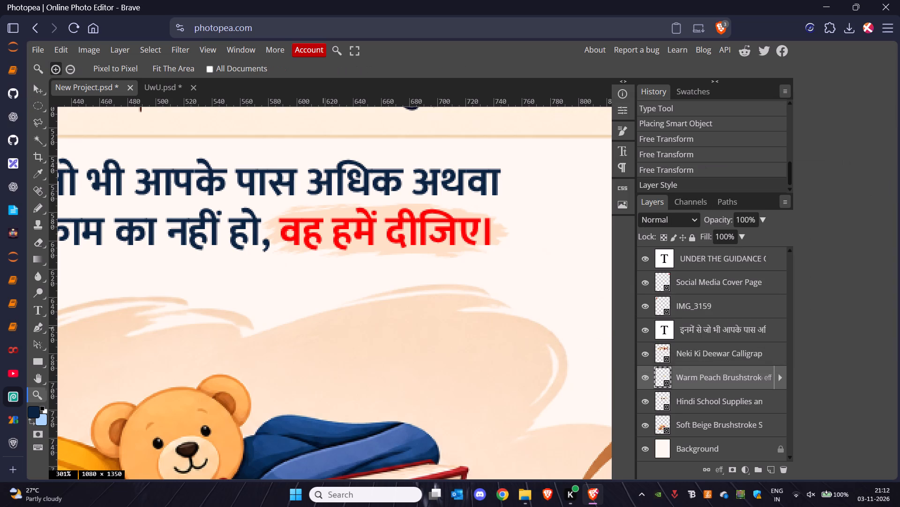
drag(323, 328, 299, 330)
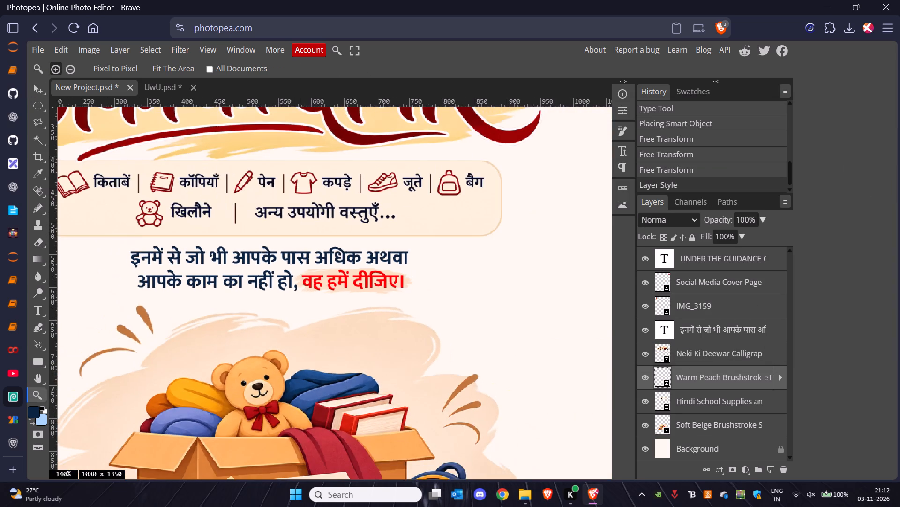
drag(299, 330, 278, 332)
key(v)
drag(357, 376, 357, 369)
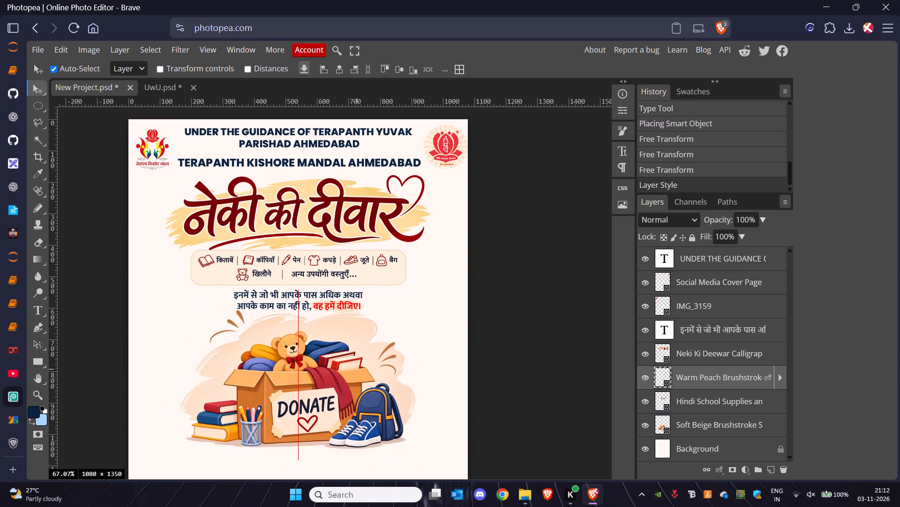
drag(357, 369, 357, 371)
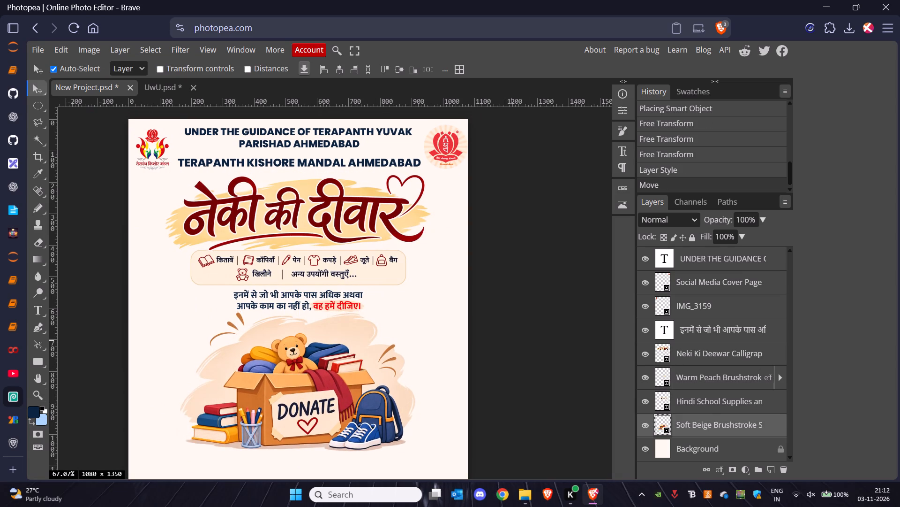
Move the Hindi School Supplies, Warm Peach Brushstroke and Hindi appeal text layers together down slightly, by about 8 px.
scroll(511, 340, down, 1)
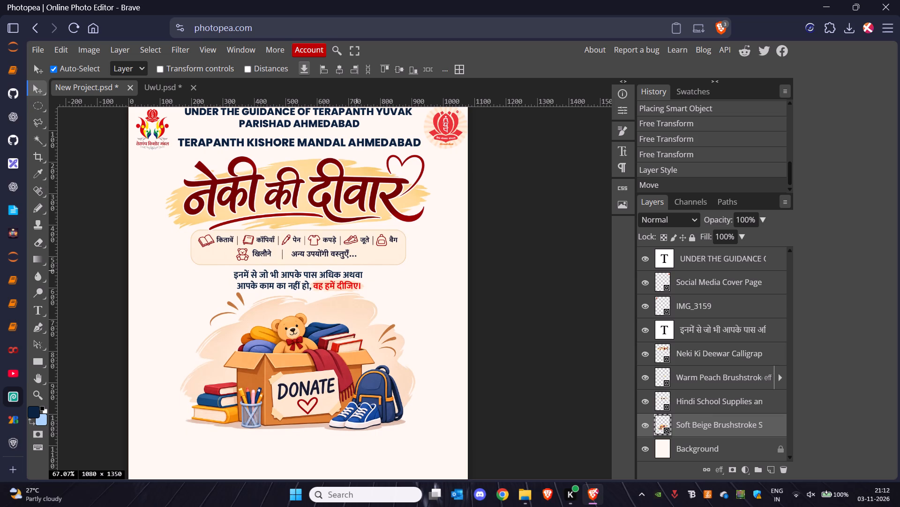
shift+click(360, 259)
click(321, 334)
click(719, 381)
shift+click(369, 259)
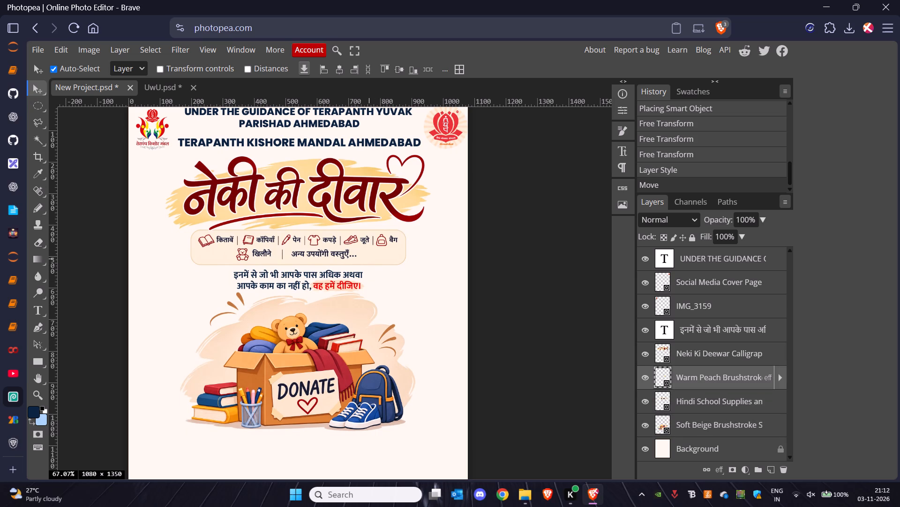
shift+click(294, 277)
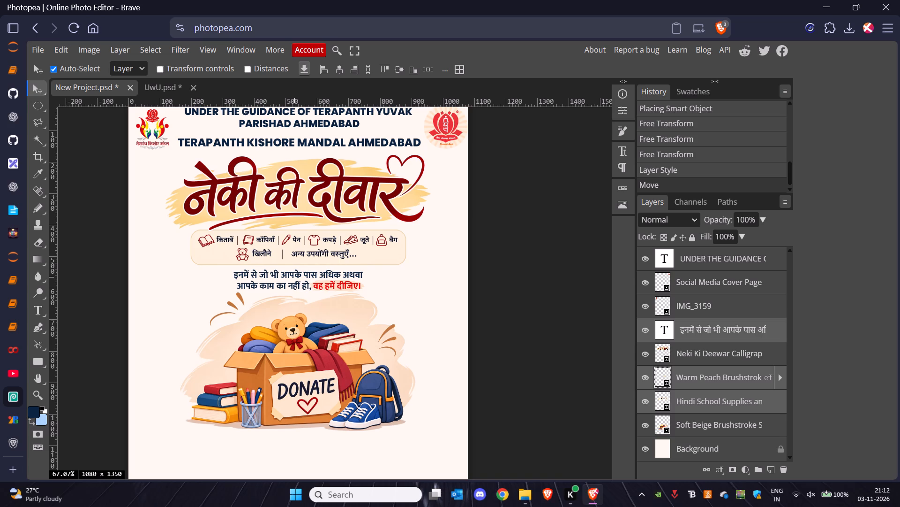
click(691, 377)
shift+click(321, 288)
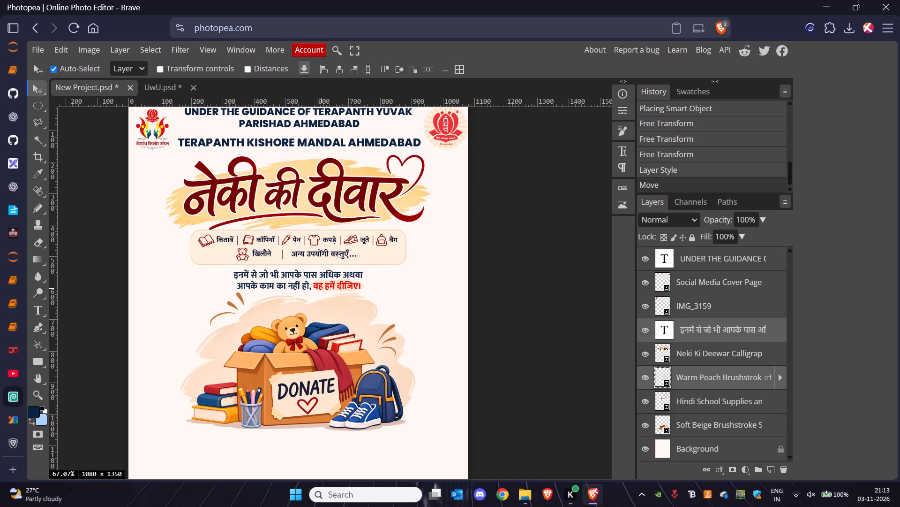
shift+click(285, 256)
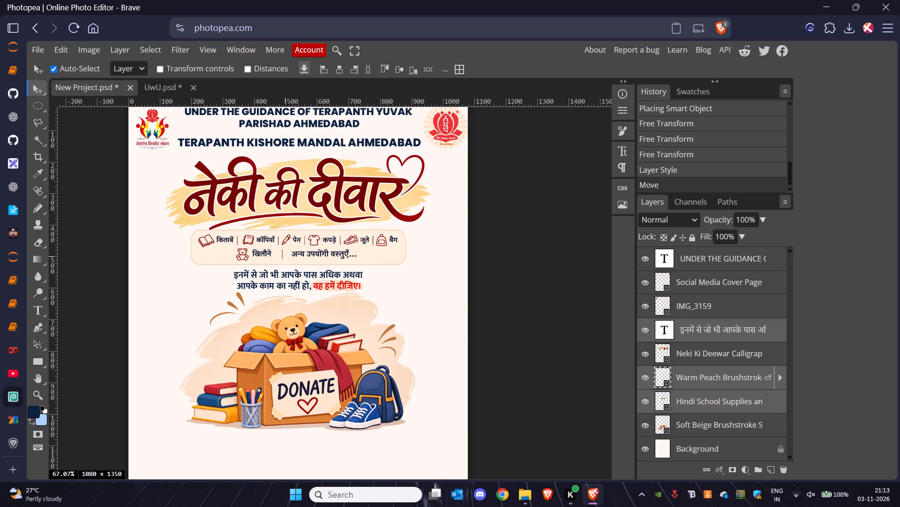
click(293, 251)
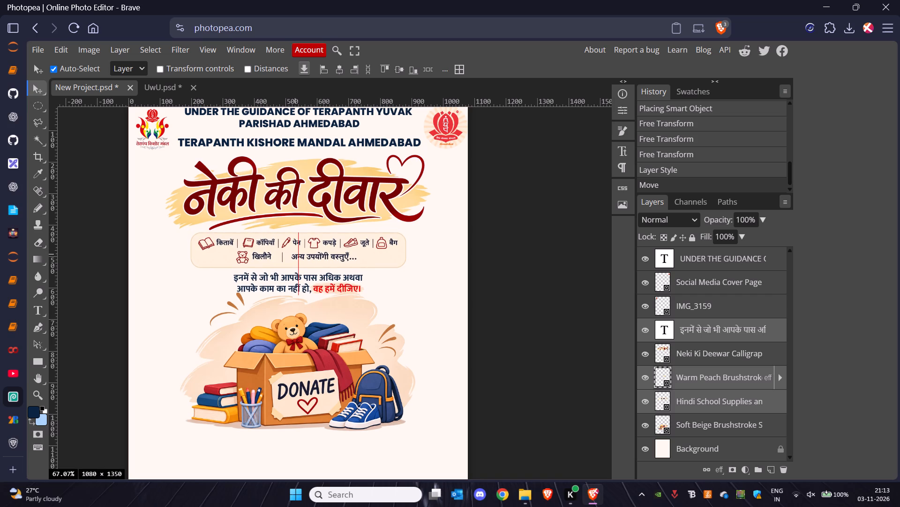
Copy the FOR REGISTRATION CONTACT text layer from UwU.psd into New Project.psd and place it directly below the UNDER THE GUIDANCE layer.
click(149, 83)
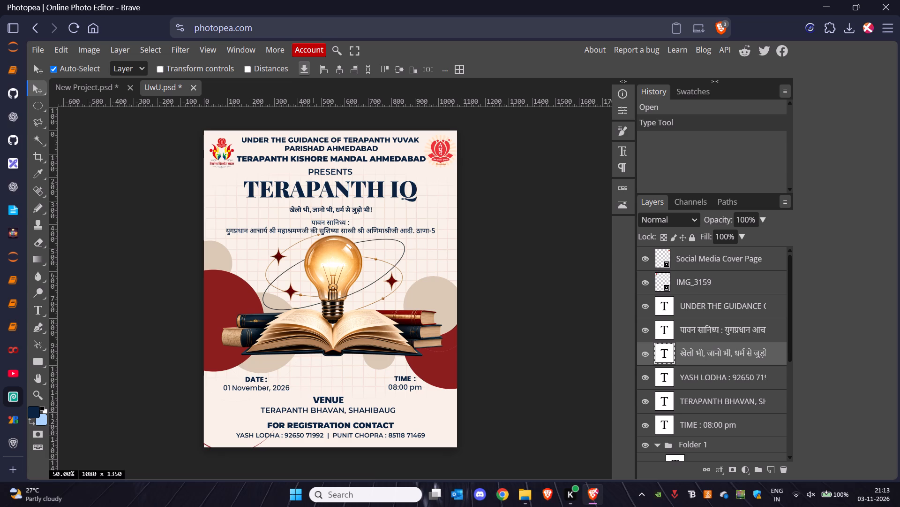
click(372, 425)
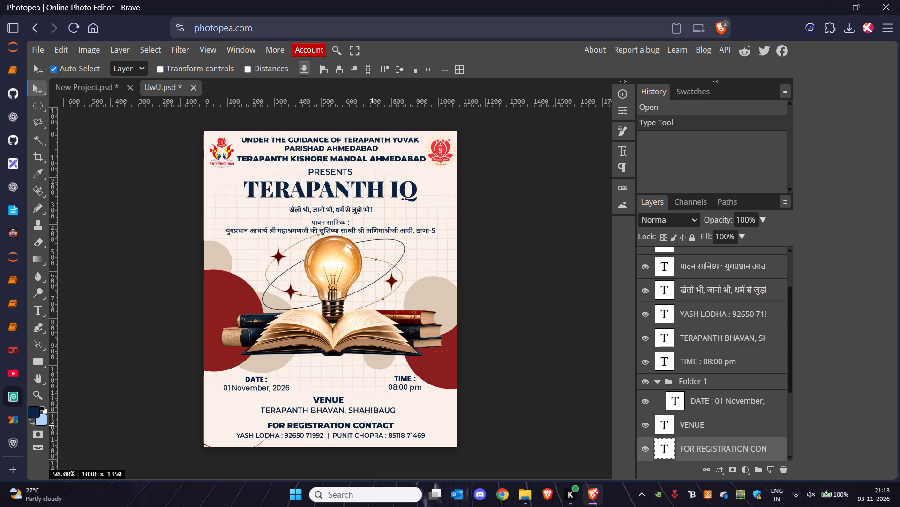
key(ctrl+c)
click(94, 89)
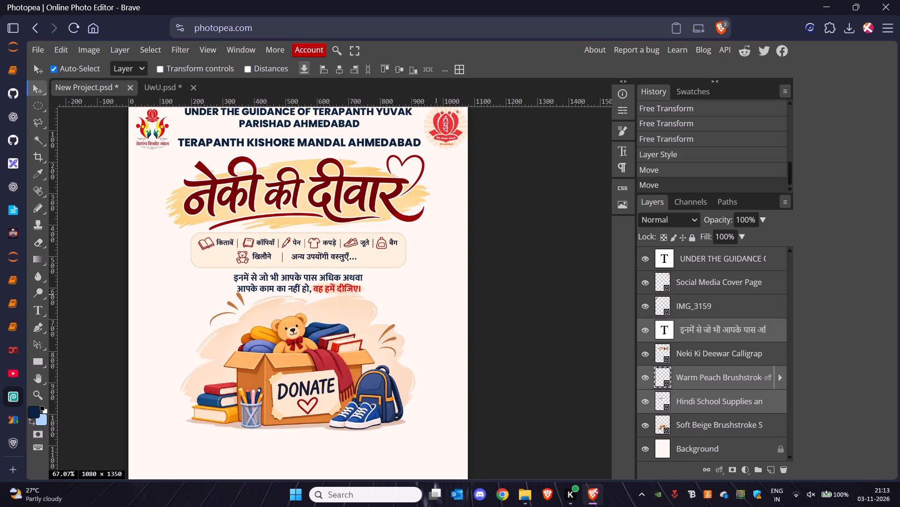
key(ctrl+v)
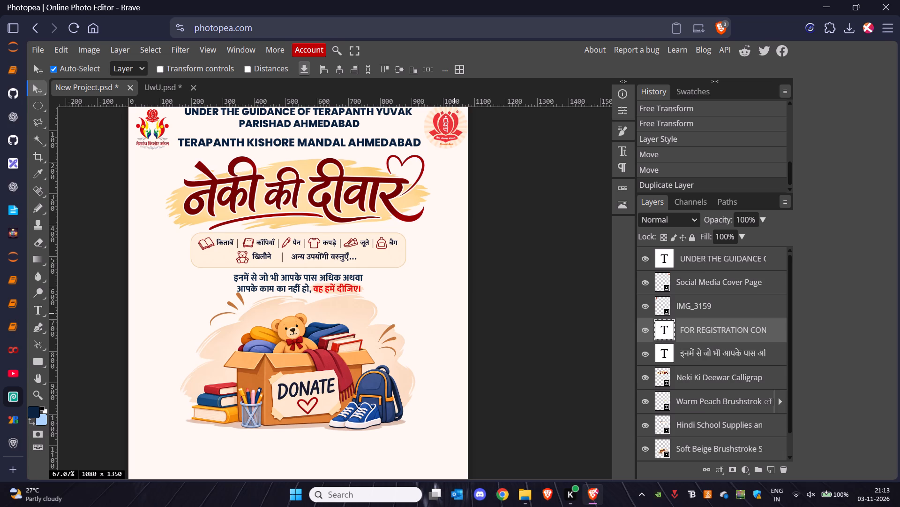
drag(731, 331, 728, 281)
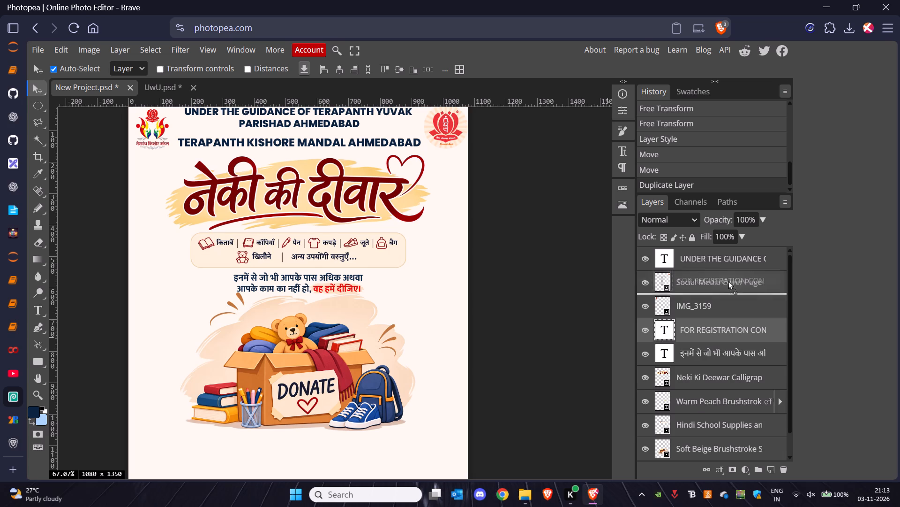
drag(728, 281, 726, 272)
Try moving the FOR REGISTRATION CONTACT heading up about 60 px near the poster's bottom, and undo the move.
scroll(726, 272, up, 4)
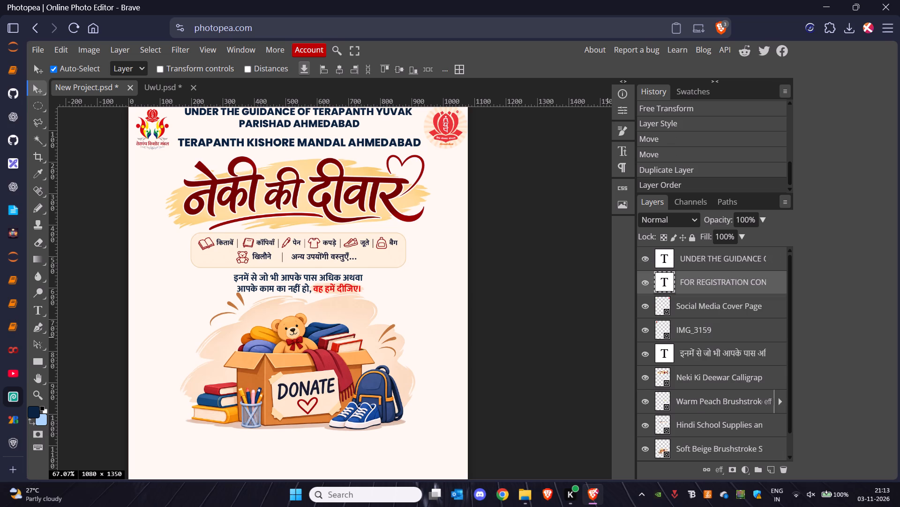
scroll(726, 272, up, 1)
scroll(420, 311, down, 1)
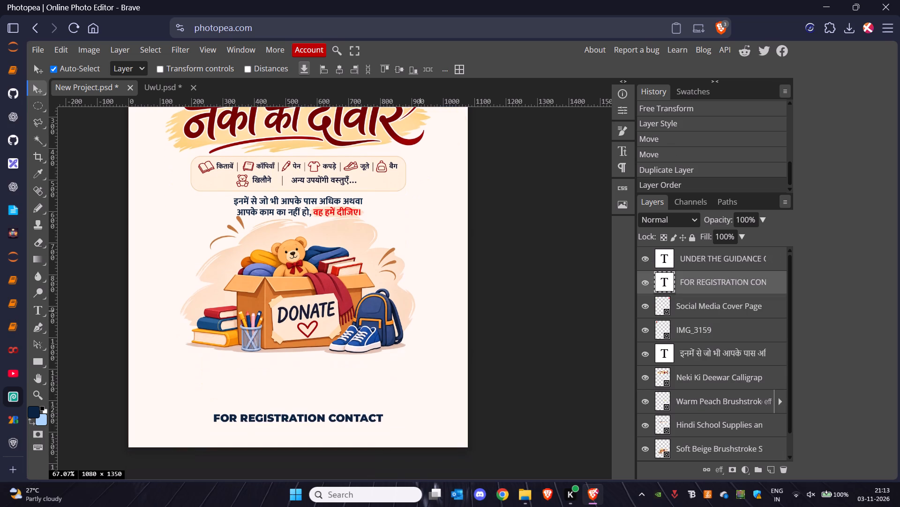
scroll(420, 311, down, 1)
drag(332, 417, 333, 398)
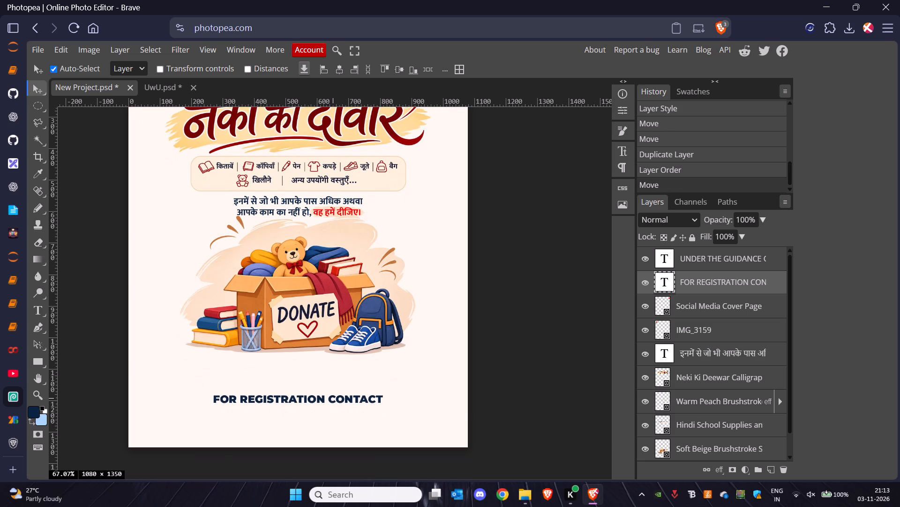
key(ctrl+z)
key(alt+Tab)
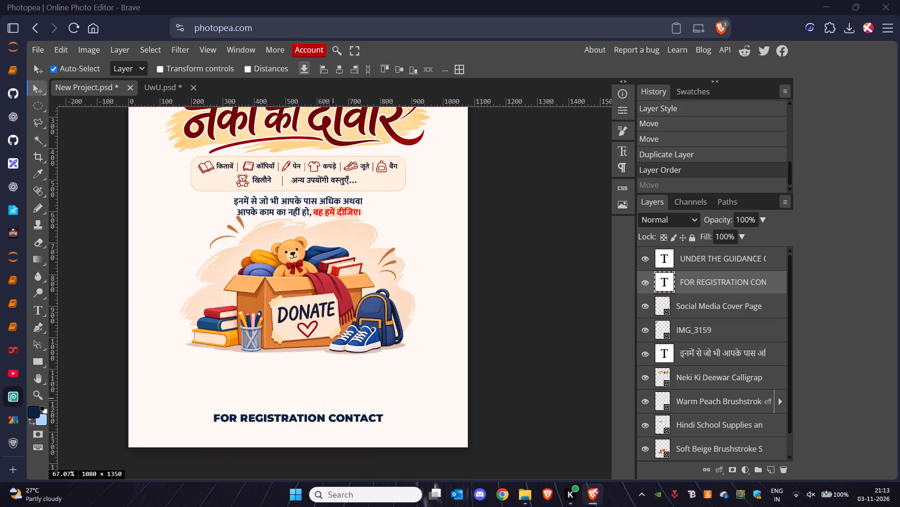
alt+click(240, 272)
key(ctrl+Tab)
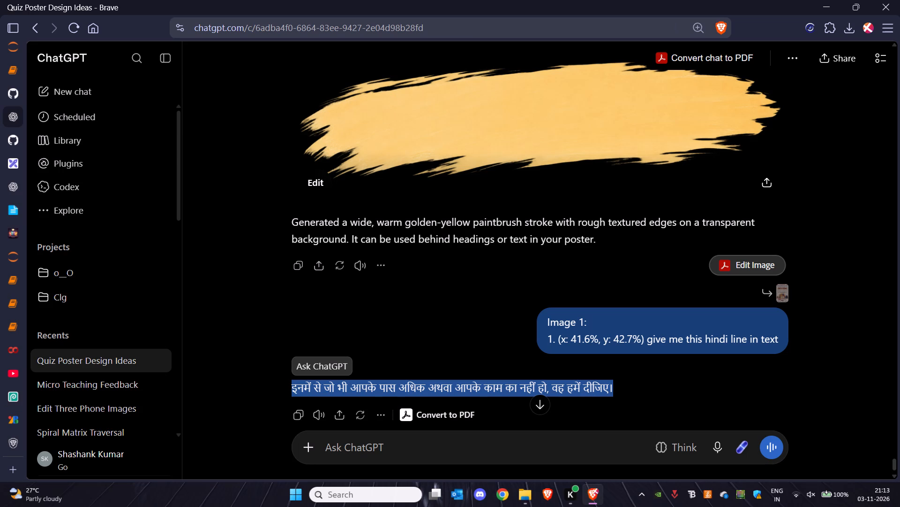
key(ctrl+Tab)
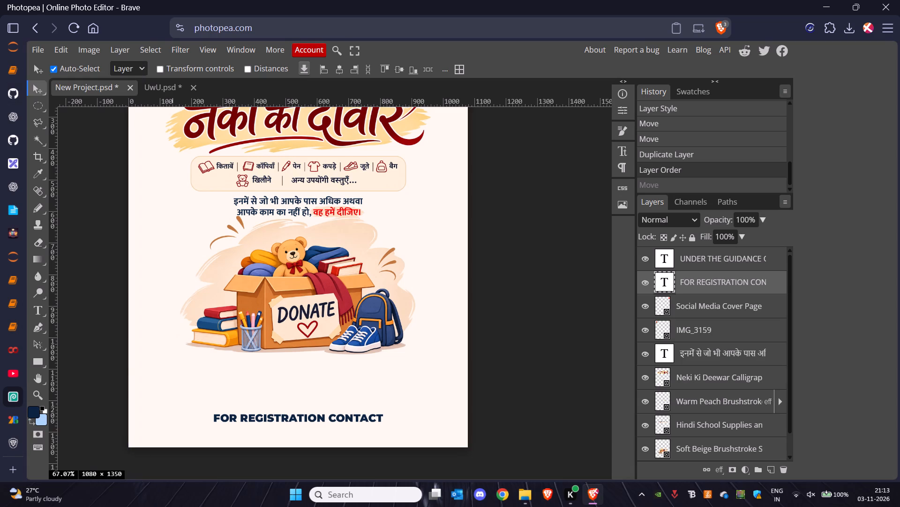
In UwU.psd, select the FOR REGISTRATION CONTACT heading and the contact names-and-numbers line below it for copying into New Project.psd.
click(162, 86)
scroll(698, 406, down, 1)
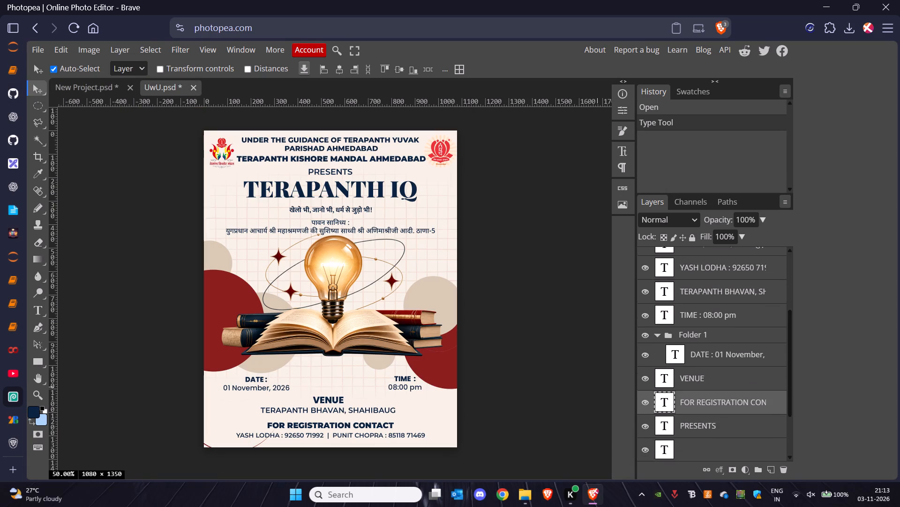
scroll(698, 406, down, 2)
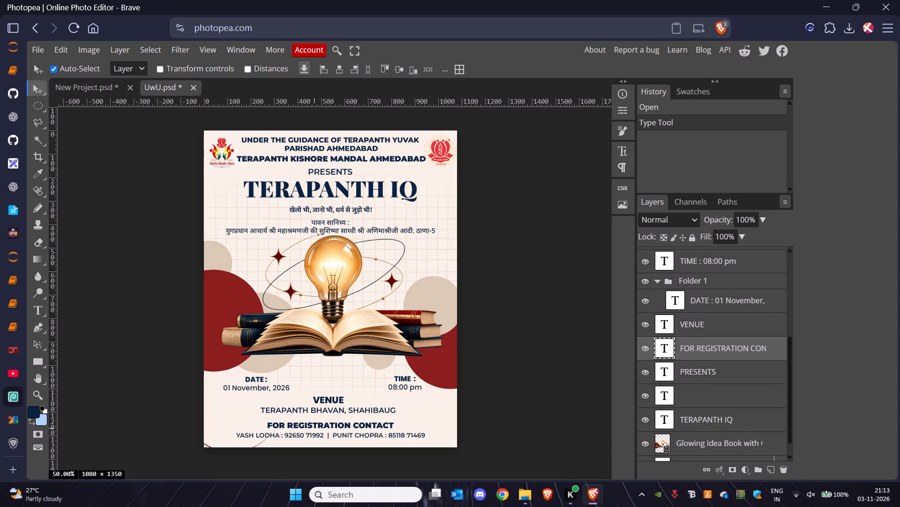
click(314, 426)
ctrl+click(317, 433)
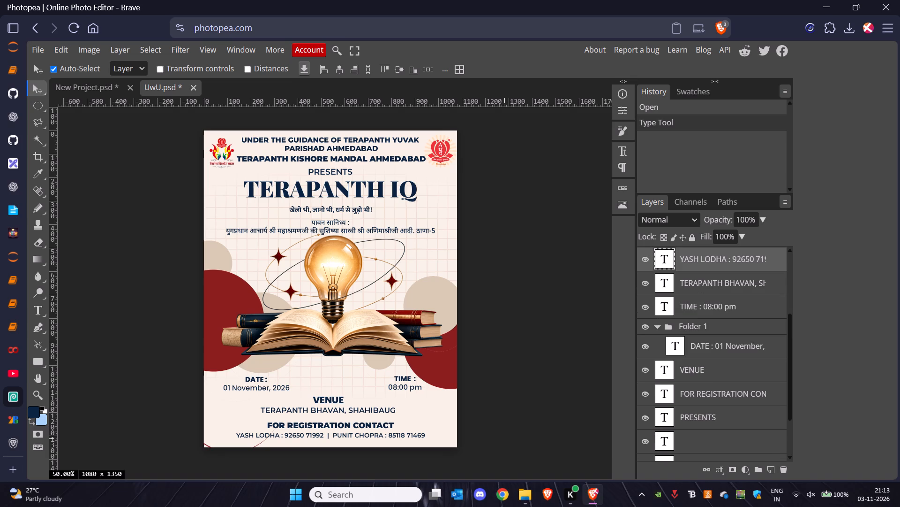
scroll(664, 469, down, 1)
scroll(703, 412, down, 5)
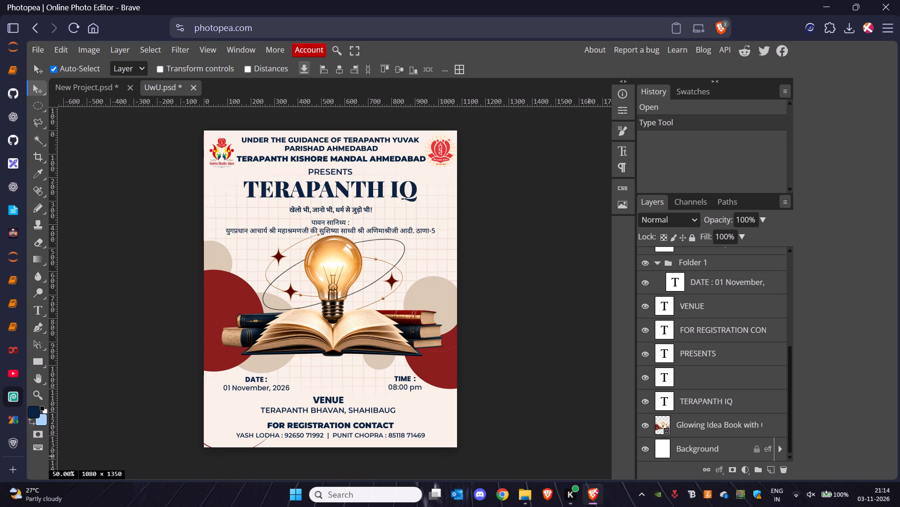
shift+click(368, 426)
Replace the FOR REGISTRATION CONTACT layer in New Project.psd with copies of the heading and contact-line text layers from UwU.psd.
key(ctrl+c)
key(ctrl+Tab)
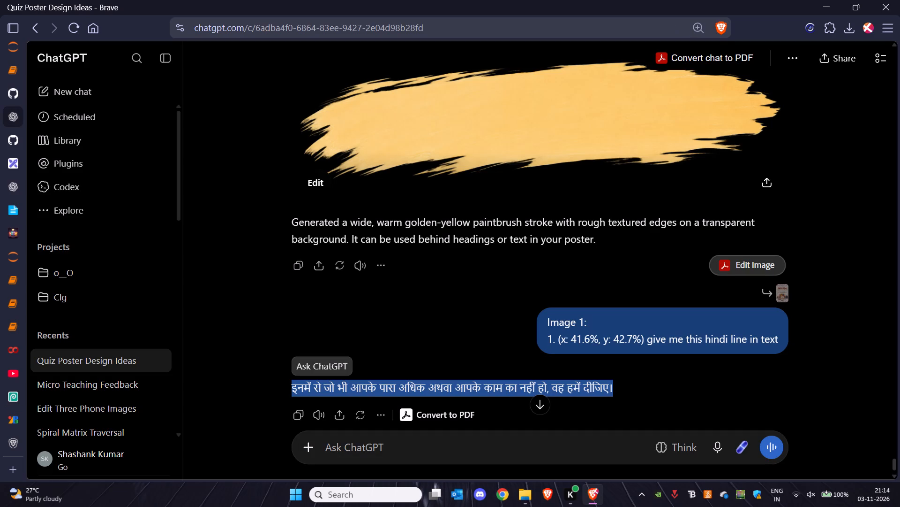
key(ctrl+Tab)
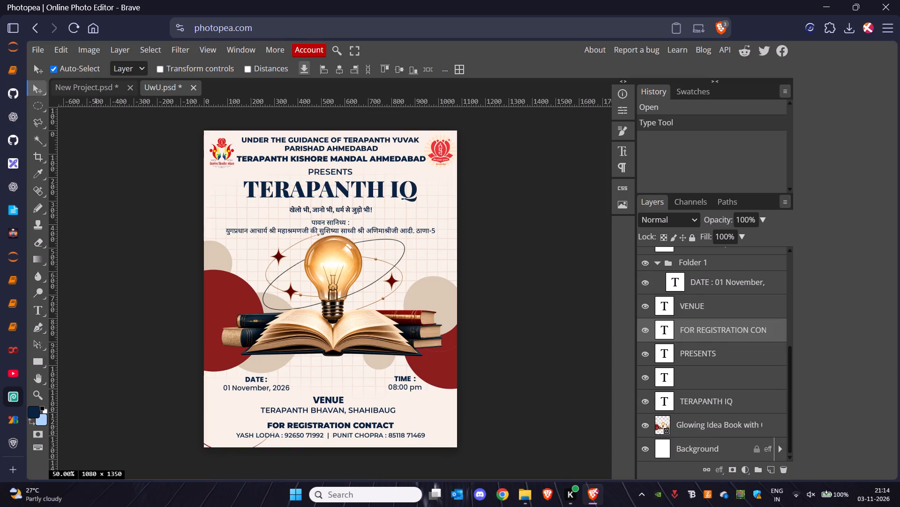
click(94, 88)
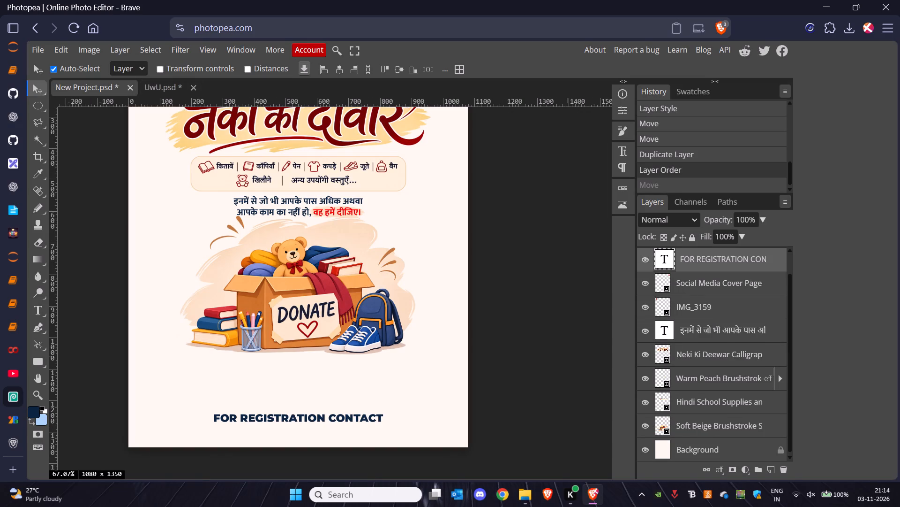
key(Delete)
key(ctrl+v)
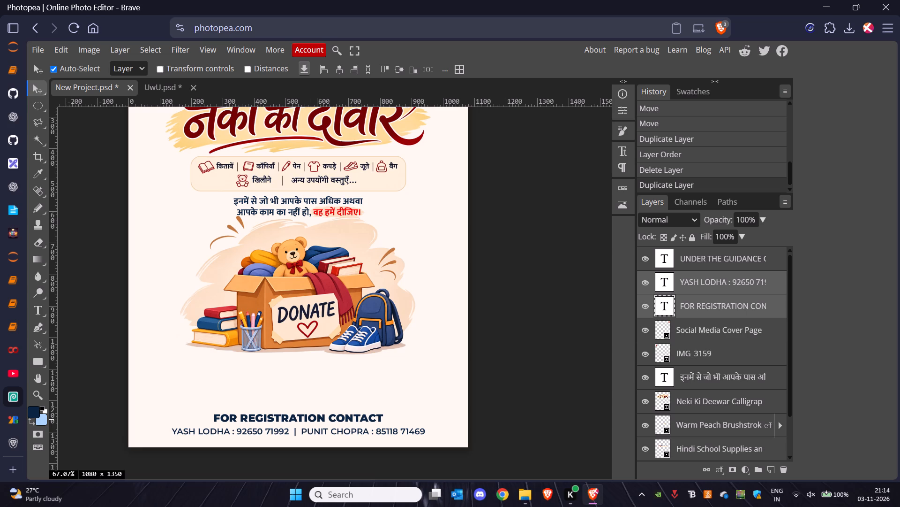
View the reference poster WhatsApp Image 2026-11-03 at 8.19.20 PM.jpeg from Downloads for its contact section, and return to Photopea.
click(529, 496)
double_click(117, 115)
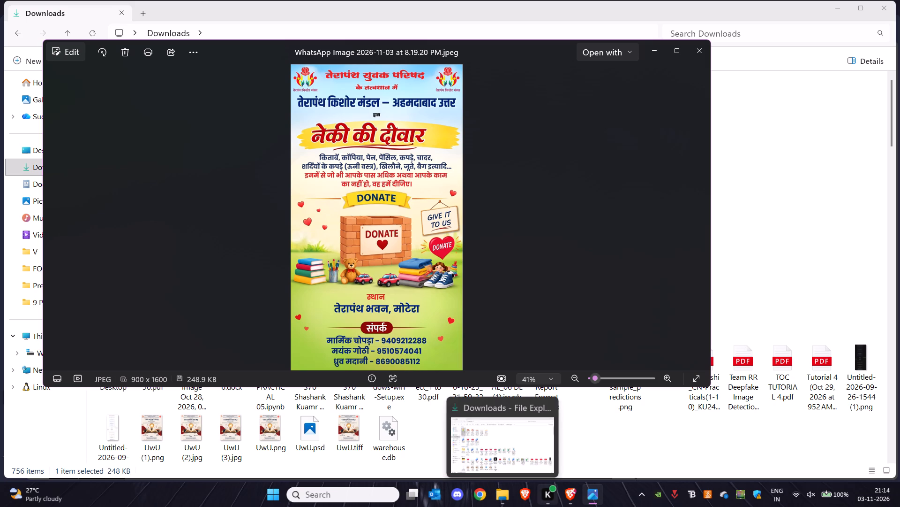
click(573, 505)
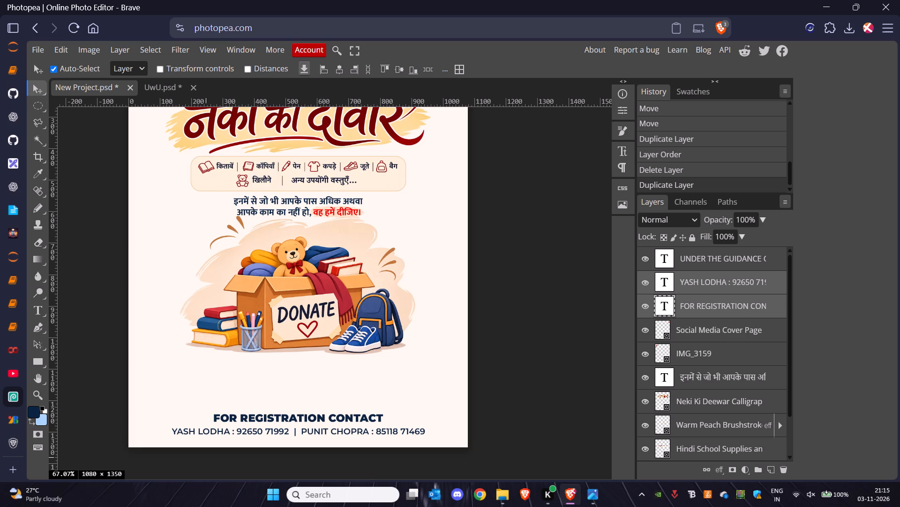
Switch to Discord.
click(459, 502)
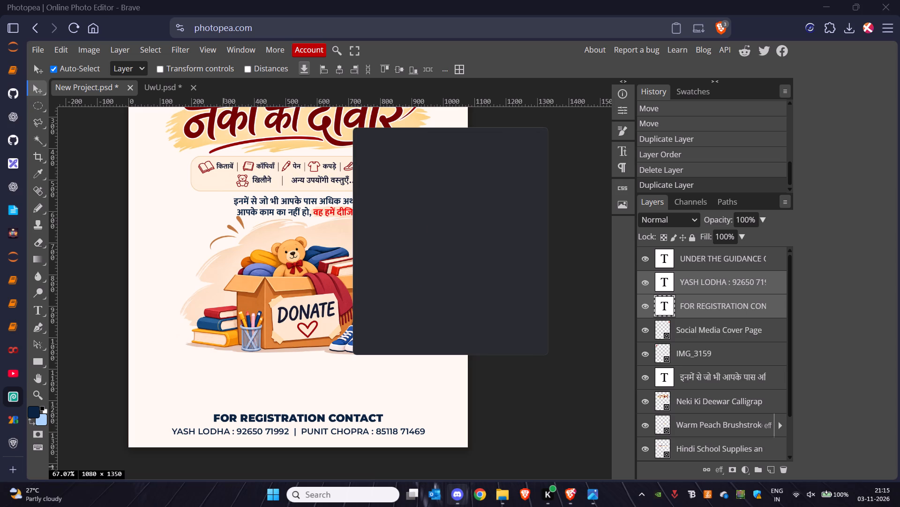
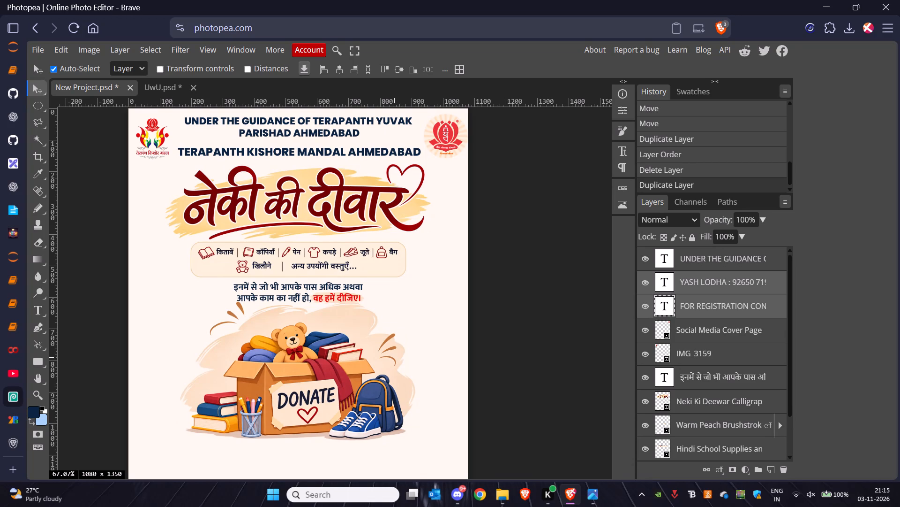
Move the donation box illustration with its beige brushstroke background down about 22 px, closer to the registration contact heading.
scroll(380, 316, down, 2)
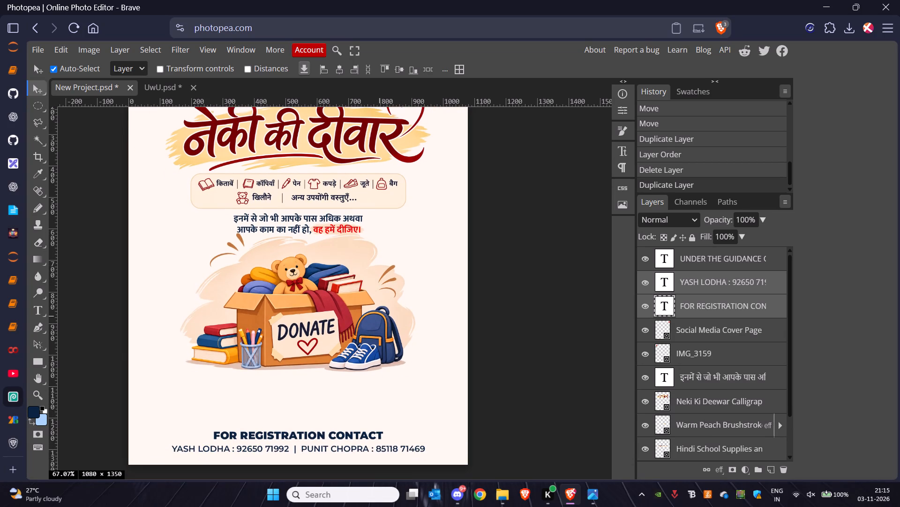
scroll(380, 316, down, 1)
drag(321, 307, 321, 314)
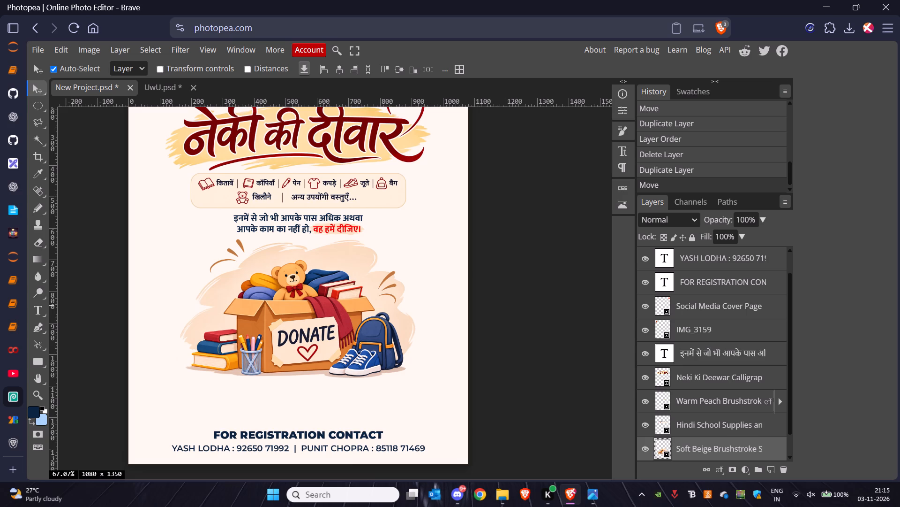
scroll(417, 304, up, 1)
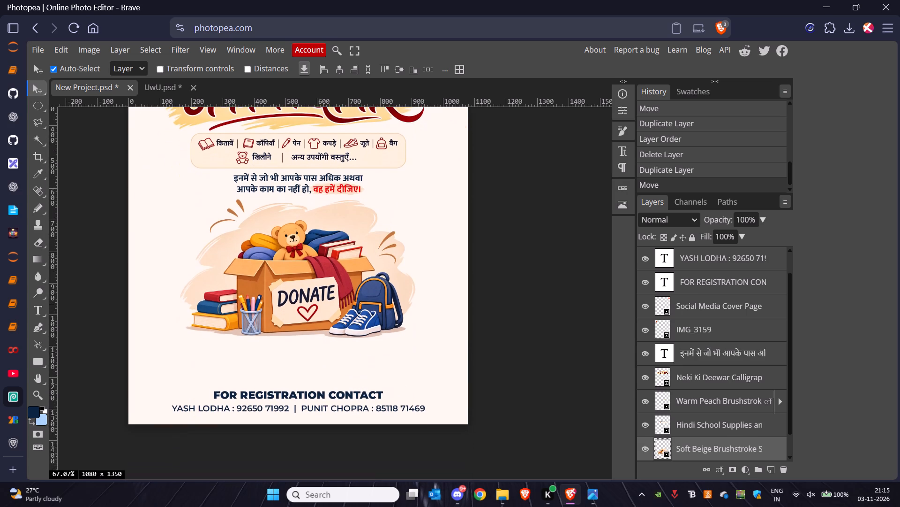
scroll(417, 304, up, 1)
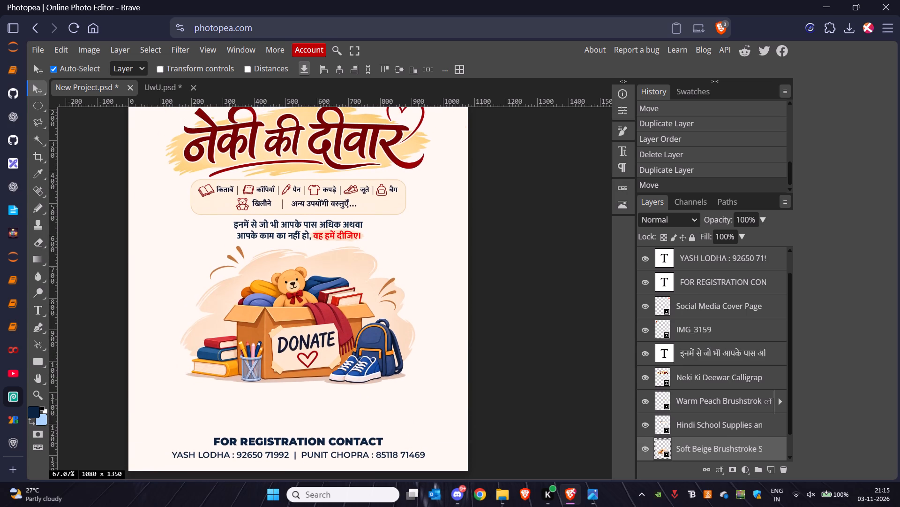
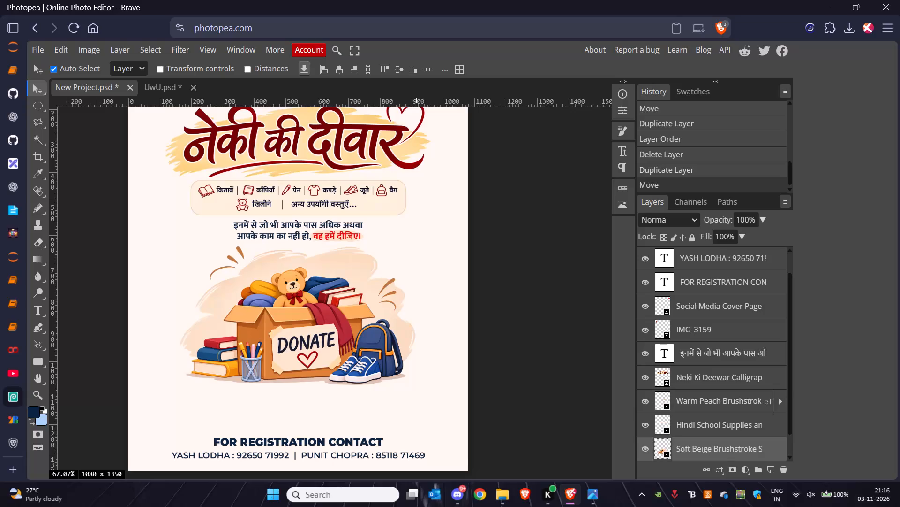
scroll(416, 198, up, 1)
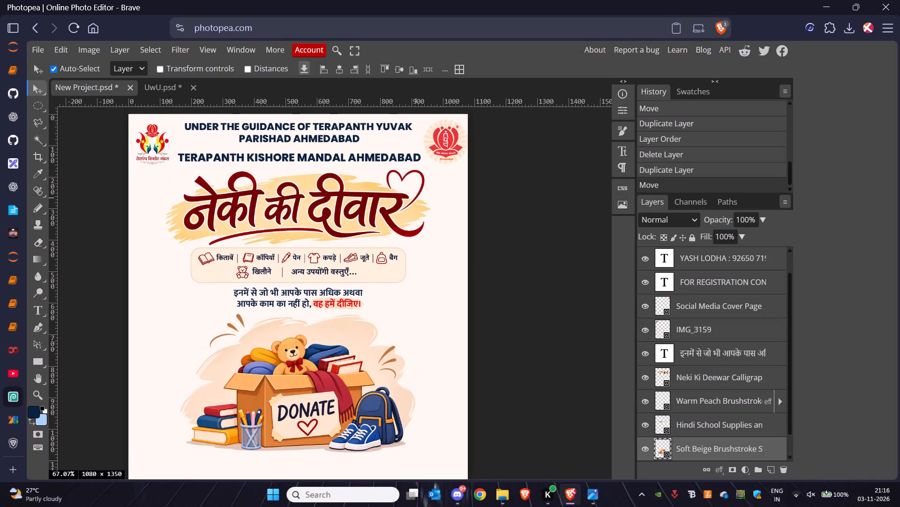
scroll(416, 198, up, 1)
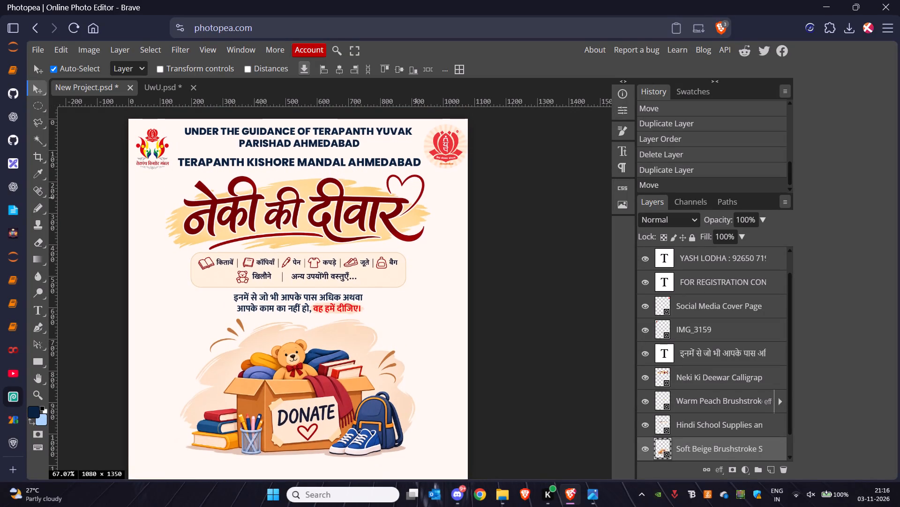
scroll(416, 198, up, 2)
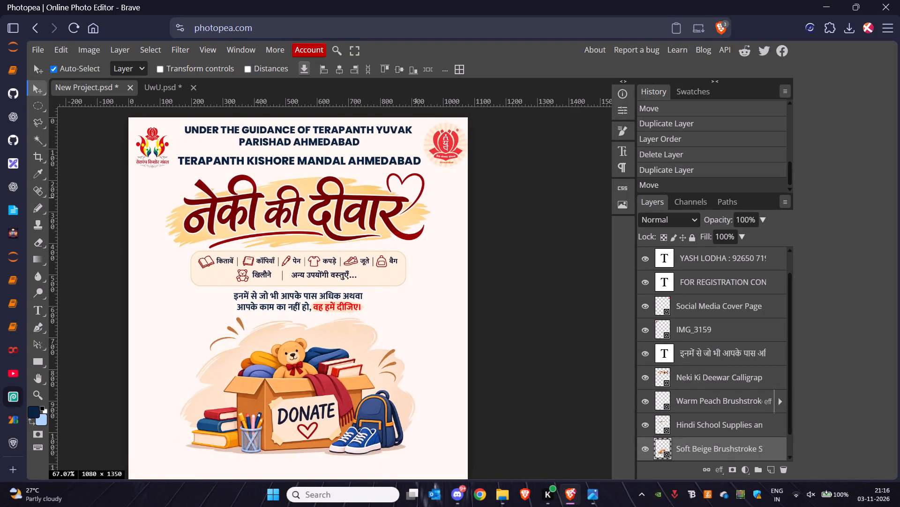
scroll(416, 198, up, 4)
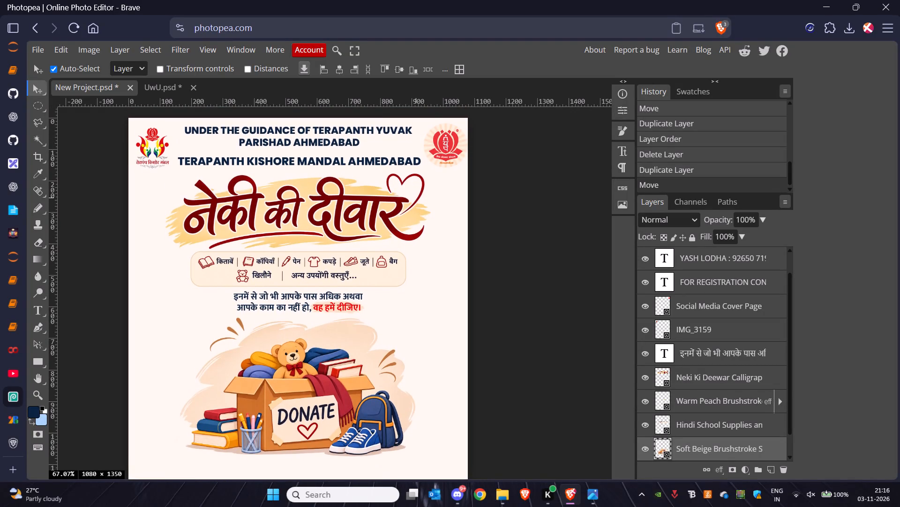
scroll(416, 198, up, 2)
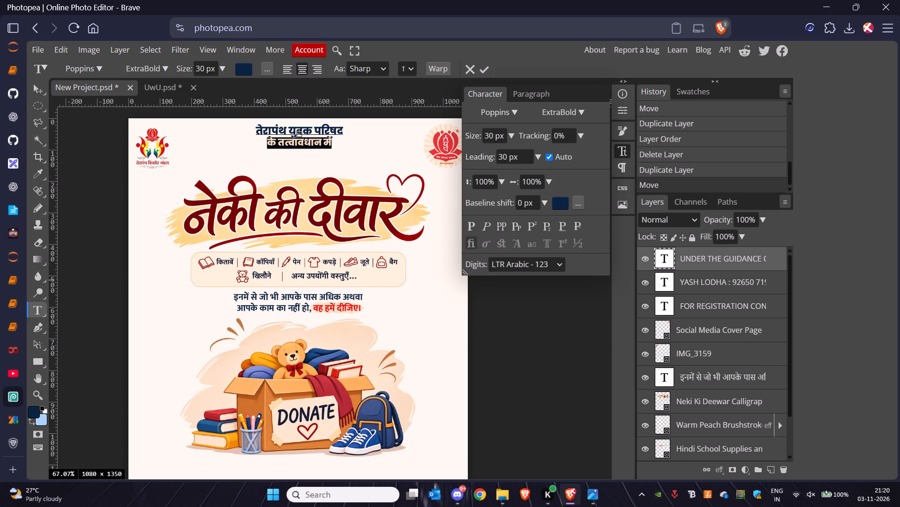
click(499, 115)
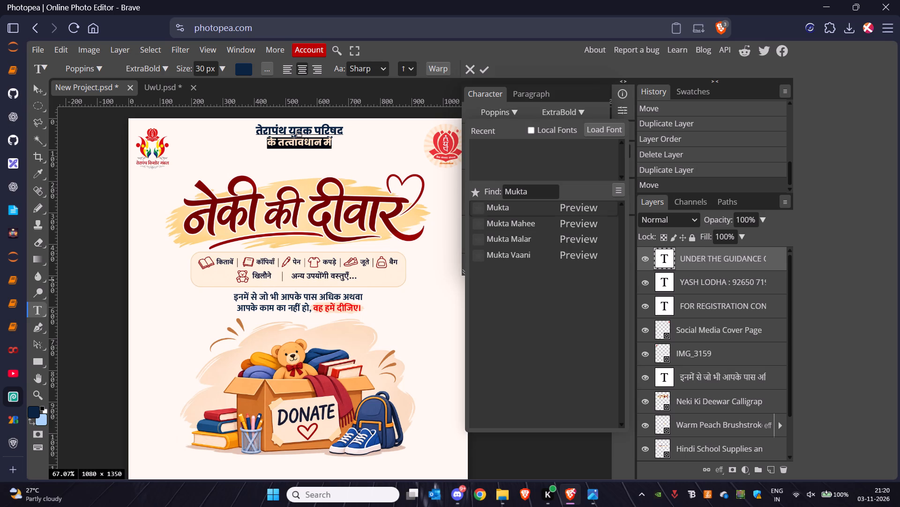
double_click(518, 192)
text(devan)
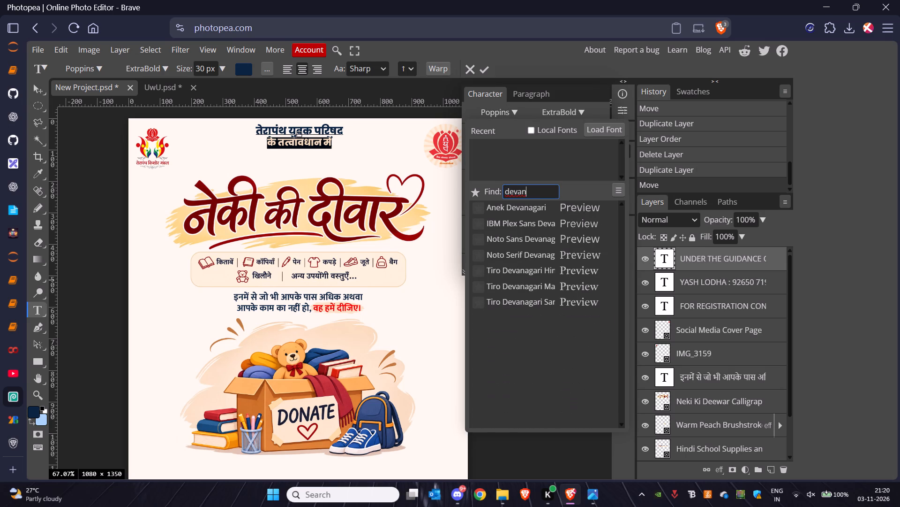
key(Down)
click(622, 110)
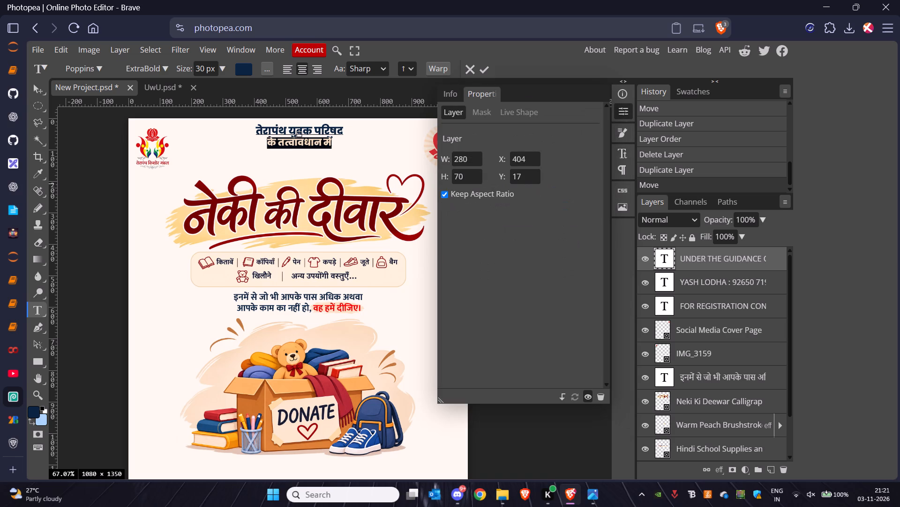
click(619, 156)
click(619, 156)
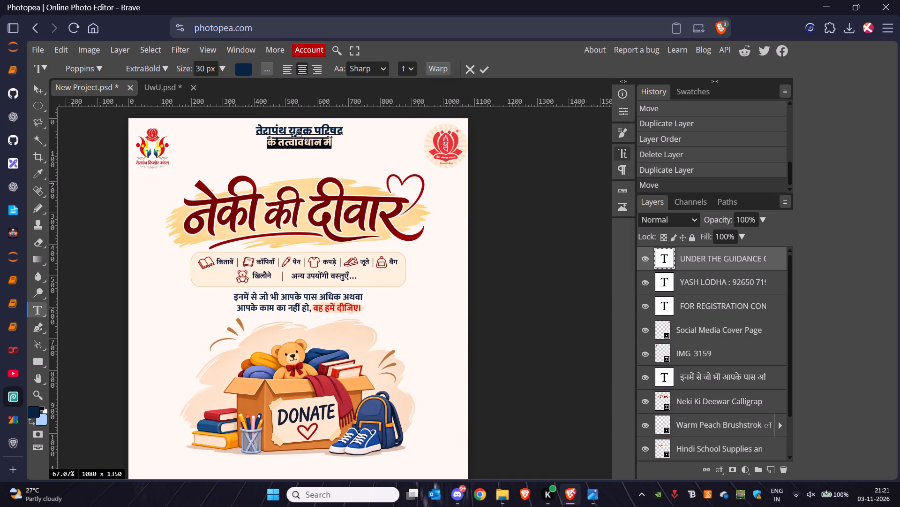
Append "aa" after a space at the end of the header's second line, "के तत्वावधान में".
key(t)
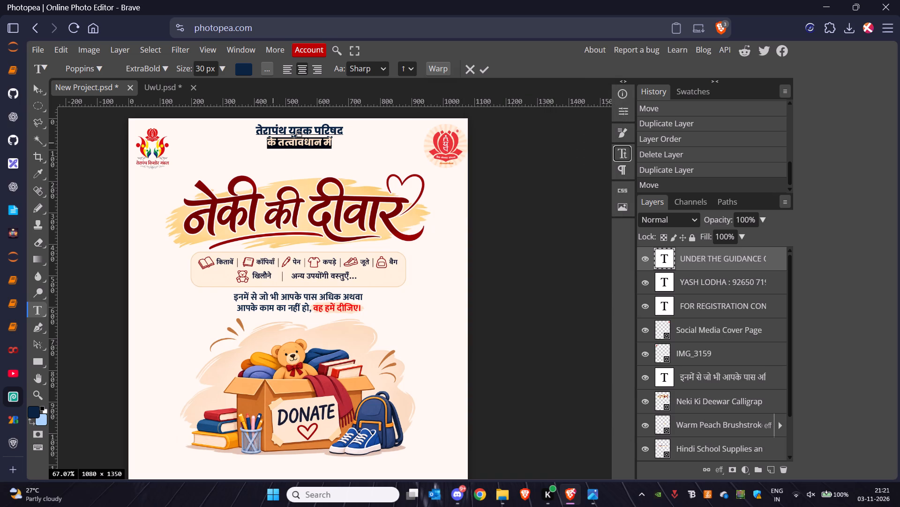
click(268, 141)
drag(268, 141, 344, 139)
drag(344, 139, 352, 131)
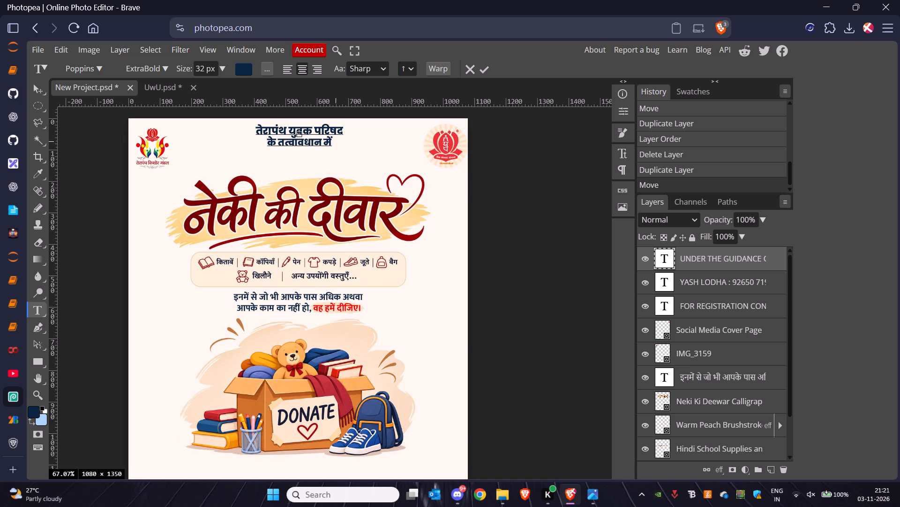
click(335, 141)
key(space)
text(aa)
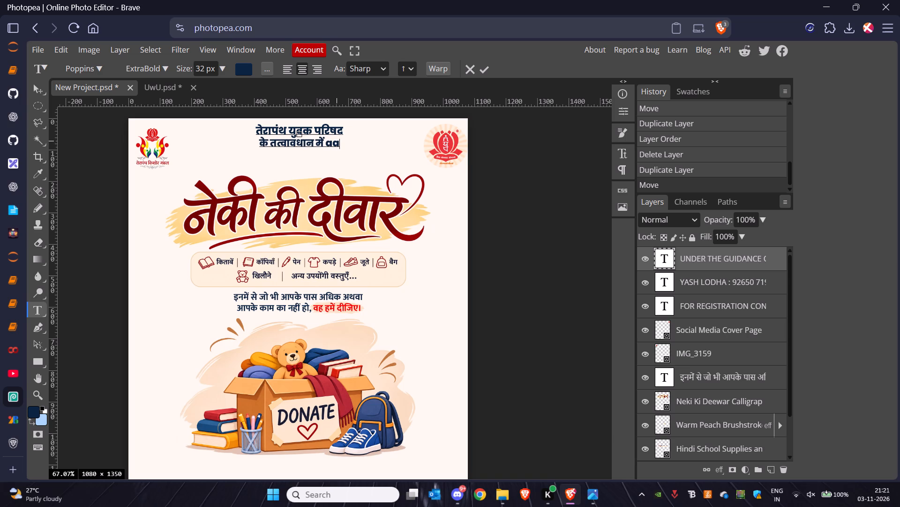
Set the header's second line, "के तत्वावधान में aa", in the Tiro Devanagari Hindi font.
drag(260, 142, 345, 147)
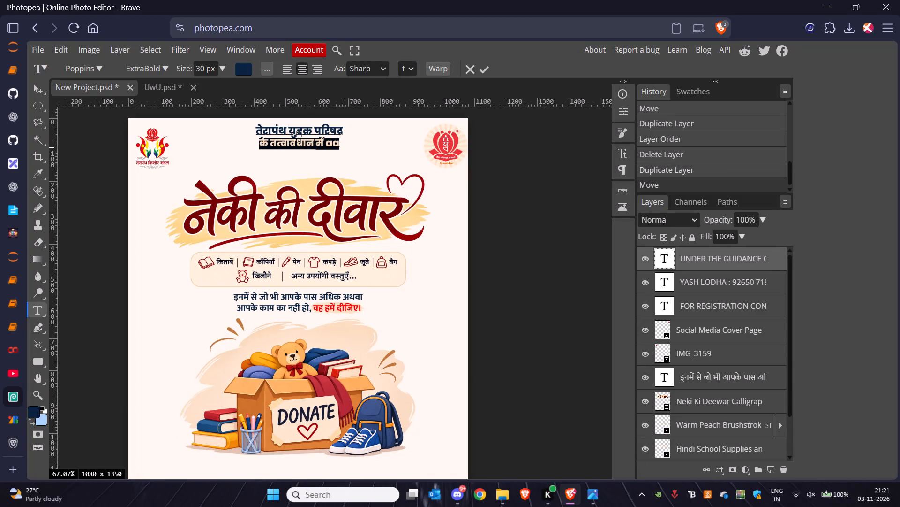
drag(345, 147, 349, 147)
scroll(349, 147, right, 1)
click(630, 151)
click(502, 110)
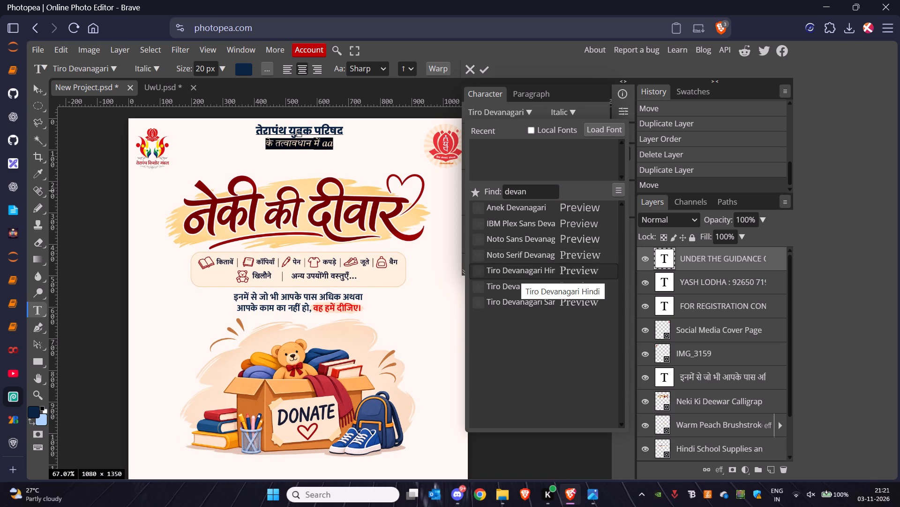
click(514, 273)
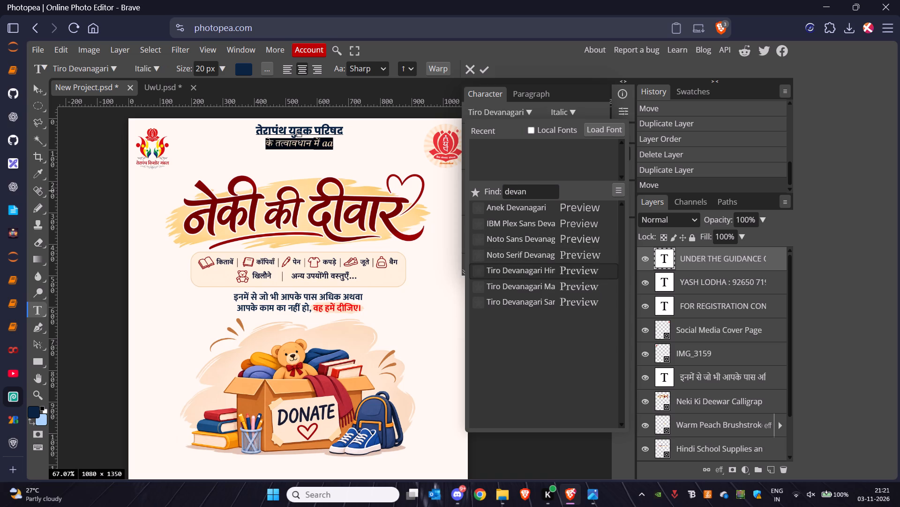
Delete the "aa" from the end of the header's second line, leaving "के तत्वावधान में".
click(328, 140)
key(Delete)
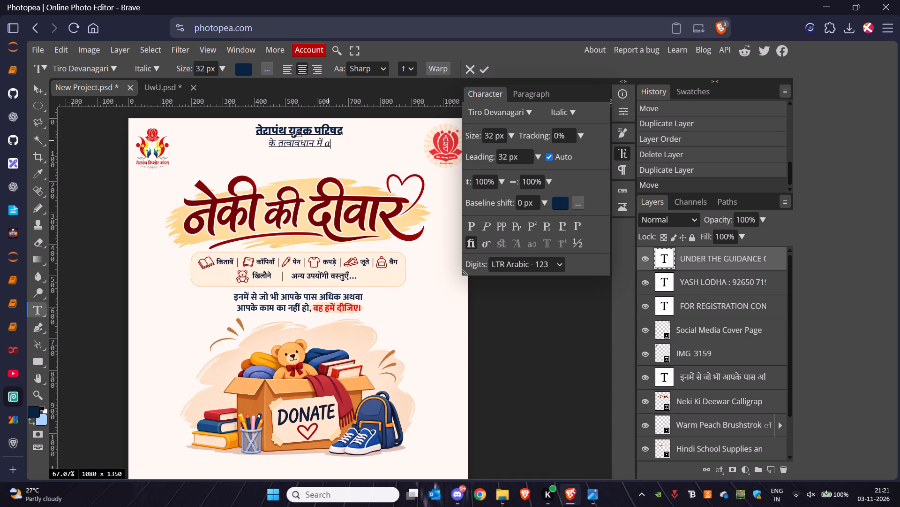
key(BackSpace)
key(BackSpace)
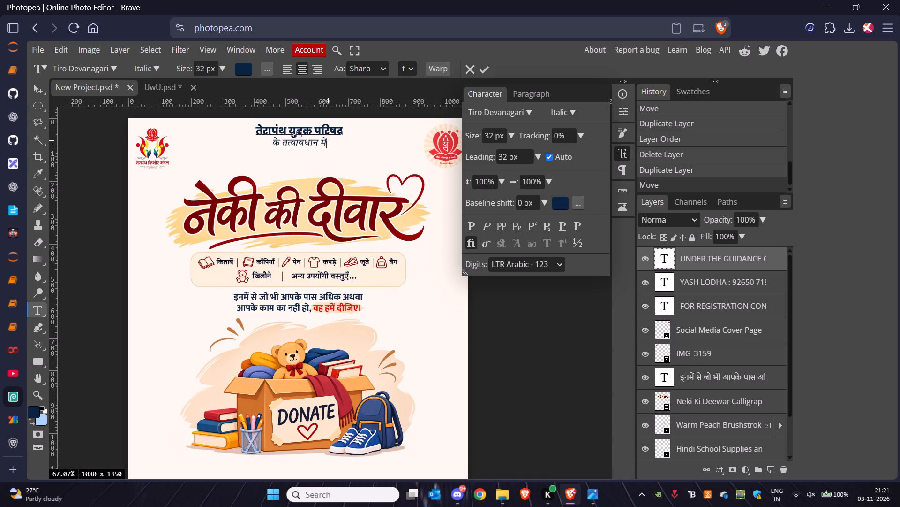
Apply faux bold to the header's second line, "के तत्वावधान में", and commit the text edit.
drag(328, 140, 267, 142)
click(470, 230)
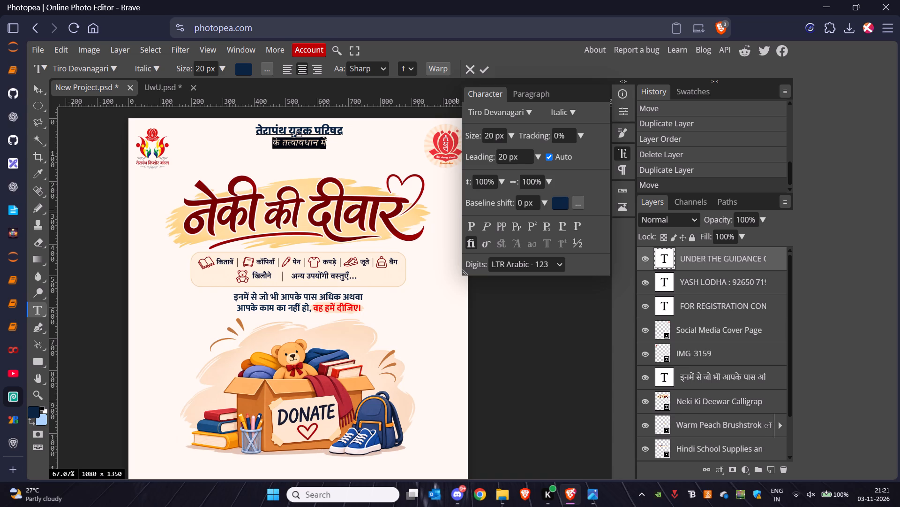
click(543, 305)
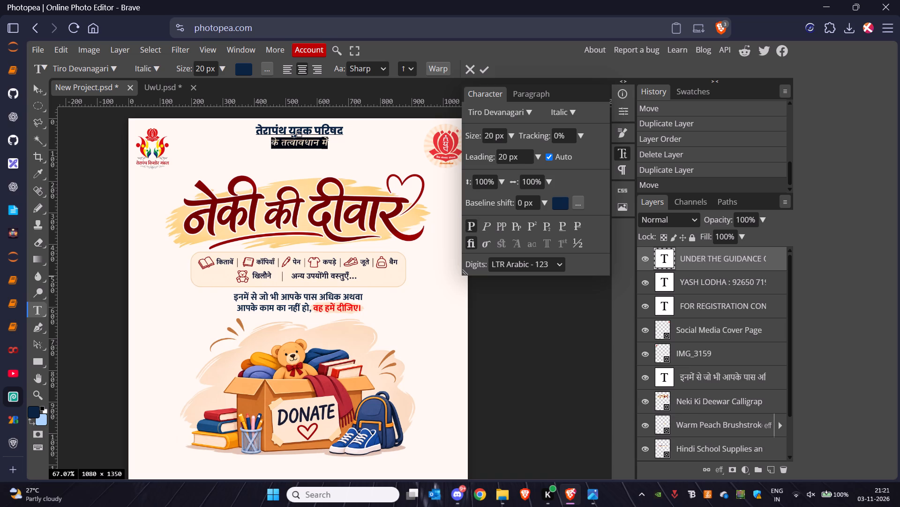
click(622, 157)
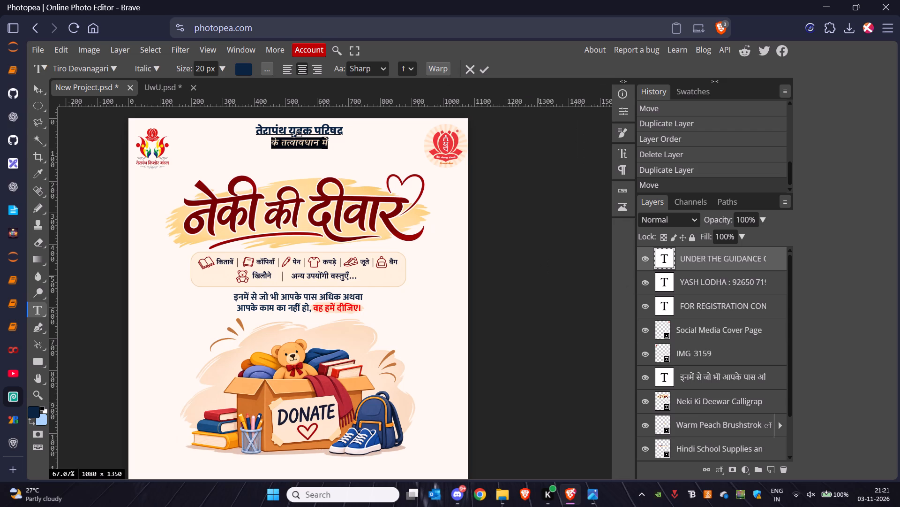
click(741, 271)
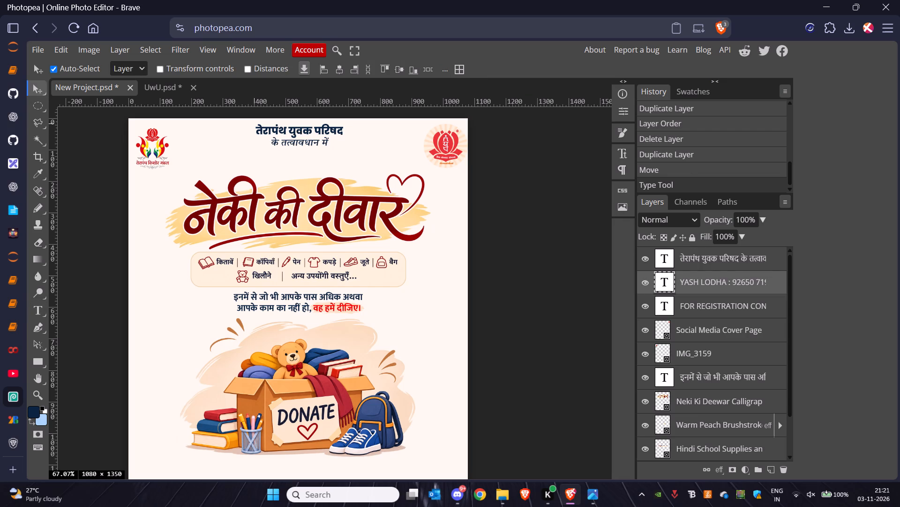
Scale the Hindi header layer to about 188% and centre it between the two logos at about X 540 px, Y 84 px.
click(257, 129)
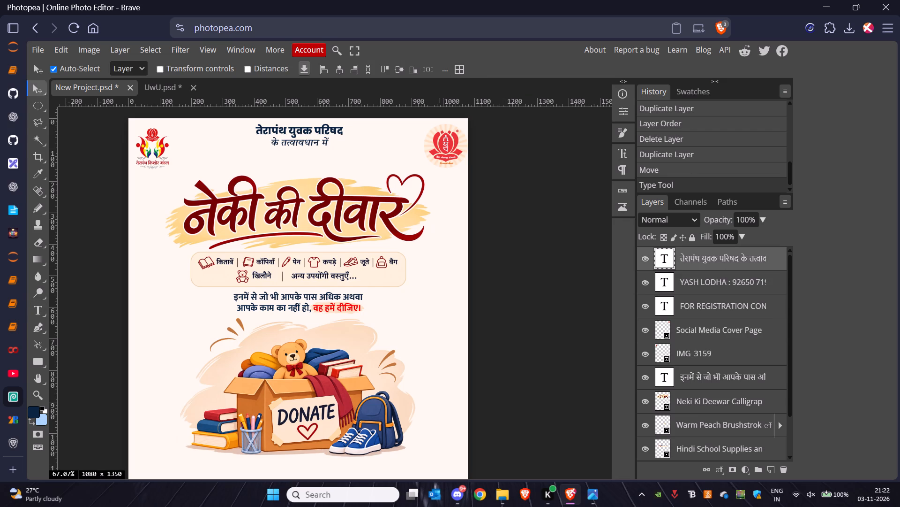
key(ctrl+alt+t)
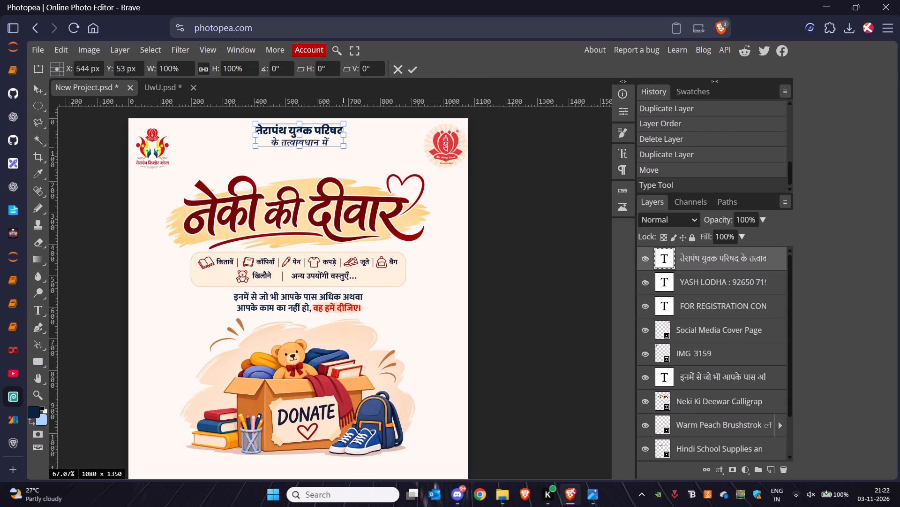
drag(342, 147, 414, 194)
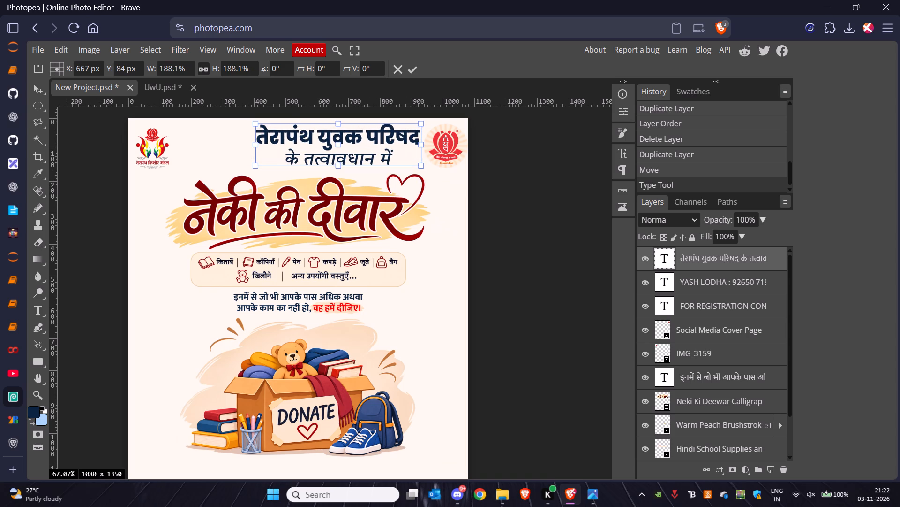
drag(363, 138, 320, 138)
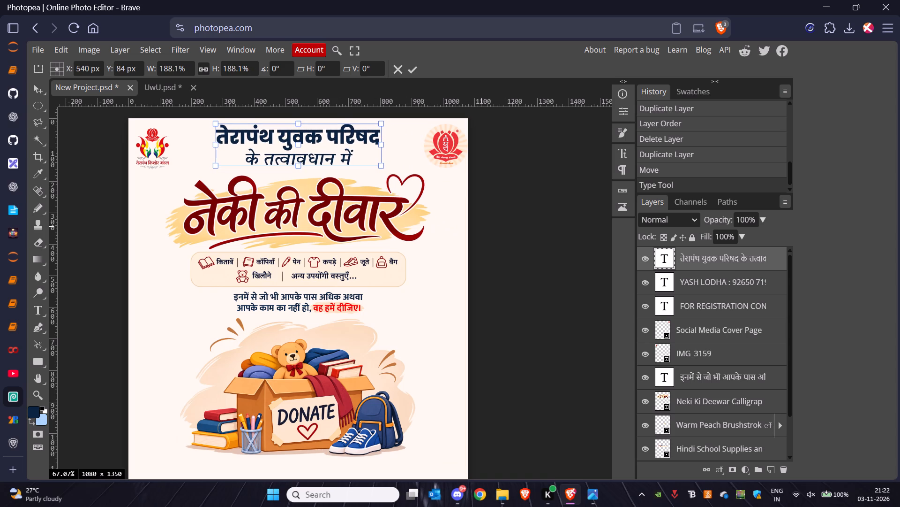
double_click(743, 266)
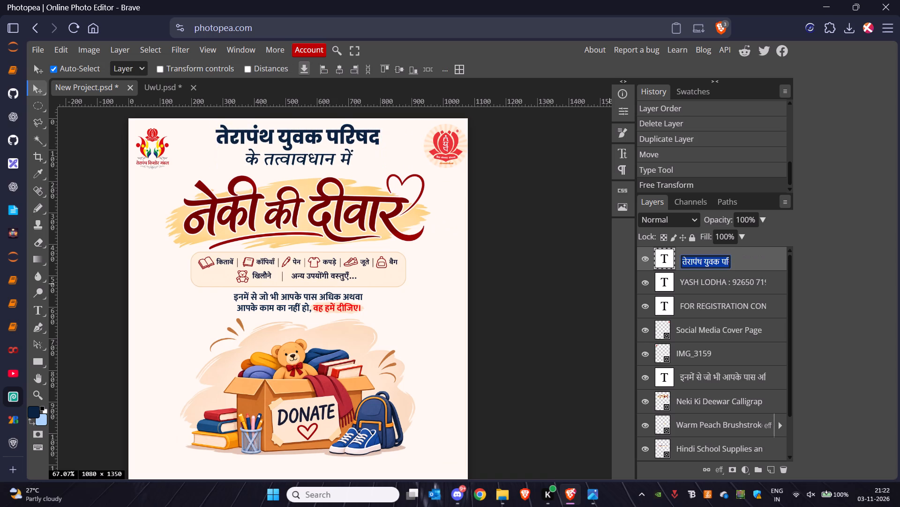
Add a Color Overlay to the Hindi header, trying maroon #6c0706 sampled from the title, then blue #3d538a sampled from the backpack.
double_click(755, 263)
triple_click(776, 260)
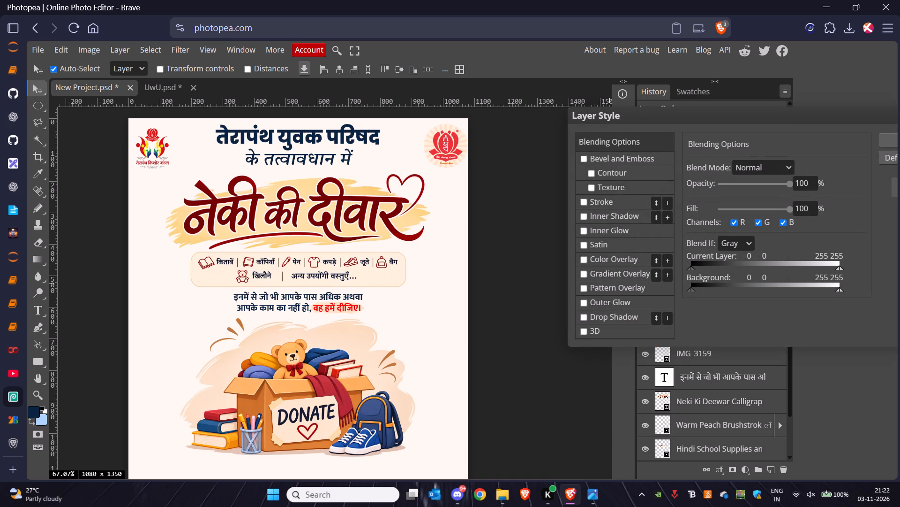
click(584, 259)
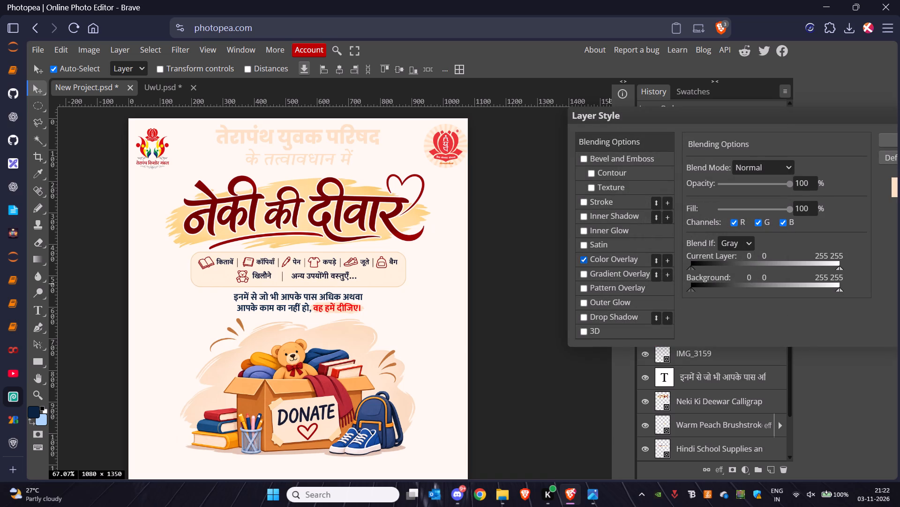
click(627, 260)
click(837, 184)
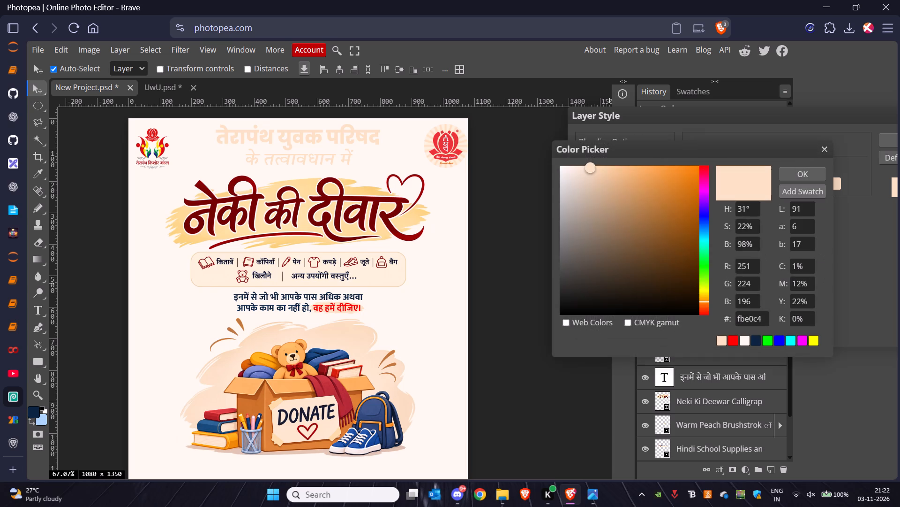
click(367, 204)
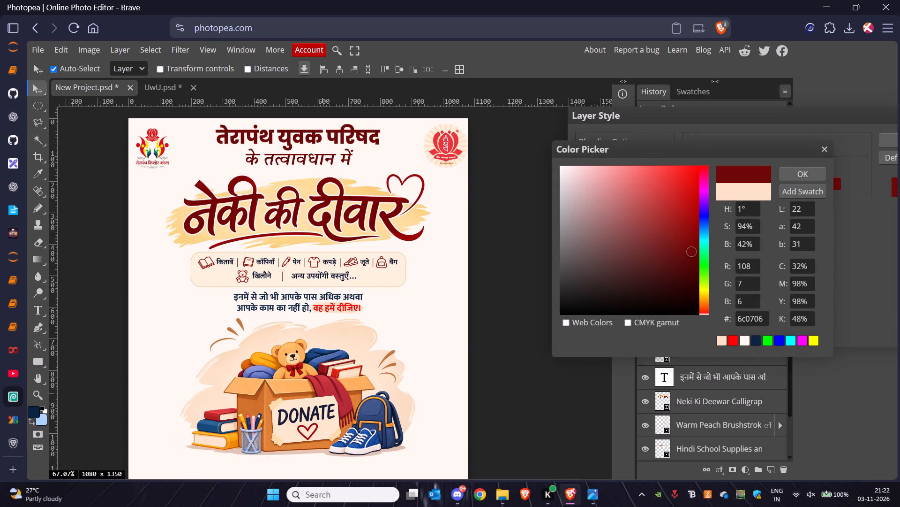
click(372, 410)
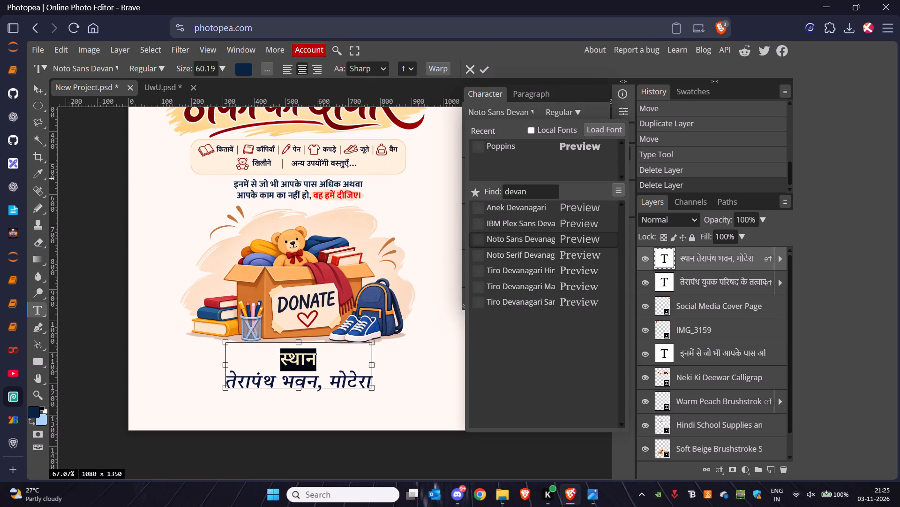
click(516, 247)
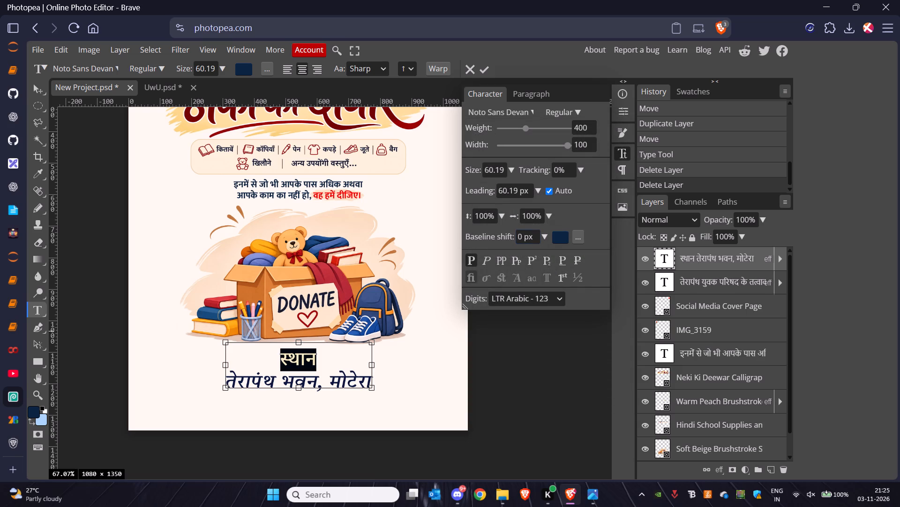
click(547, 360)
Examine the organisation header at the poster's top as a style reference for the venue heading.
click(627, 157)
scroll(427, 201, up, 7)
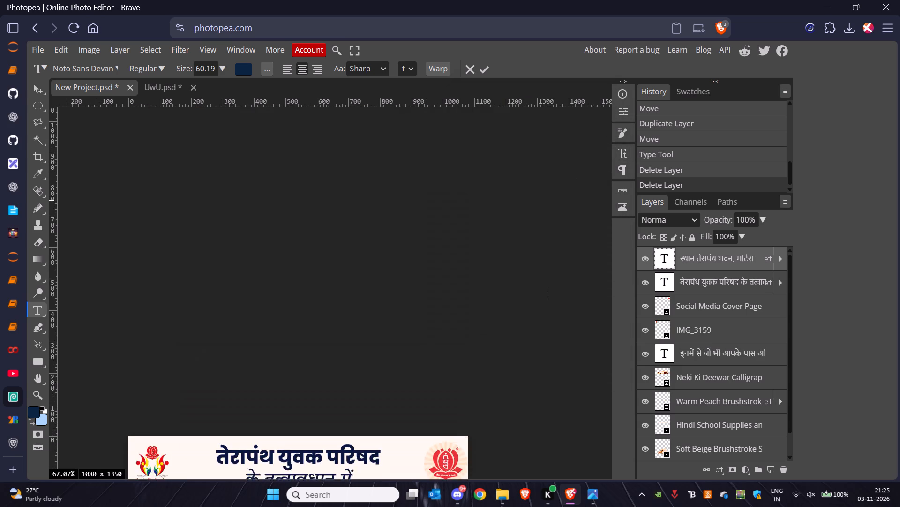
scroll(391, 176, down, 6)
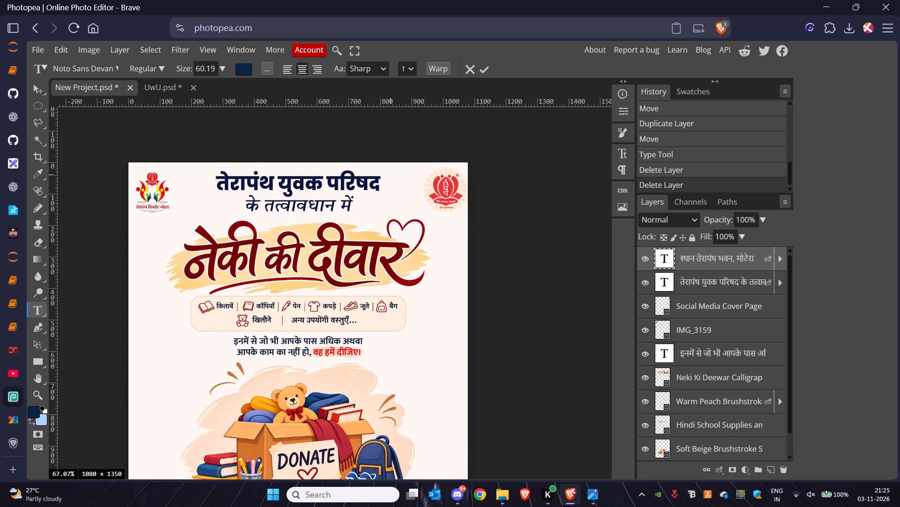
scroll(391, 176, down, 1)
click(347, 175)
click(627, 153)
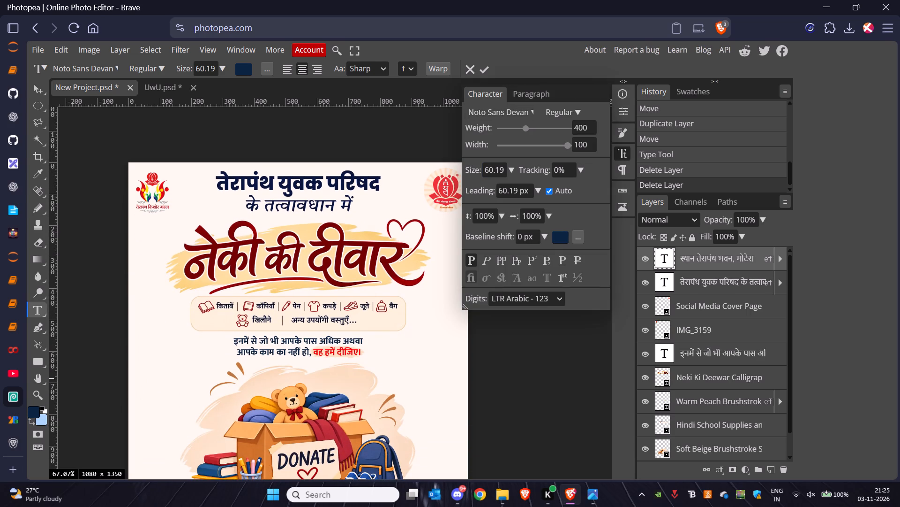
click(560, 378)
click(621, 156)
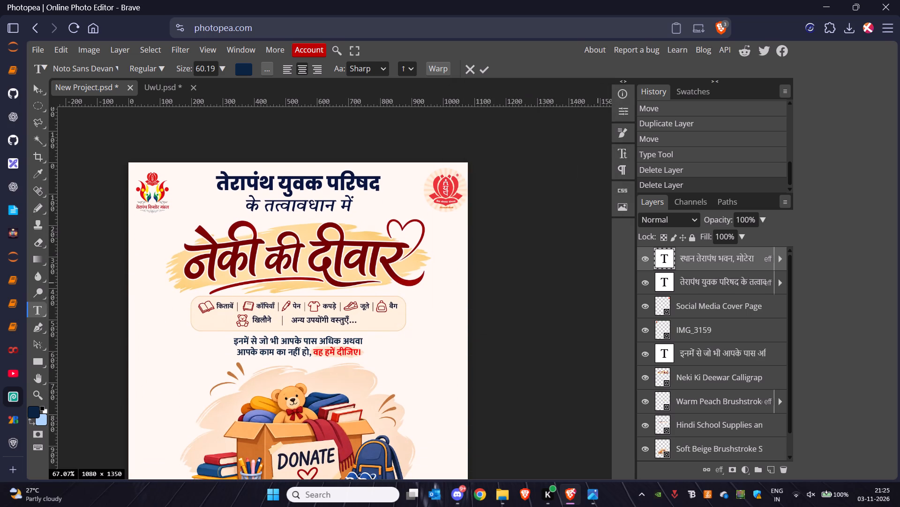
Set the font style of the venue heading "स्थान" to ExtraBold.
scroll(563, 397, down, 4)
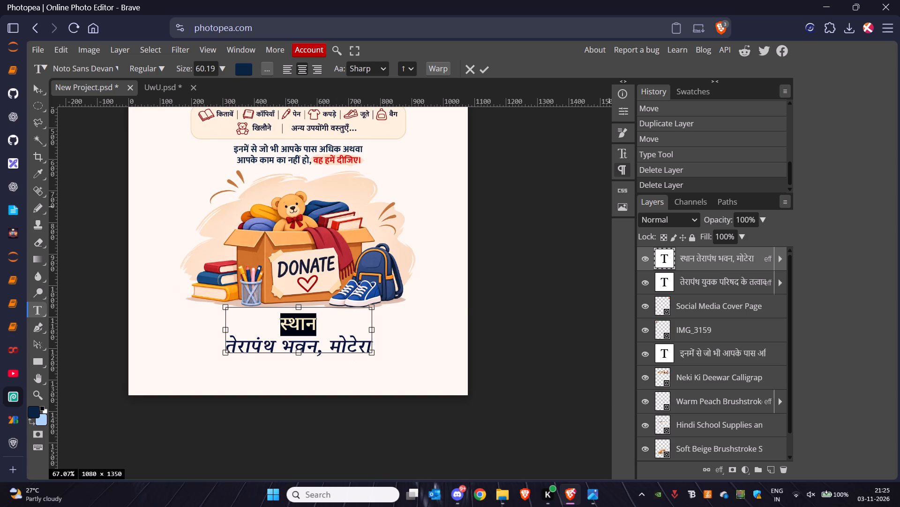
click(623, 152)
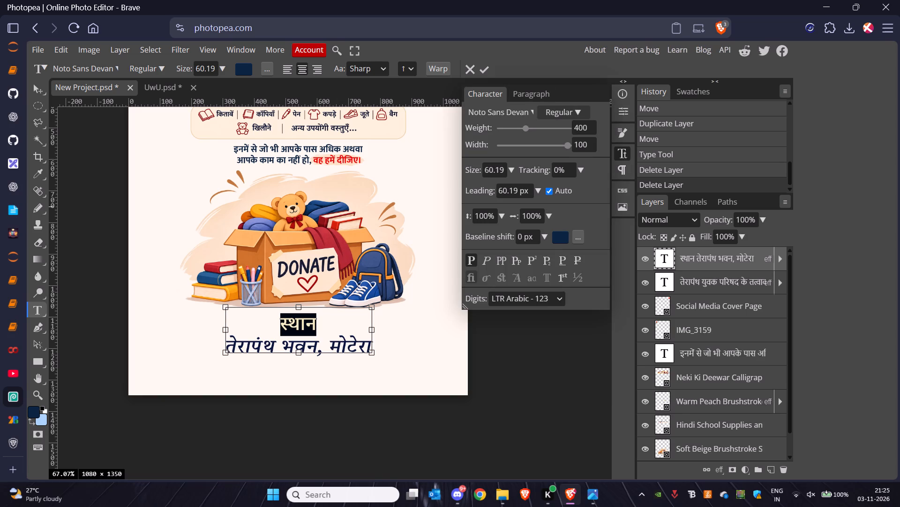
click(552, 108)
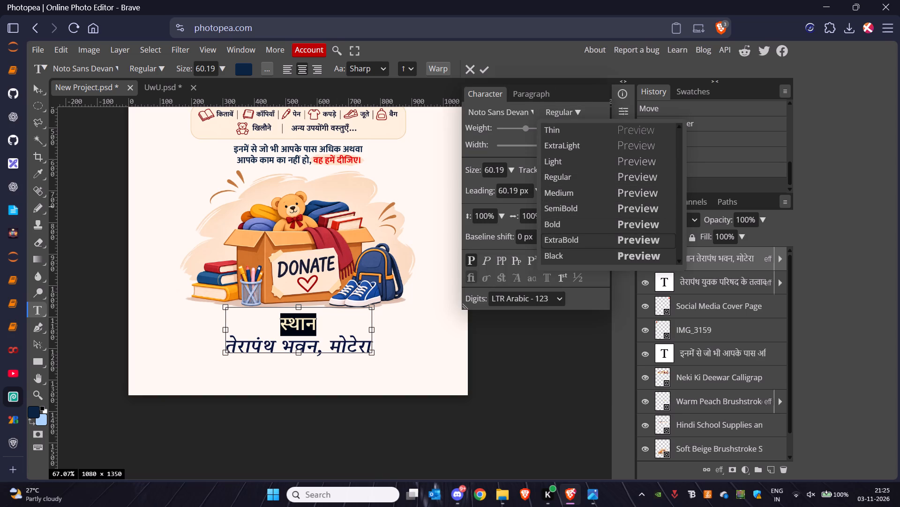
click(572, 239)
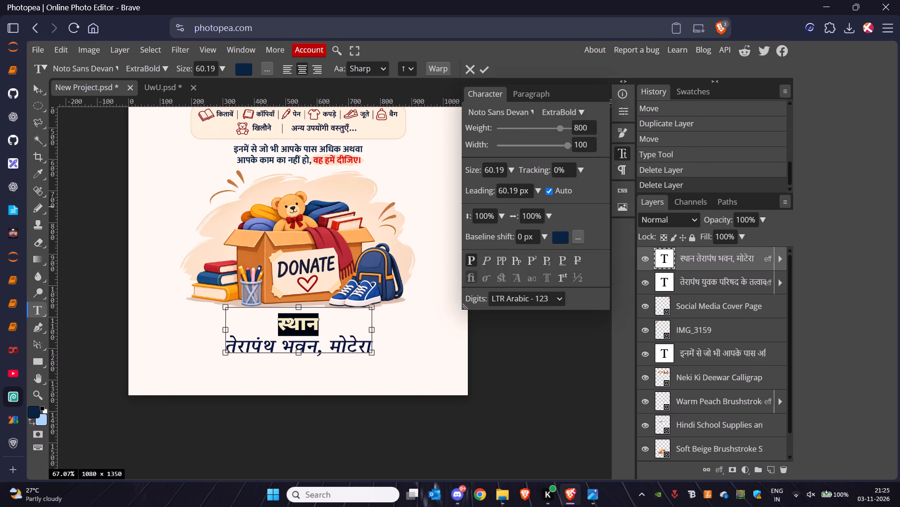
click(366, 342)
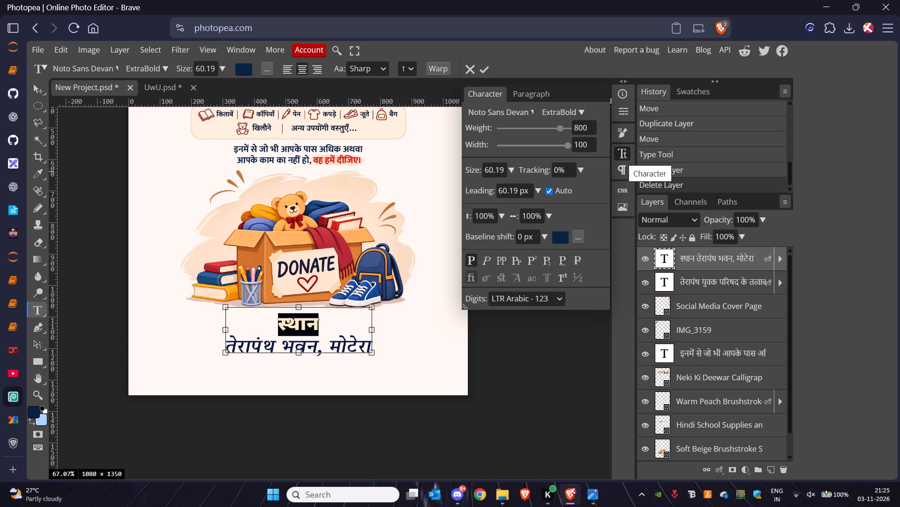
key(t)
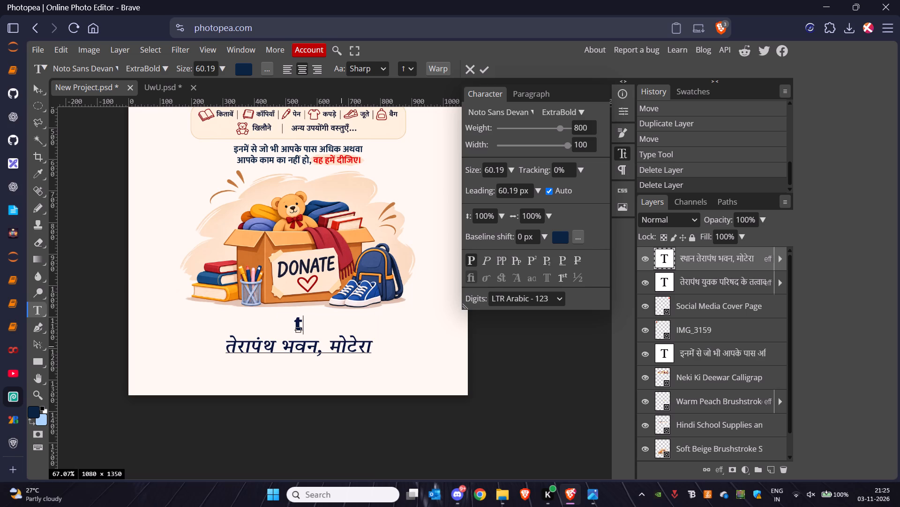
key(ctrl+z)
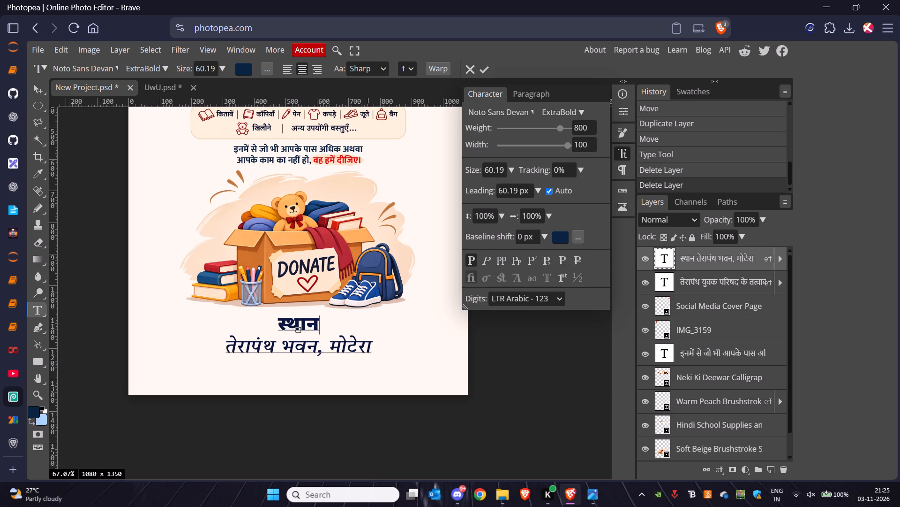
Reduce the font size of the venue line "तेरापंथ भवन, मोटेरा" to 43.19.
drag(371, 350, 226, 347)
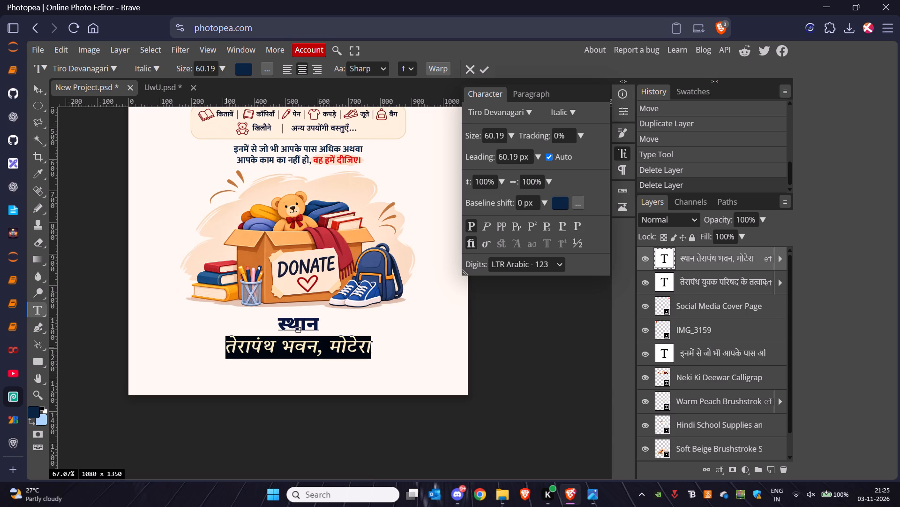
click(499, 137)
key(Down)
key(Down)
key(Down)
key(Down)
key(Down)
key(Down)
key(Down)
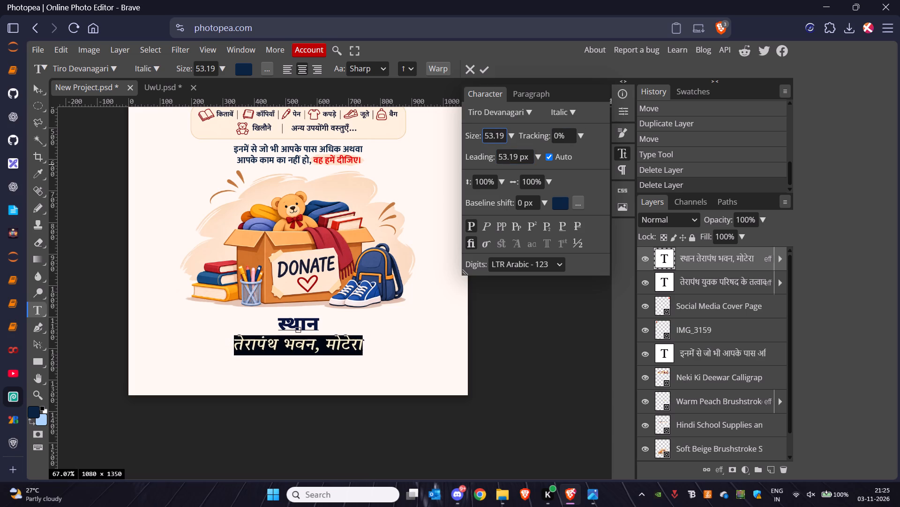
key(Down)
key(Down)
key(Down)
key(Down)
key(Down)
key(Down)
key(Down)
key(Down)
key(Down)
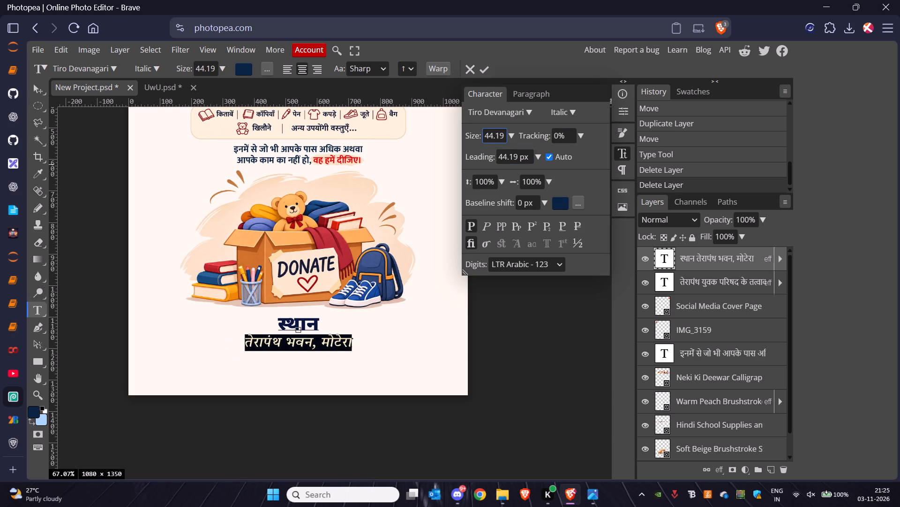
key(Down)
key(Down)
key(Up)
key(Up)
key(Up)
key(Down)
key(Down)
key(Up)
key(Down)
key(Up)
key(Down)
key(Up)
key(Down)
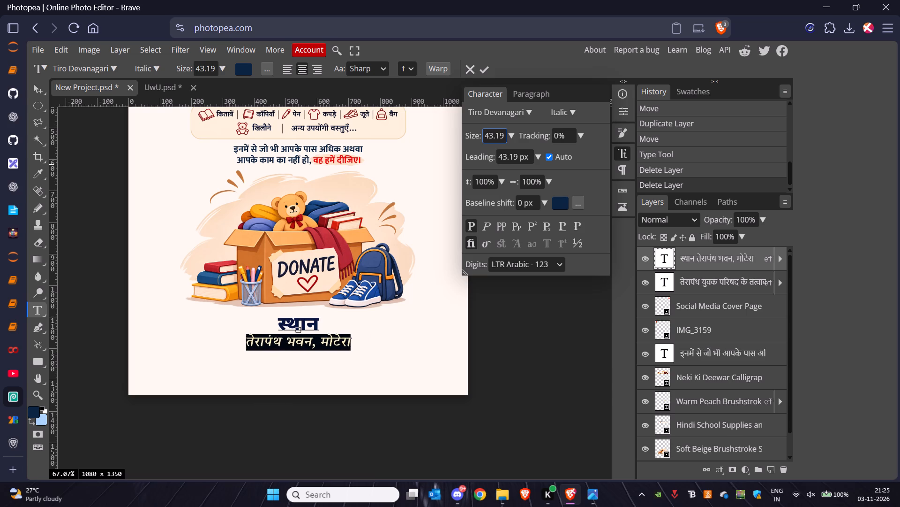
Set the font style of the venue heading "स्थान" to SemiBold.
drag(321, 324, 262, 320)
click(550, 116)
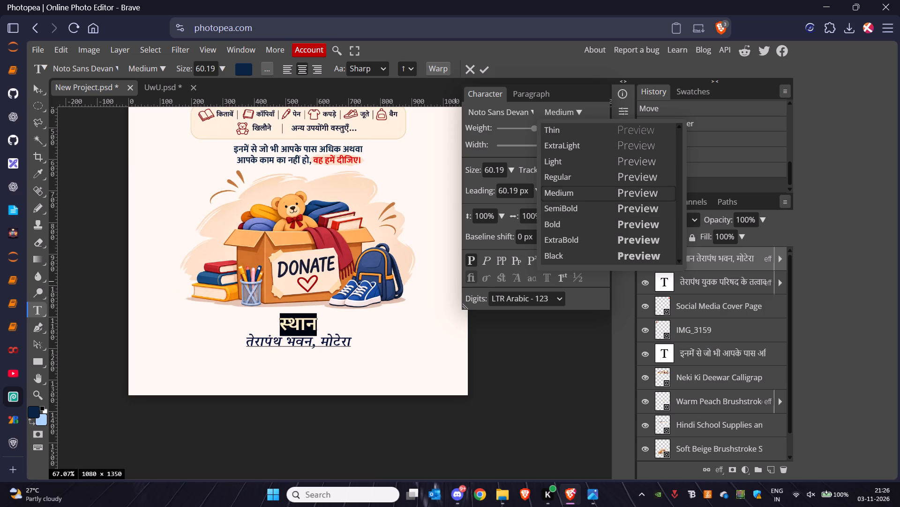
click(560, 205)
click(438, 320)
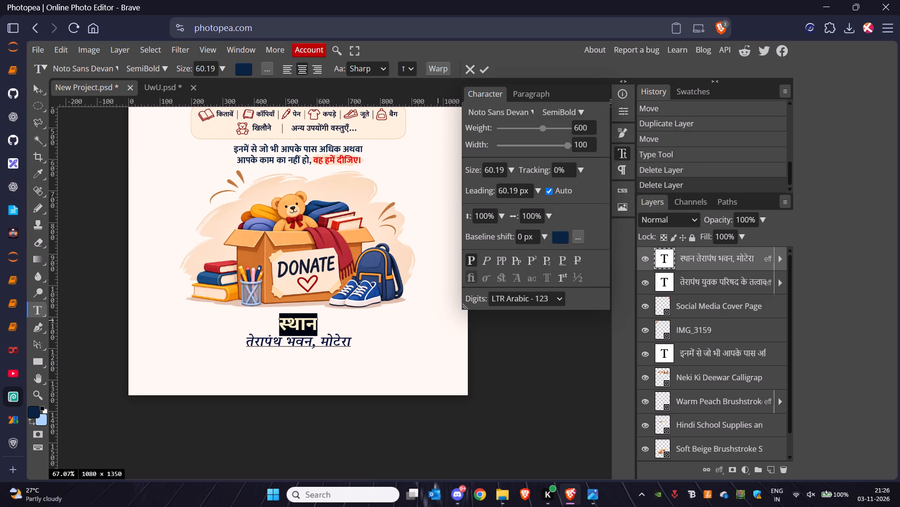
Set the text colour of the heading "स्थान" to the red be2d39 sampled from the scarf in the donation box illustration.
click(554, 234)
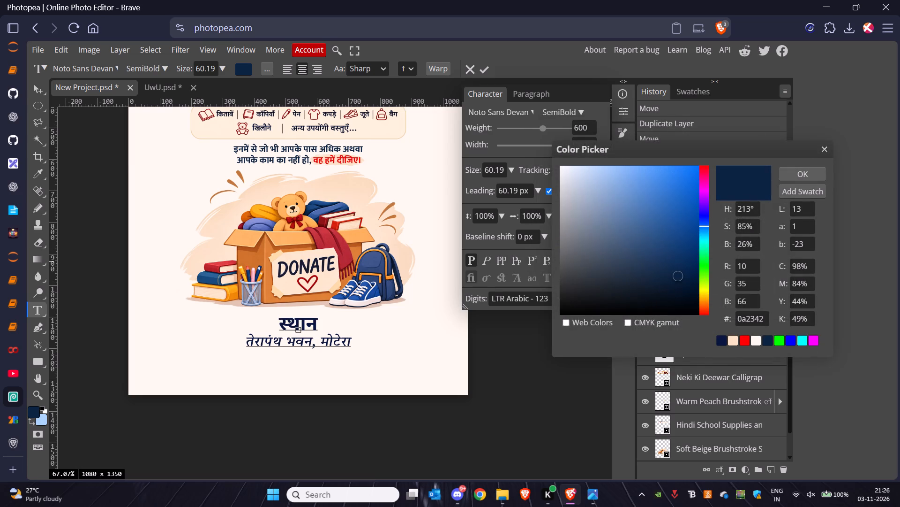
click(325, 240)
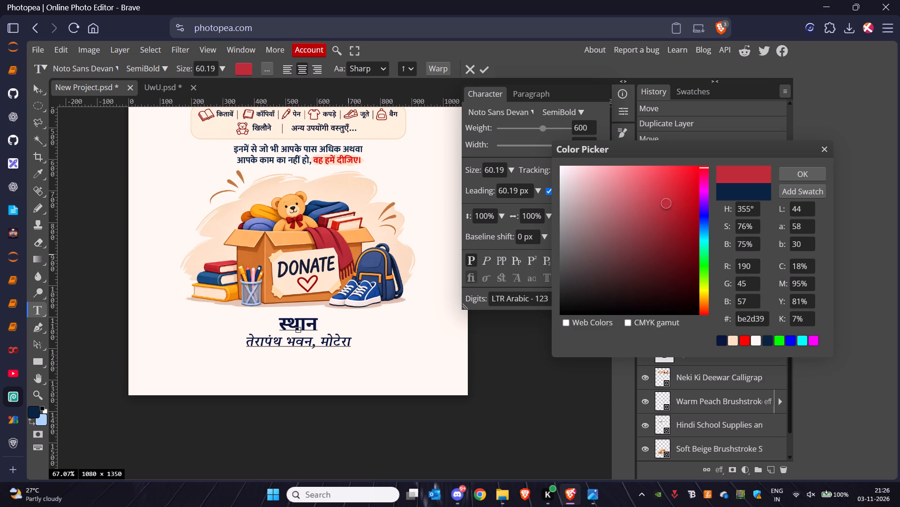
key(t)
scroll(388, 308, right, 2)
click(795, 173)
scroll(795, 173, left, 2)
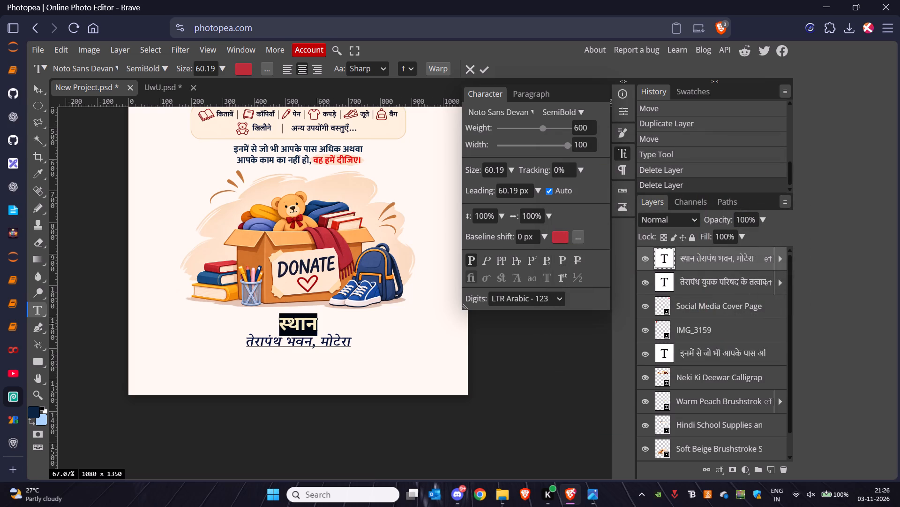
scroll(317, 324, right, 1)
click(562, 236)
scroll(570, 236, right, 1)
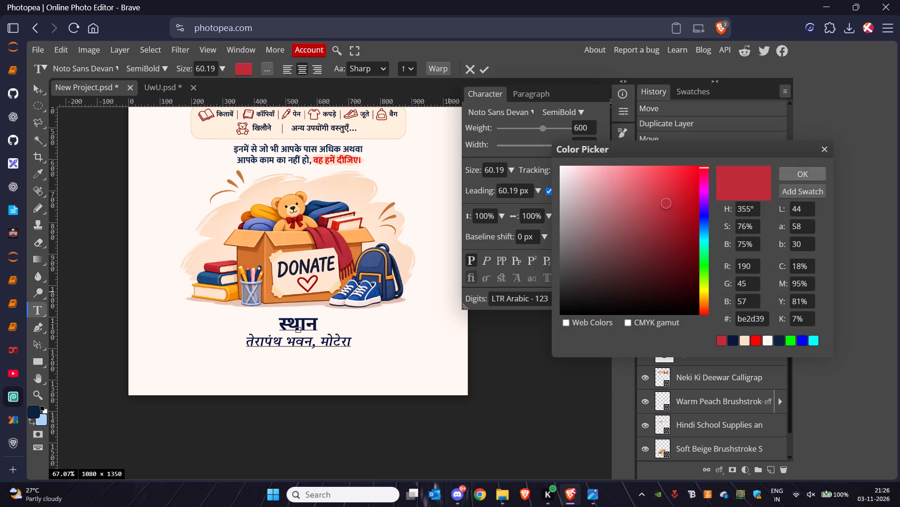
scroll(793, 172, right, 1)
click(800, 177)
Close the character settings and examine the upper part of the poster alongside the venue block.
scroll(788, 181, up, 1)
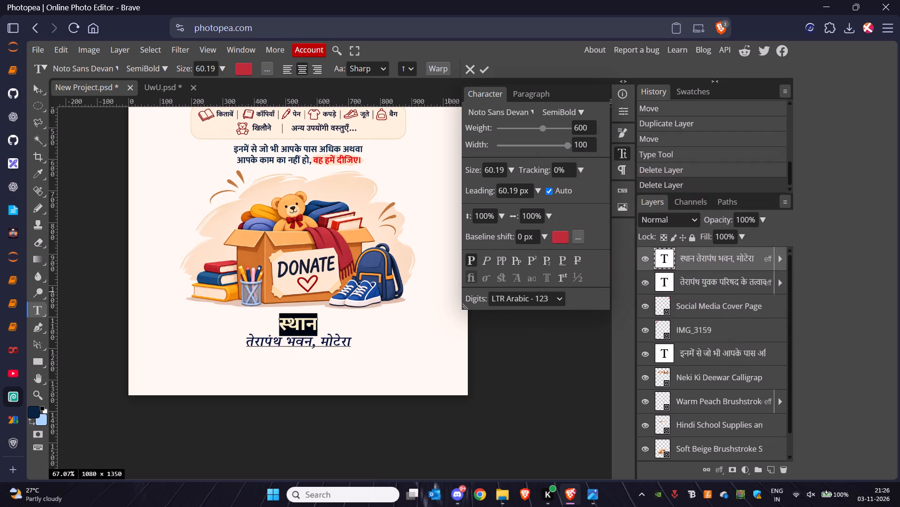
scroll(558, 308, up, 1)
scroll(610, 380, left, 1)
scroll(566, 387, left, 2)
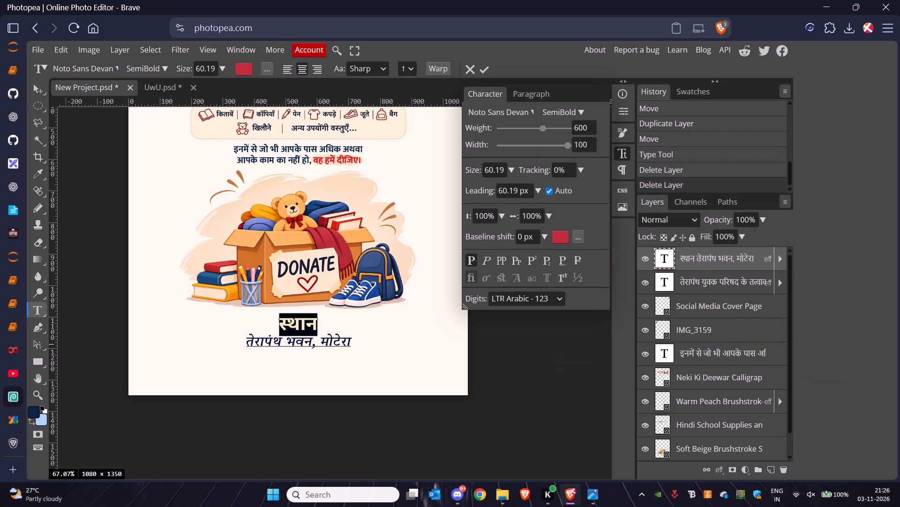
scroll(561, 345, left, 1)
click(561, 345)
scroll(561, 345, down, 1)
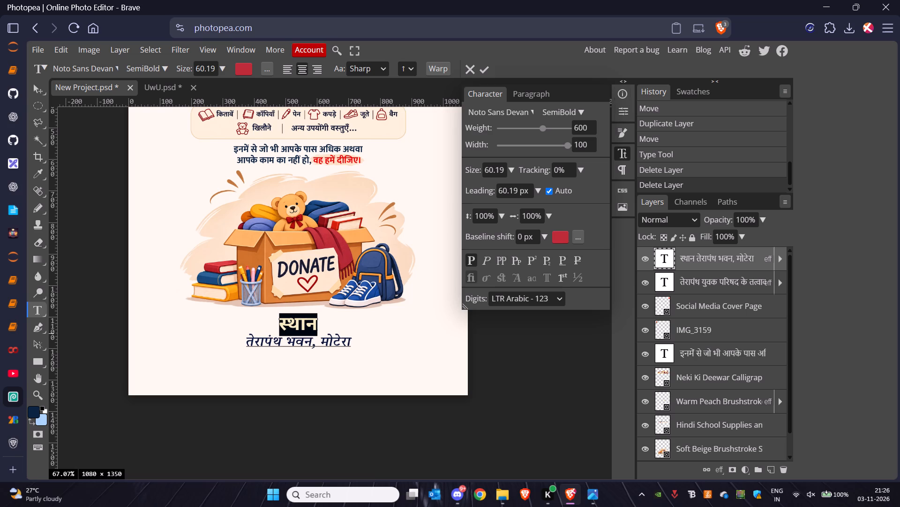
scroll(627, 150, down, 1)
click(628, 155)
scroll(356, 217, up, 2)
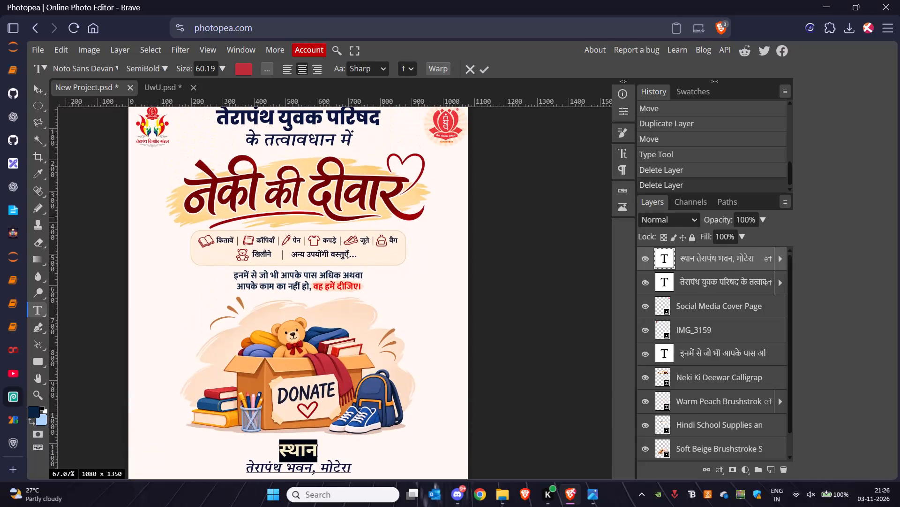
scroll(356, 217, up, 1)
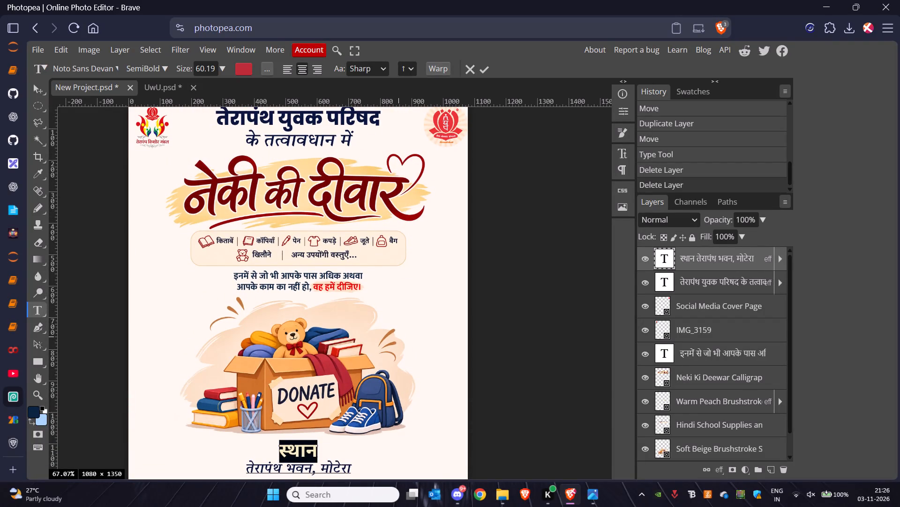
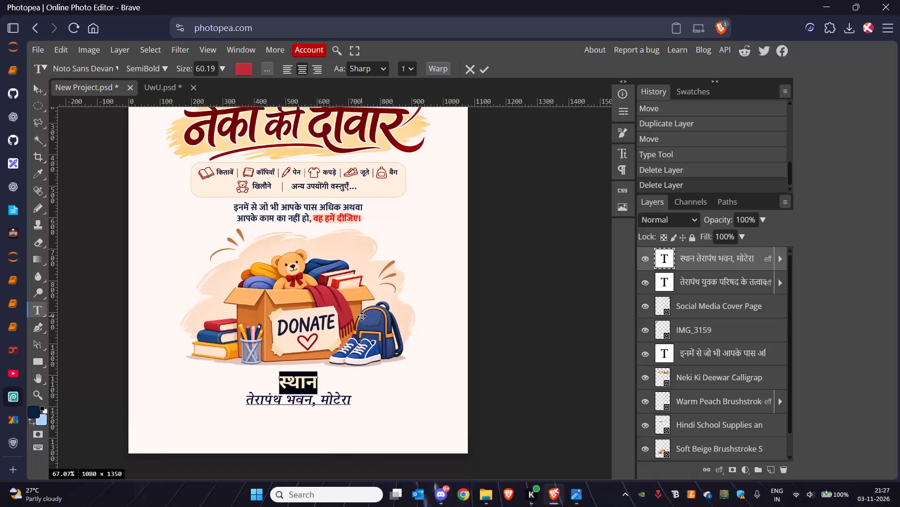
Commit the venue text edit and expand the effects list of the "स्थान तेरापंथ भवन, मोटेरा" text layer.
double_click(743, 265)
double_click(750, 266)
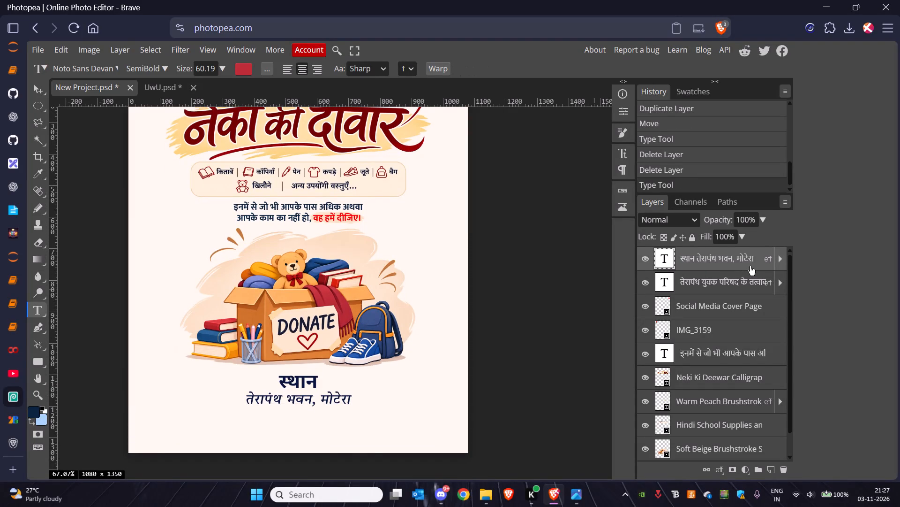
click(750, 266)
click(776, 261)
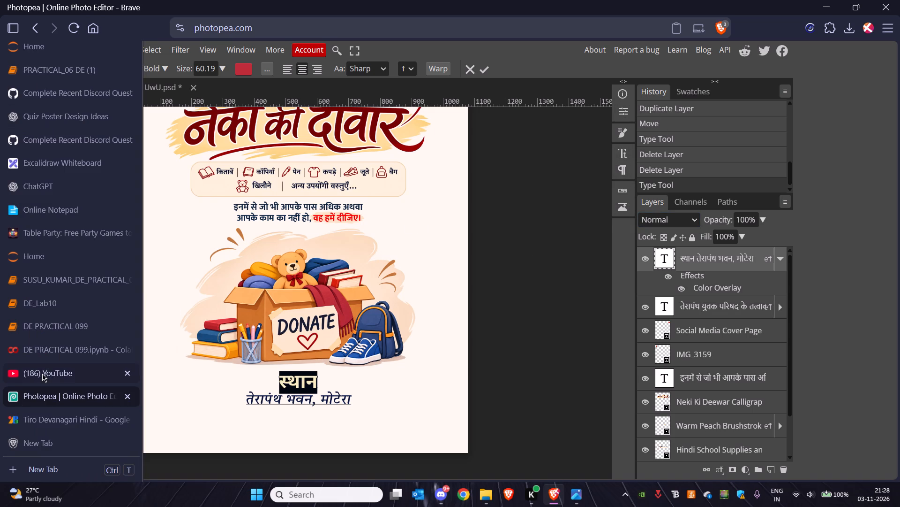
Close the YouTube, "DE PRACTICAL 099.ipynb" Colab and "DE PRACTICAL 099" browser tabs.
click(127, 373)
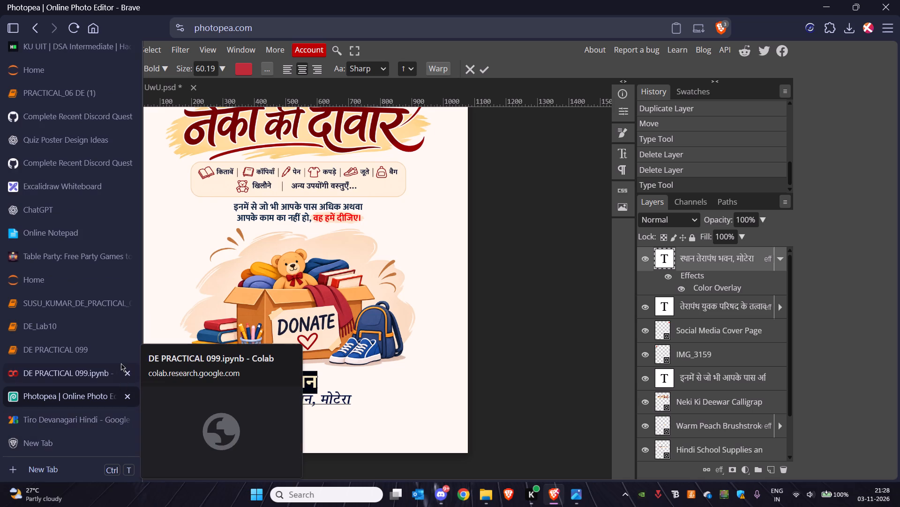
click(129, 375)
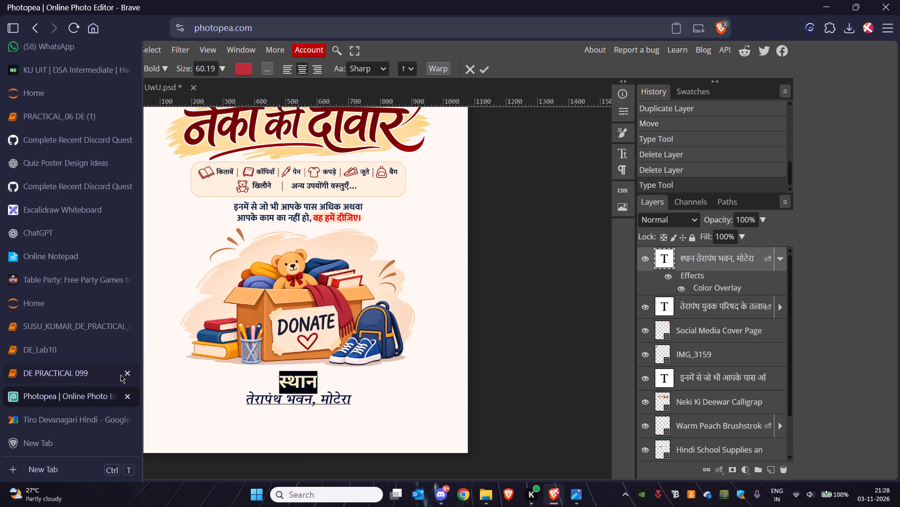
click(124, 375)
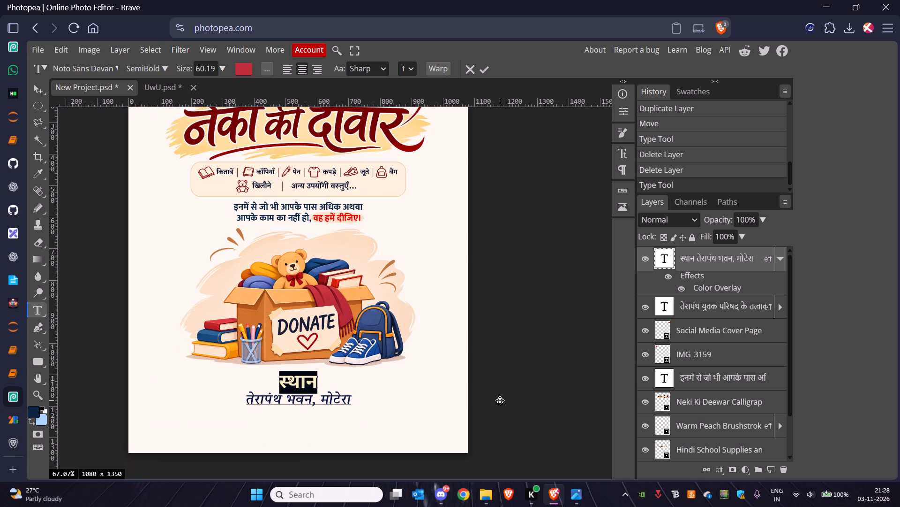
Open the Windows Task Manager.
key(ctrl+shift+Escape)
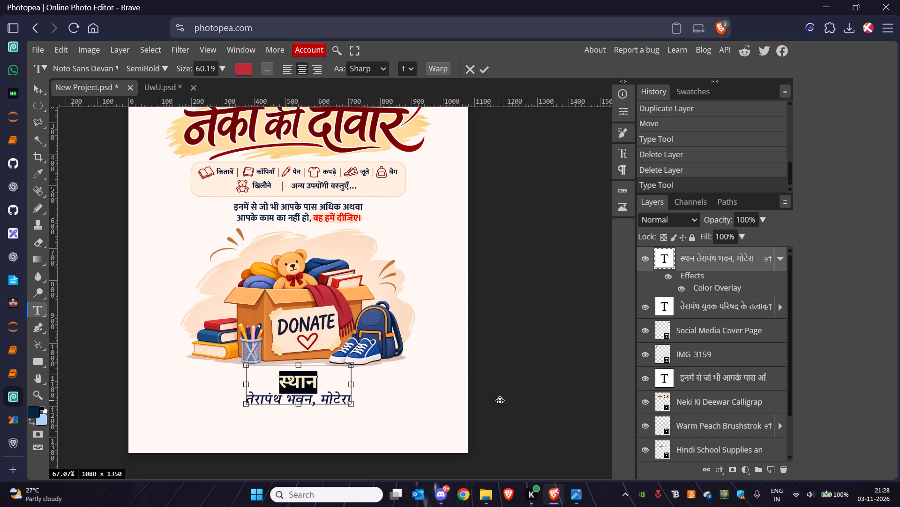
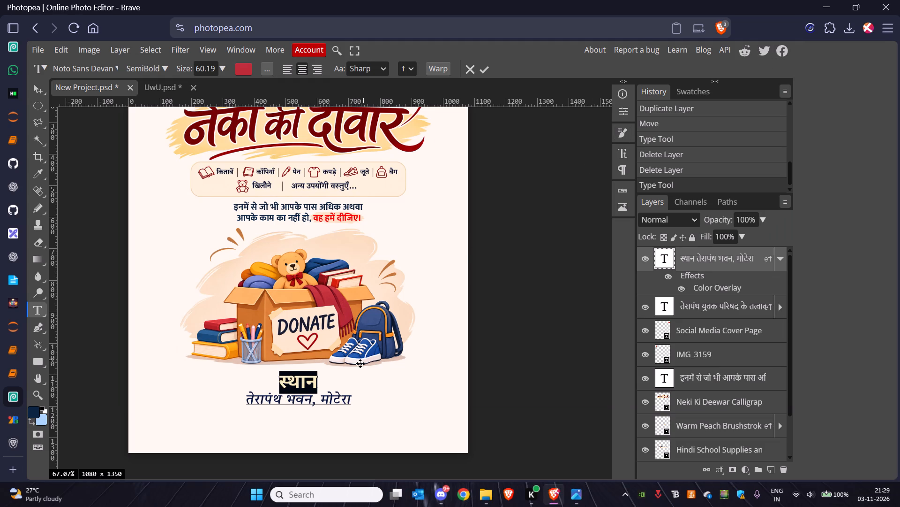
Turn off the Color Overlay and then all layer effects on the "स्थान तेरापंथ भवन, मोटेरा" text layer.
click(682, 288)
click(682, 288)
click(682, 288)
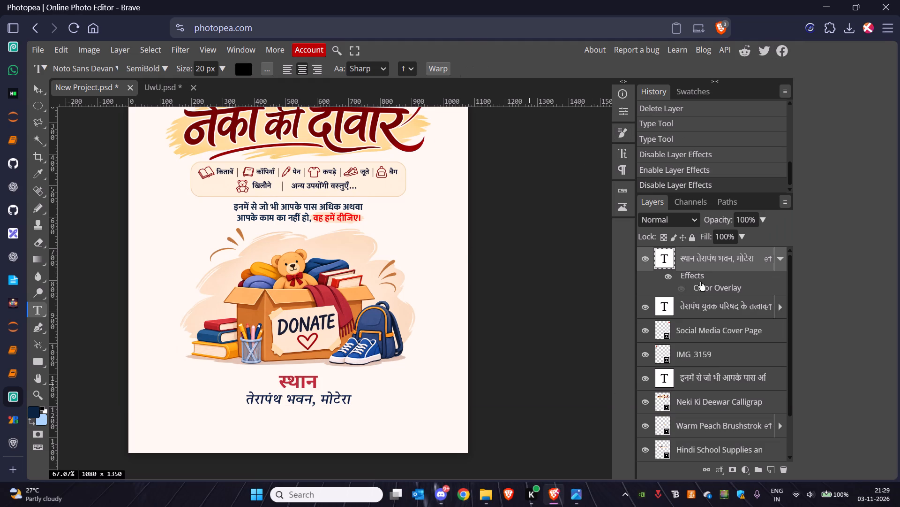
click(717, 291)
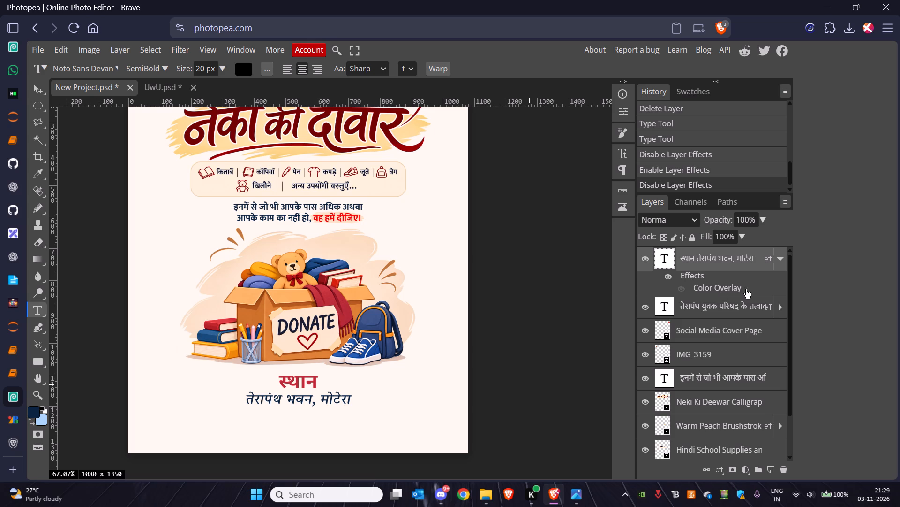
double_click(750, 288)
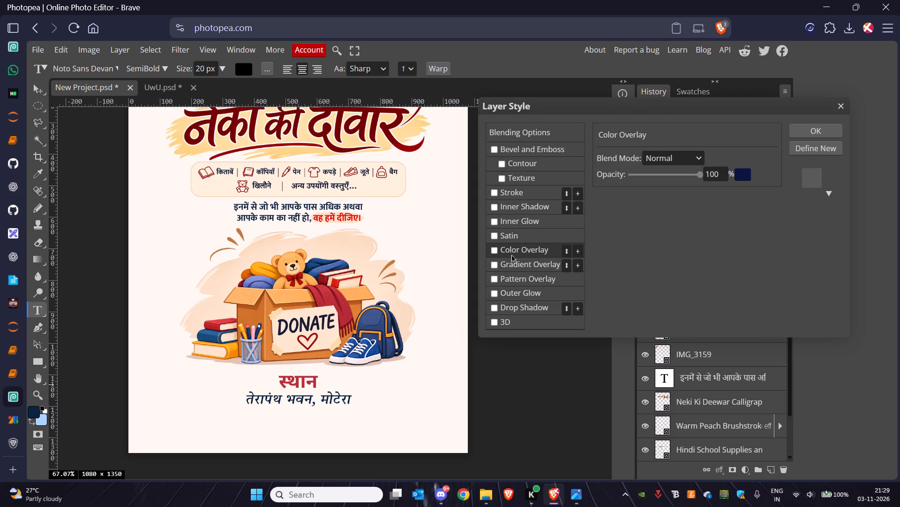
click(496, 253)
click(496, 253)
click(810, 135)
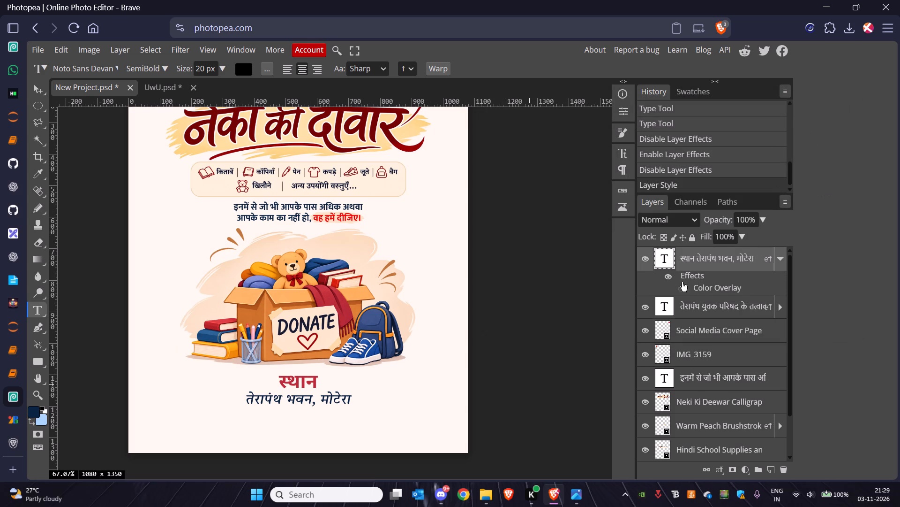
click(668, 277)
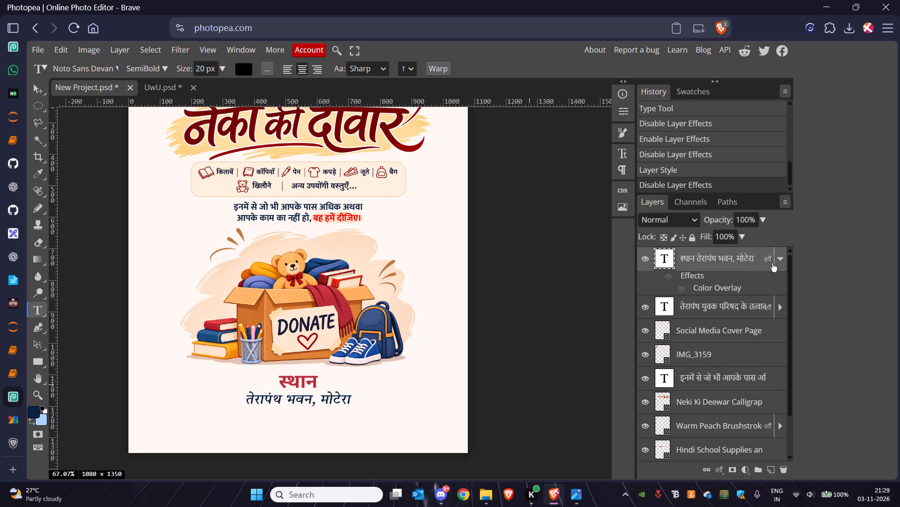
click(780, 261)
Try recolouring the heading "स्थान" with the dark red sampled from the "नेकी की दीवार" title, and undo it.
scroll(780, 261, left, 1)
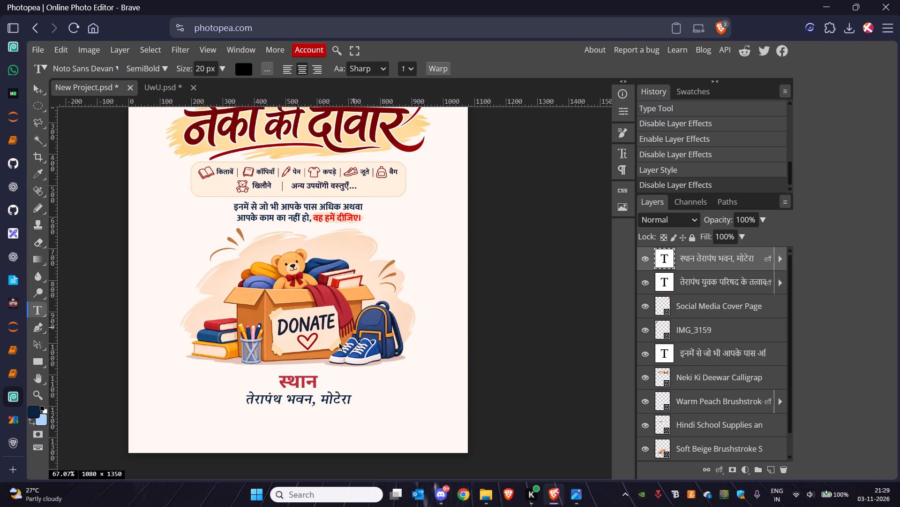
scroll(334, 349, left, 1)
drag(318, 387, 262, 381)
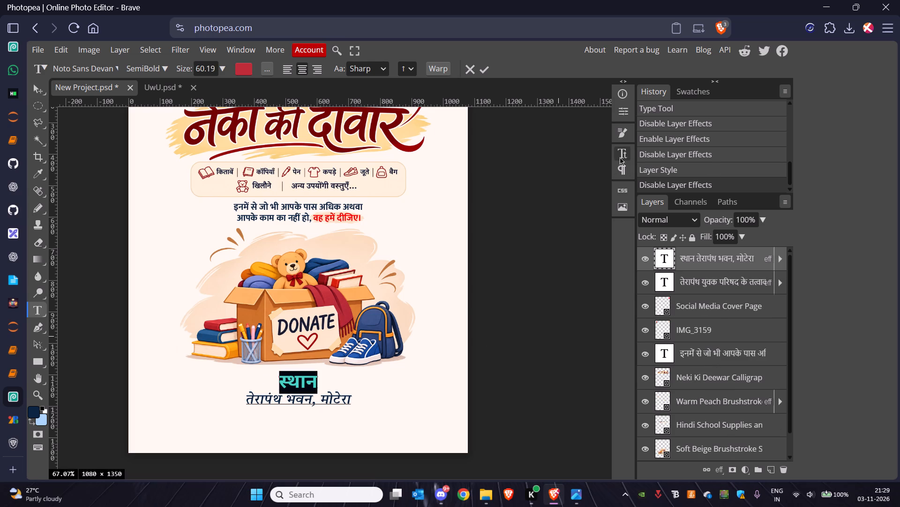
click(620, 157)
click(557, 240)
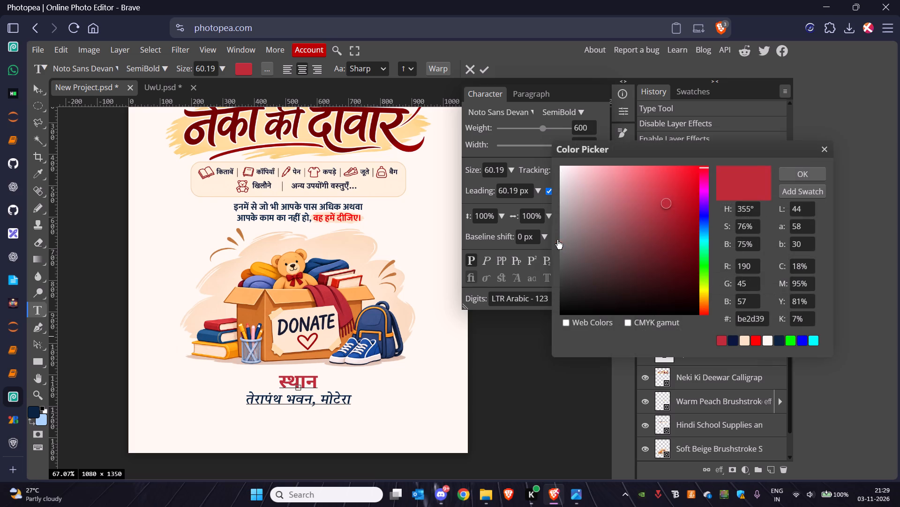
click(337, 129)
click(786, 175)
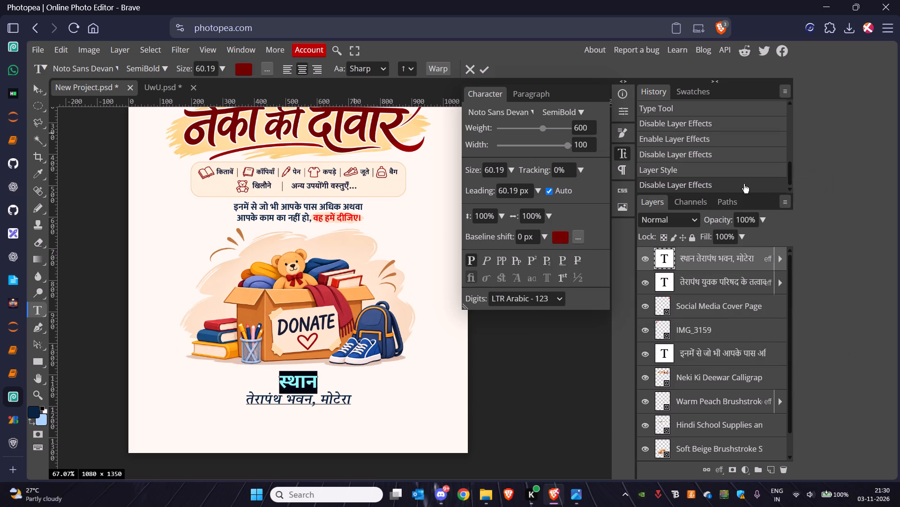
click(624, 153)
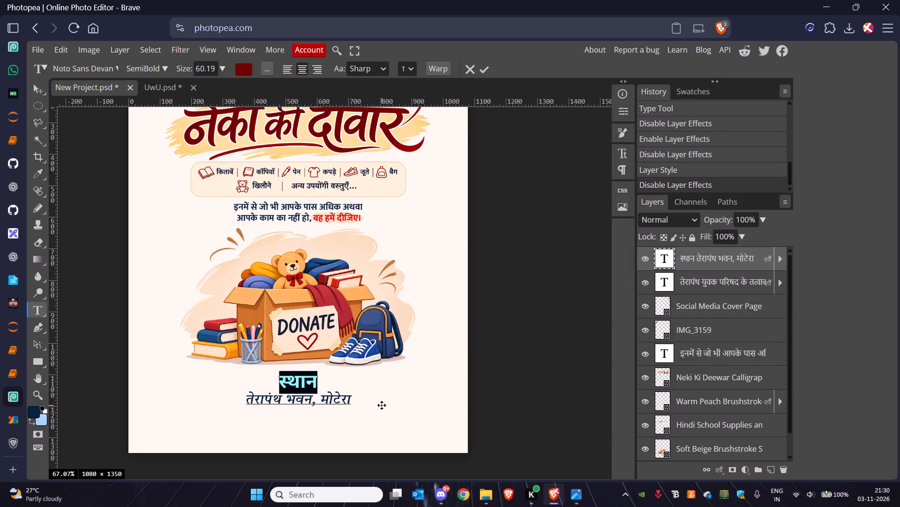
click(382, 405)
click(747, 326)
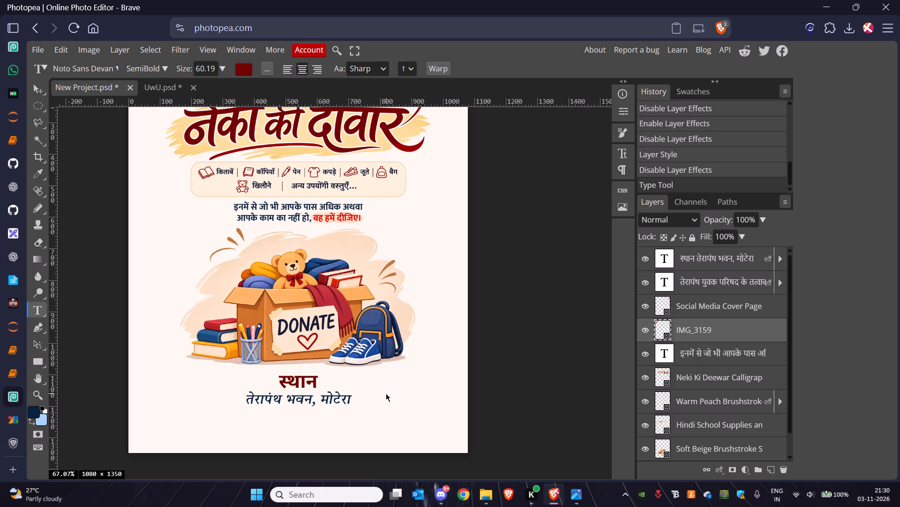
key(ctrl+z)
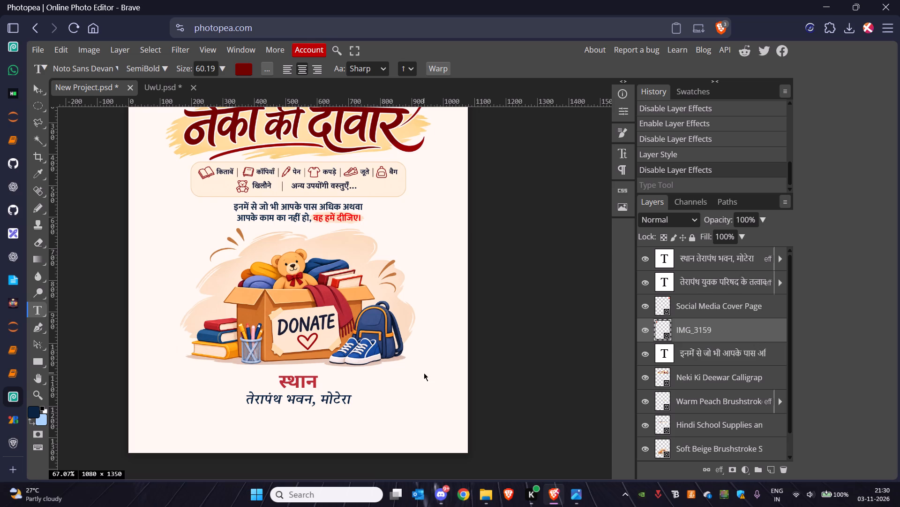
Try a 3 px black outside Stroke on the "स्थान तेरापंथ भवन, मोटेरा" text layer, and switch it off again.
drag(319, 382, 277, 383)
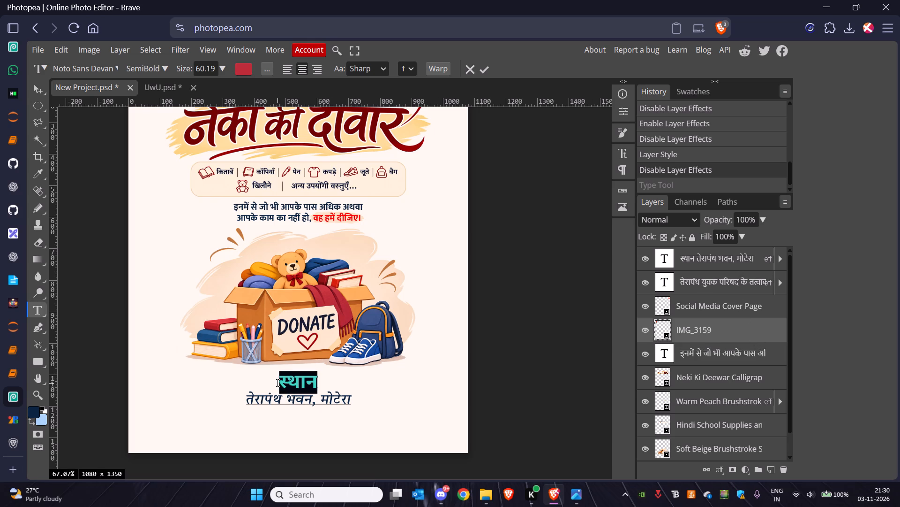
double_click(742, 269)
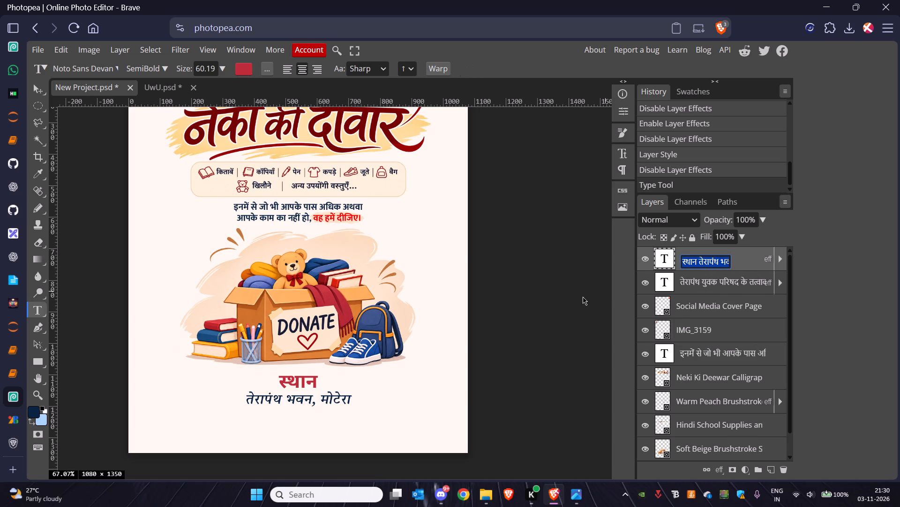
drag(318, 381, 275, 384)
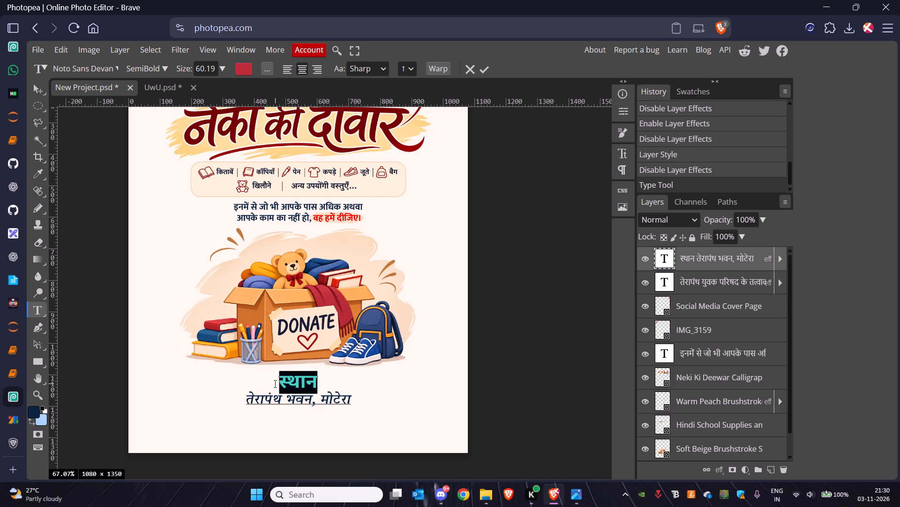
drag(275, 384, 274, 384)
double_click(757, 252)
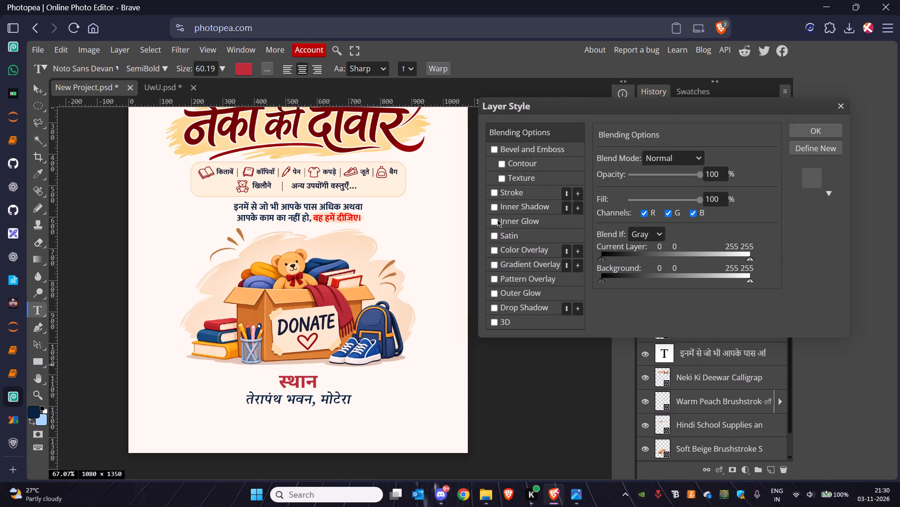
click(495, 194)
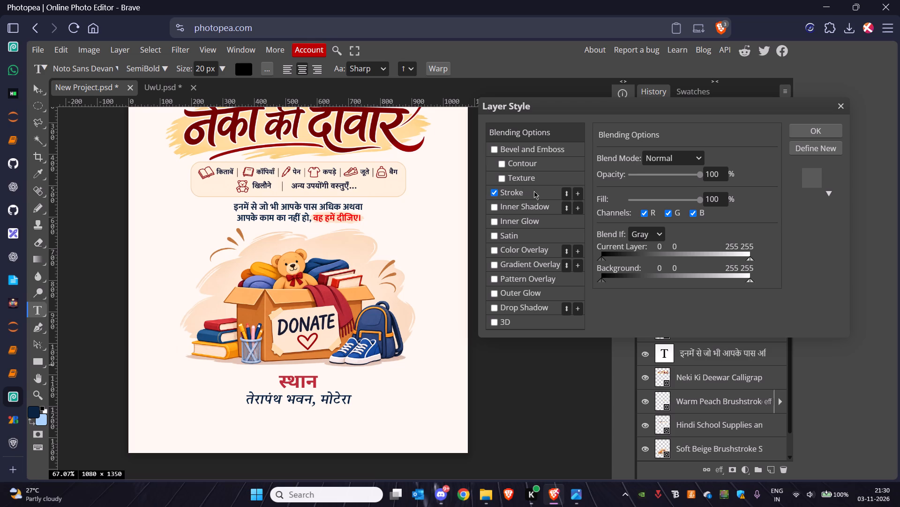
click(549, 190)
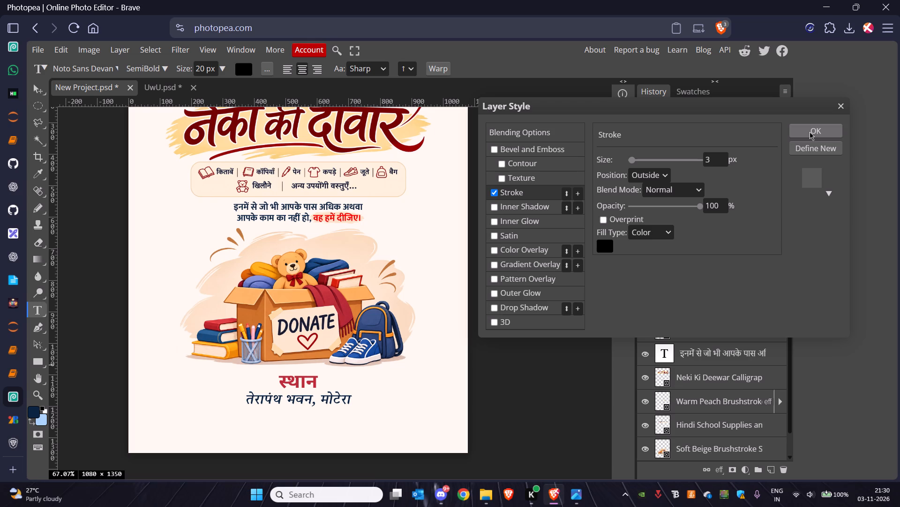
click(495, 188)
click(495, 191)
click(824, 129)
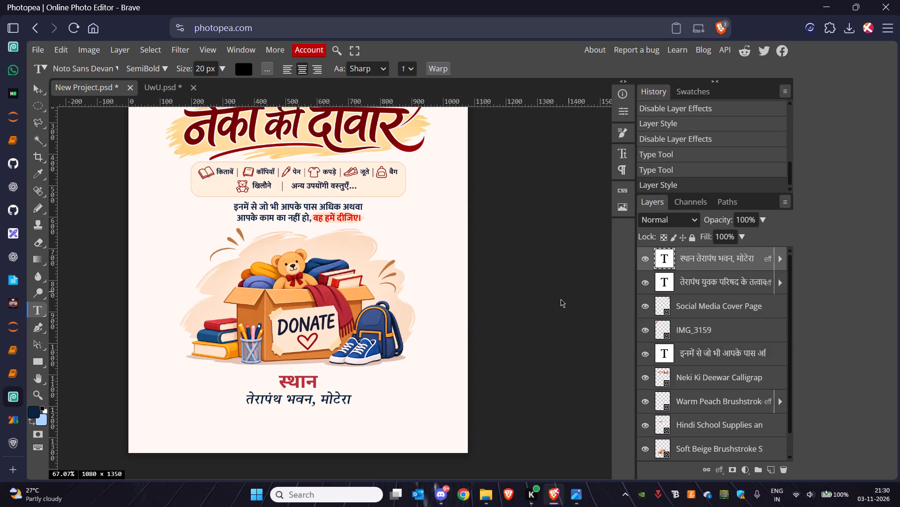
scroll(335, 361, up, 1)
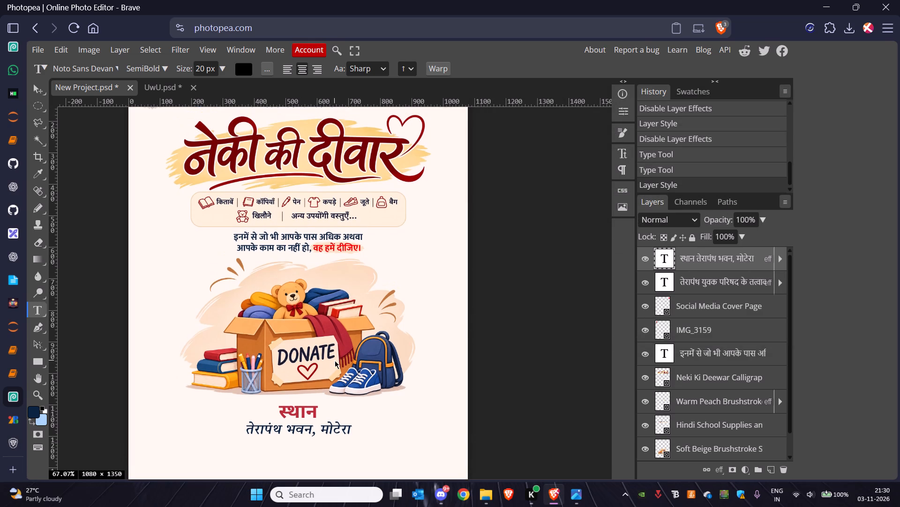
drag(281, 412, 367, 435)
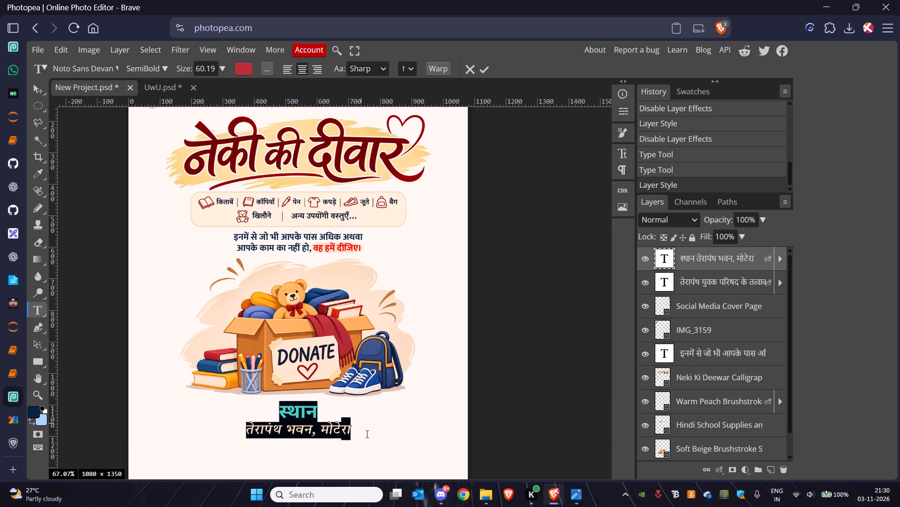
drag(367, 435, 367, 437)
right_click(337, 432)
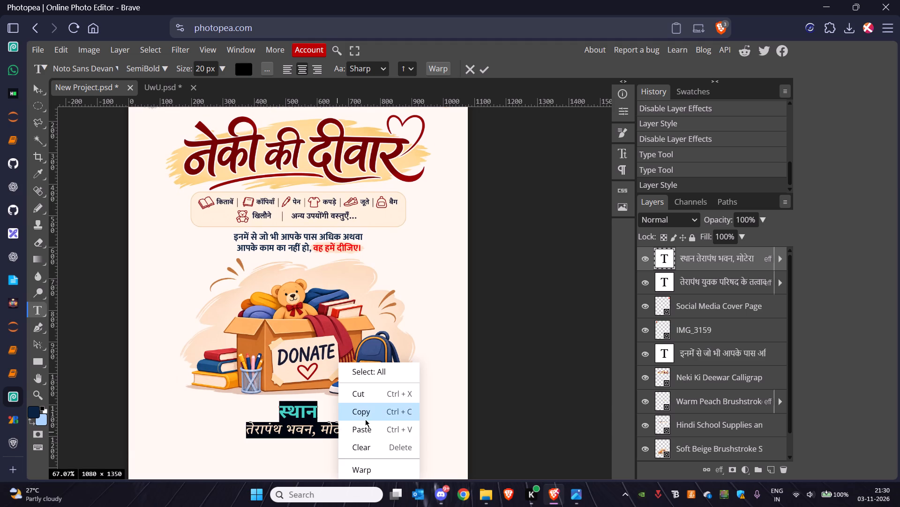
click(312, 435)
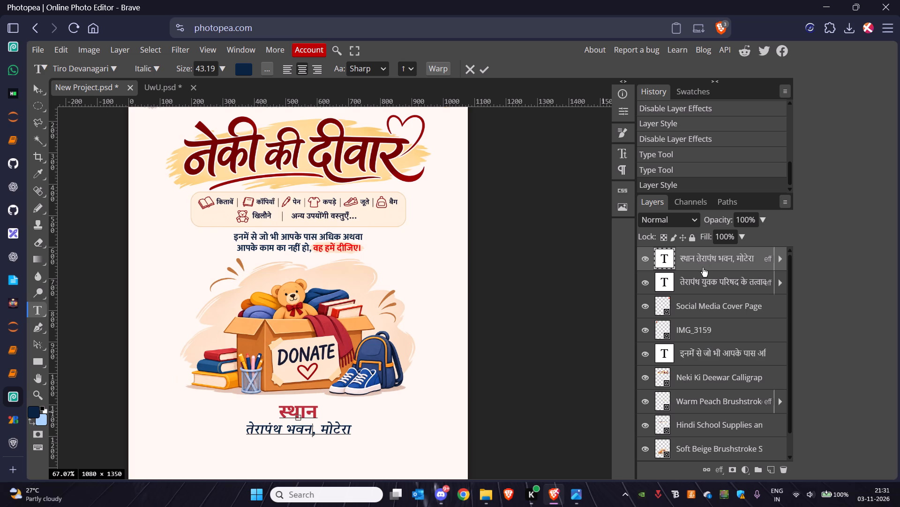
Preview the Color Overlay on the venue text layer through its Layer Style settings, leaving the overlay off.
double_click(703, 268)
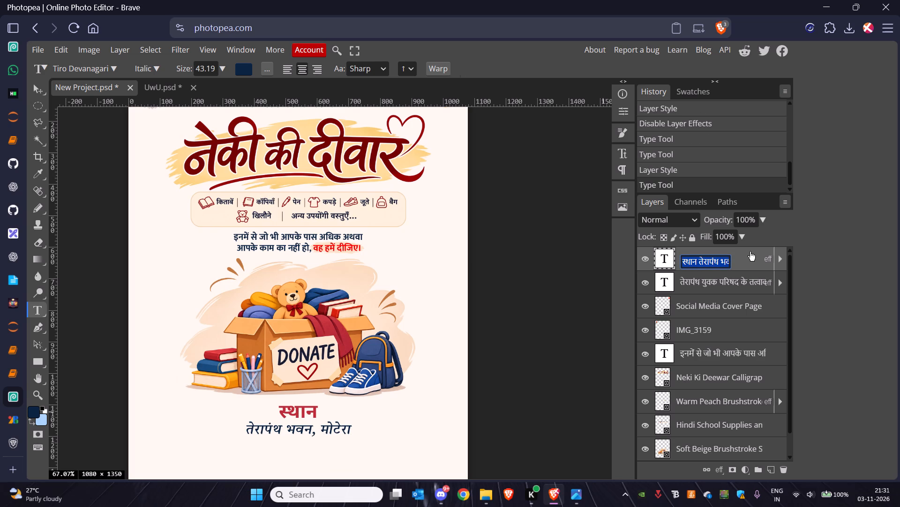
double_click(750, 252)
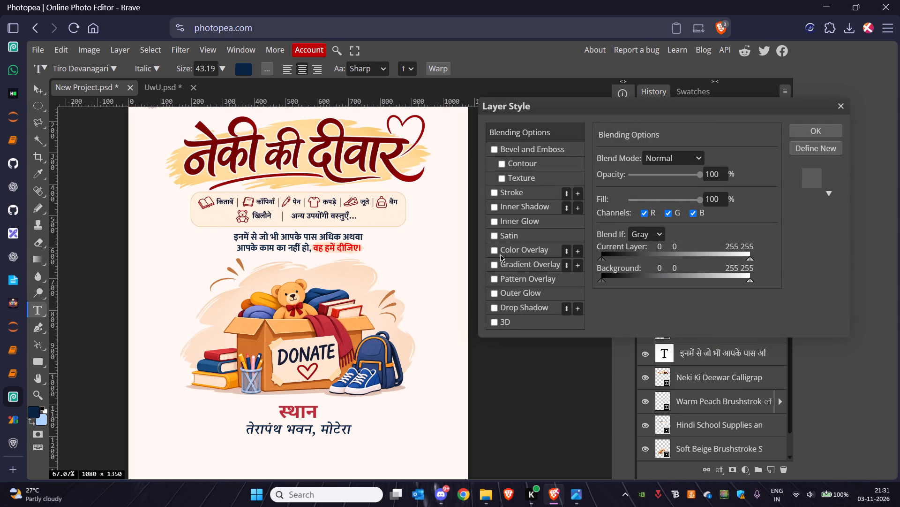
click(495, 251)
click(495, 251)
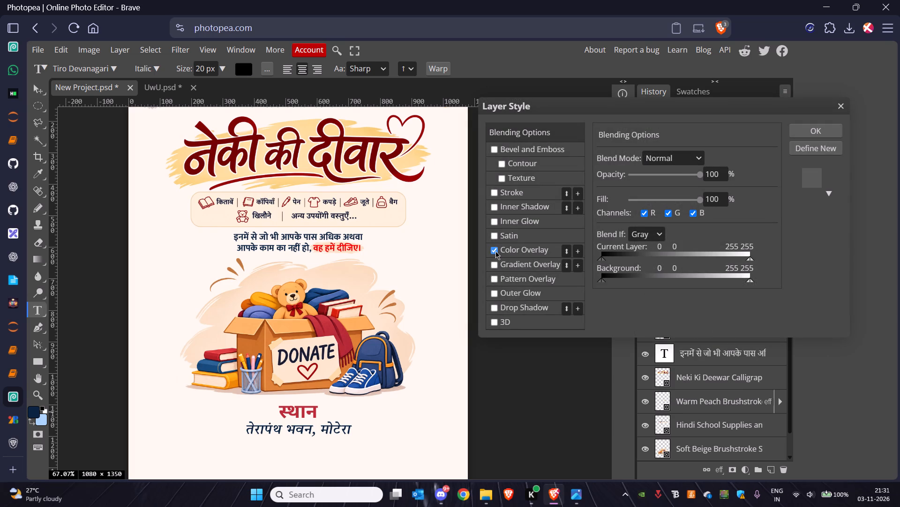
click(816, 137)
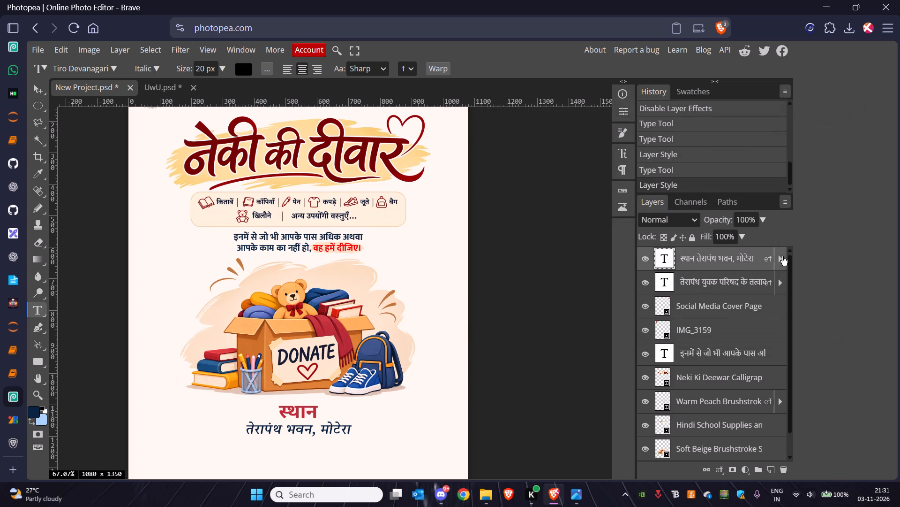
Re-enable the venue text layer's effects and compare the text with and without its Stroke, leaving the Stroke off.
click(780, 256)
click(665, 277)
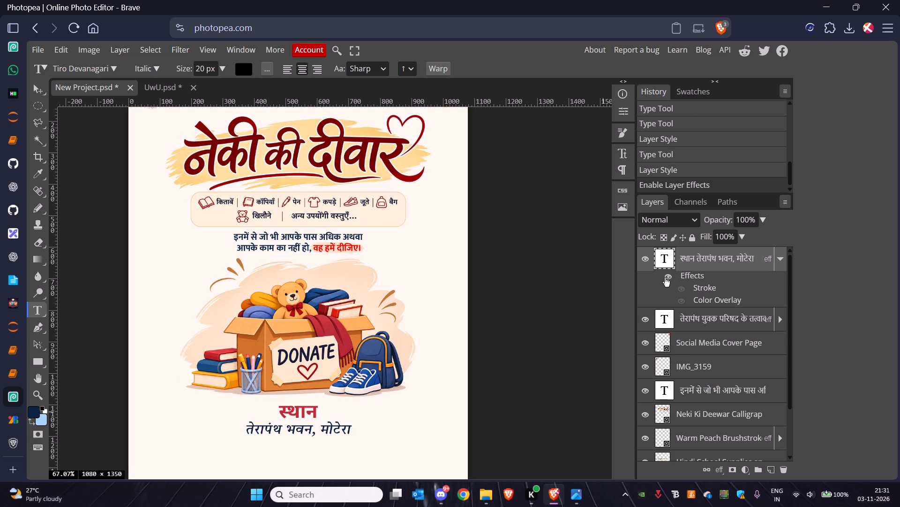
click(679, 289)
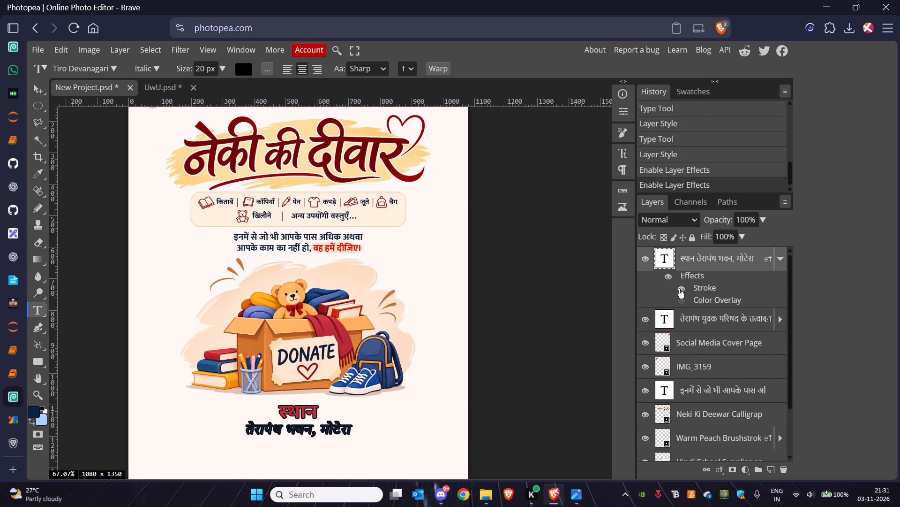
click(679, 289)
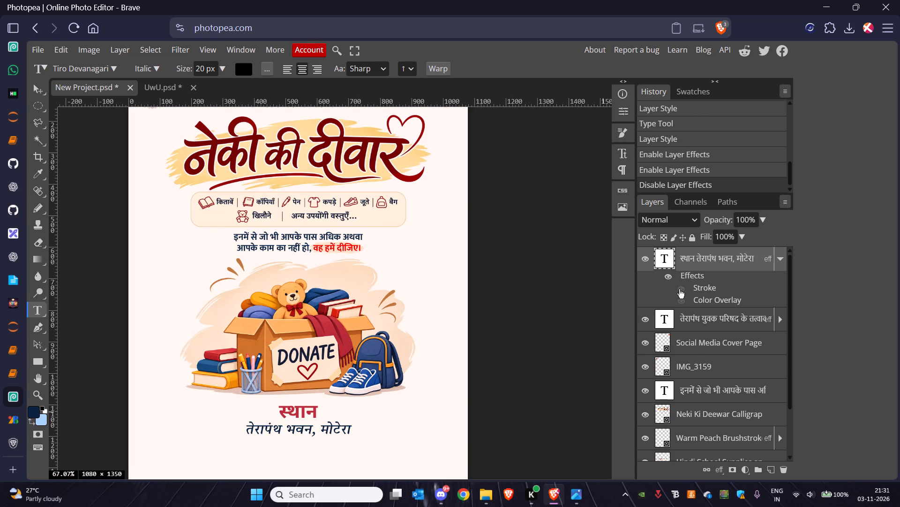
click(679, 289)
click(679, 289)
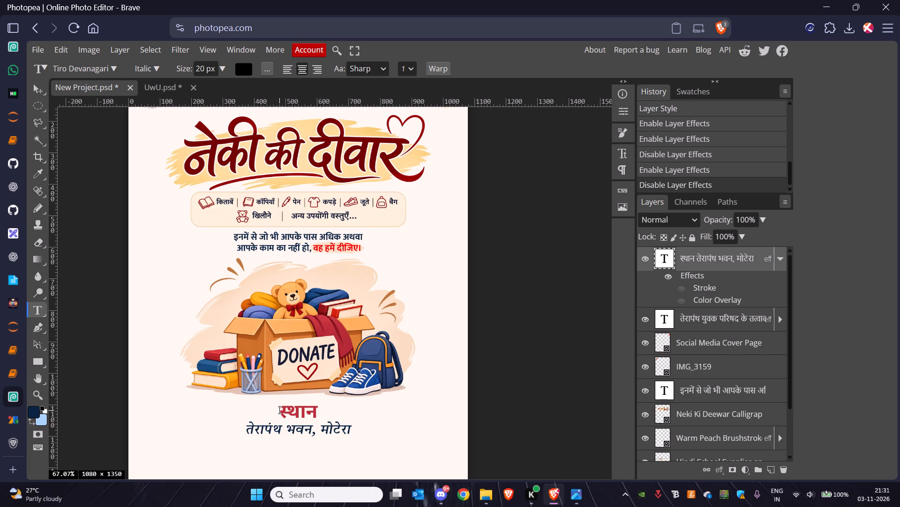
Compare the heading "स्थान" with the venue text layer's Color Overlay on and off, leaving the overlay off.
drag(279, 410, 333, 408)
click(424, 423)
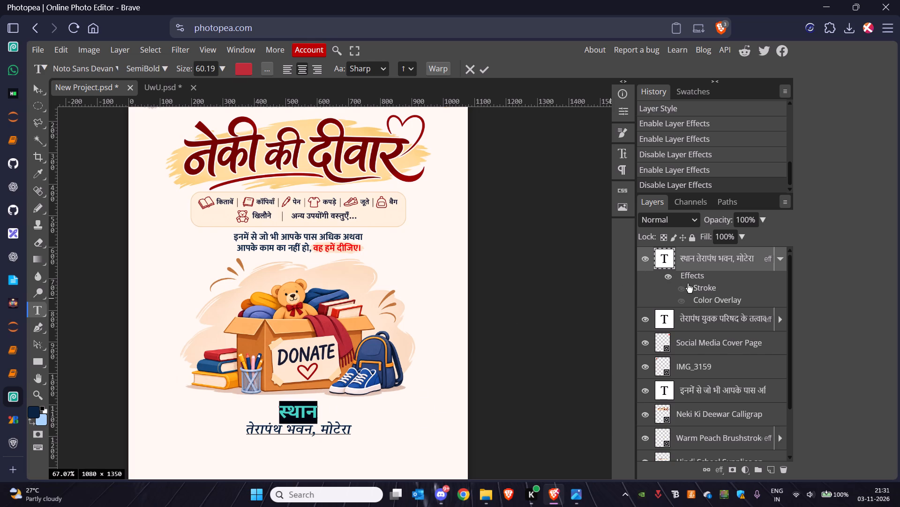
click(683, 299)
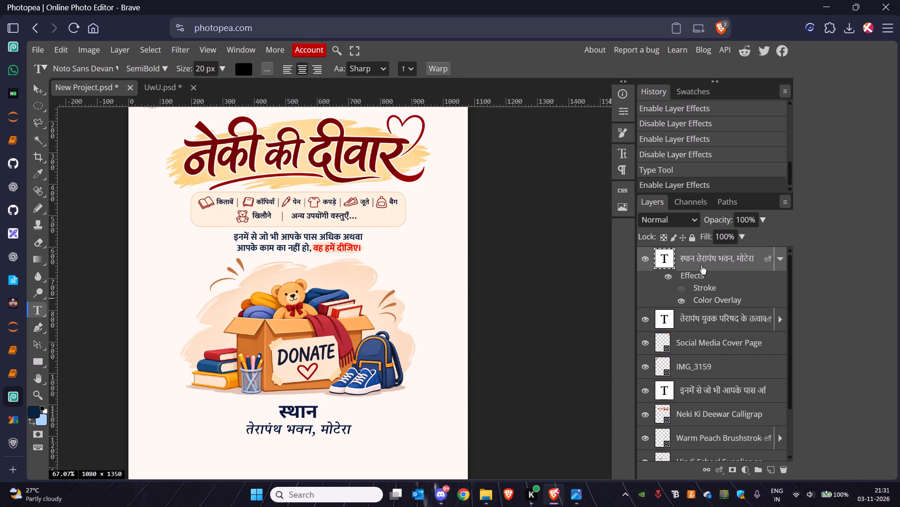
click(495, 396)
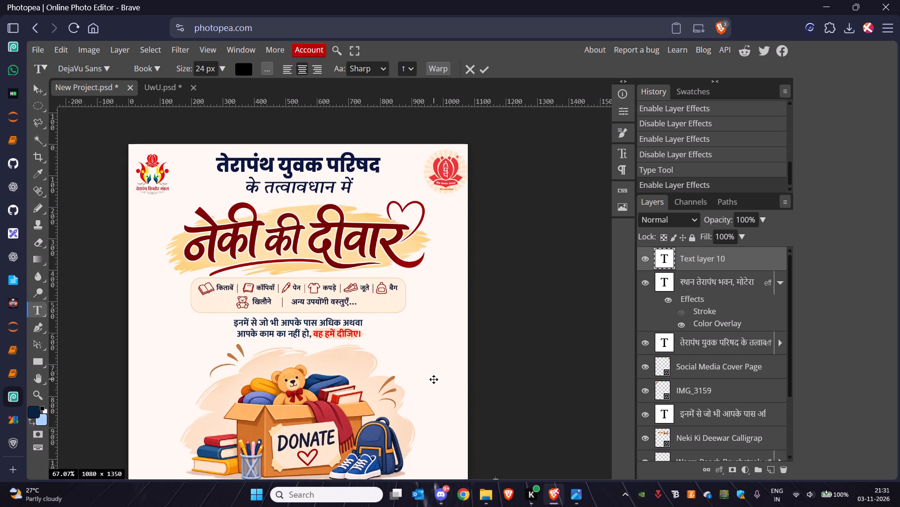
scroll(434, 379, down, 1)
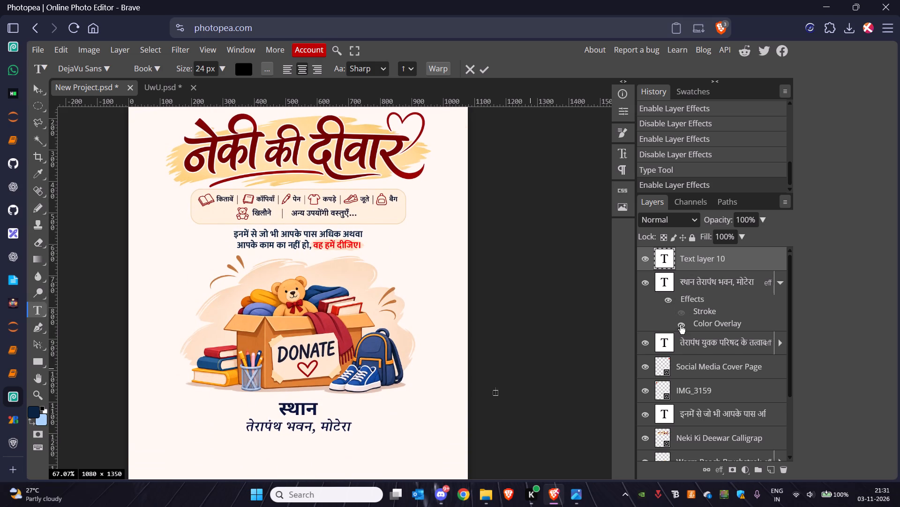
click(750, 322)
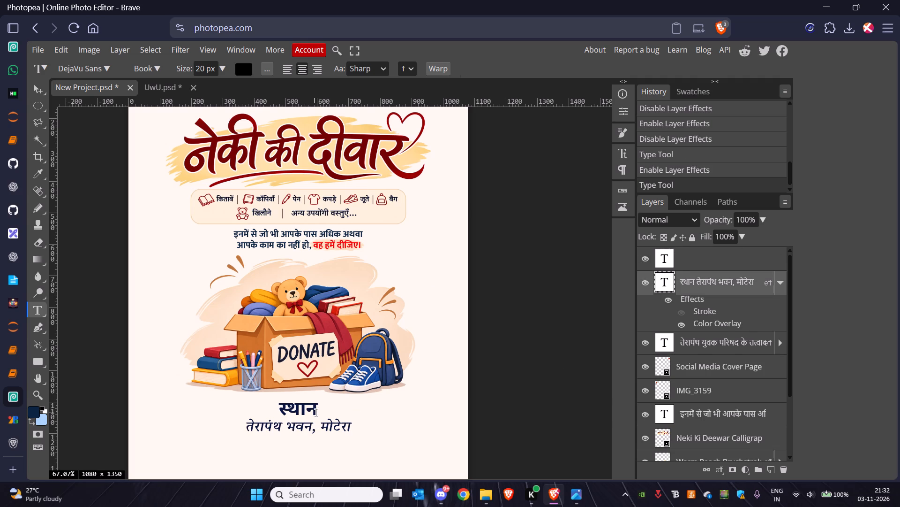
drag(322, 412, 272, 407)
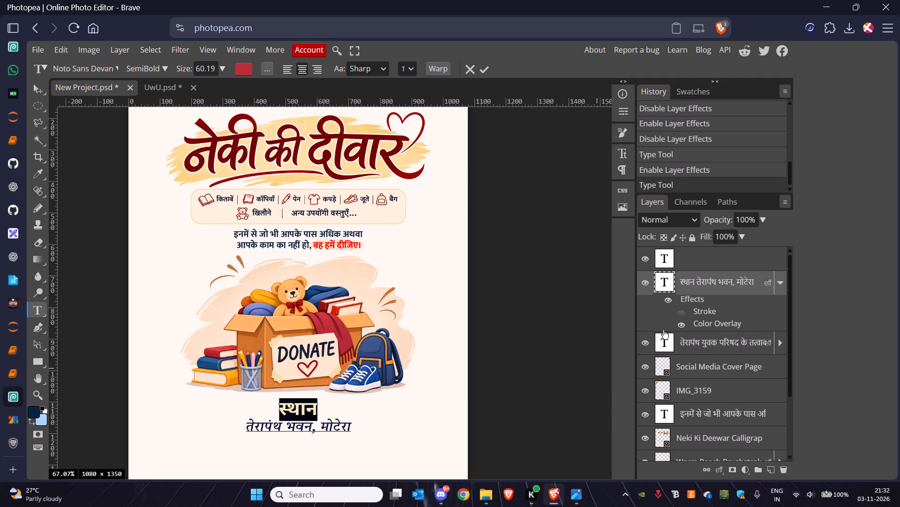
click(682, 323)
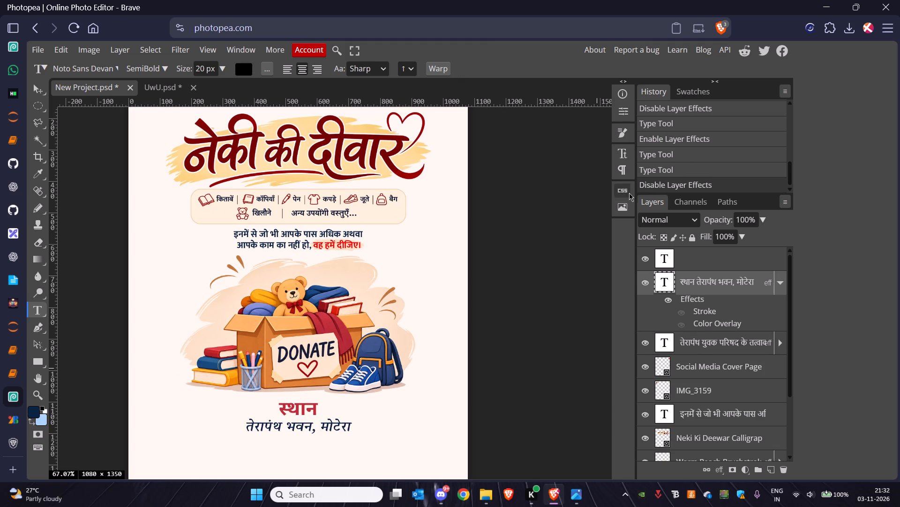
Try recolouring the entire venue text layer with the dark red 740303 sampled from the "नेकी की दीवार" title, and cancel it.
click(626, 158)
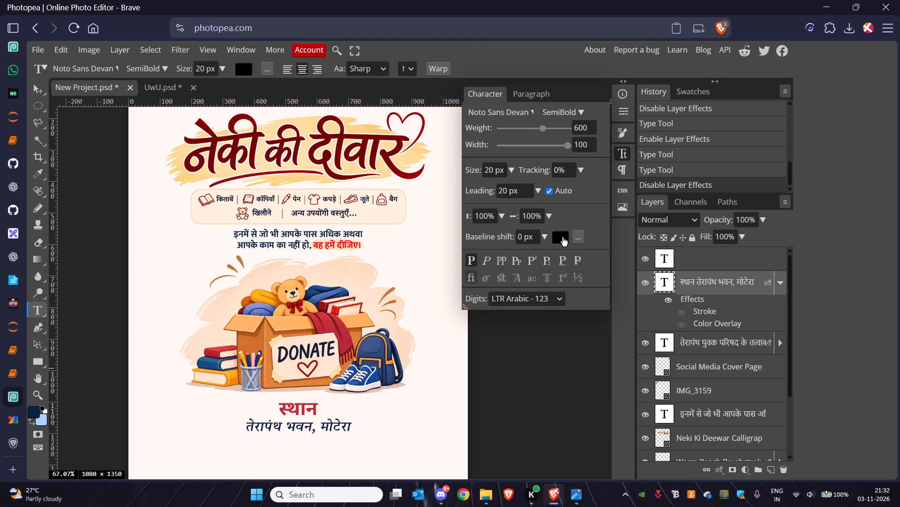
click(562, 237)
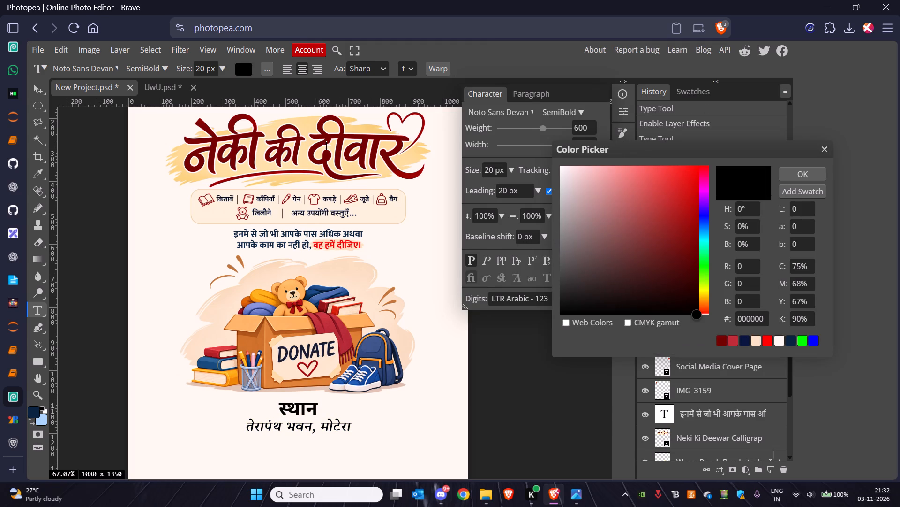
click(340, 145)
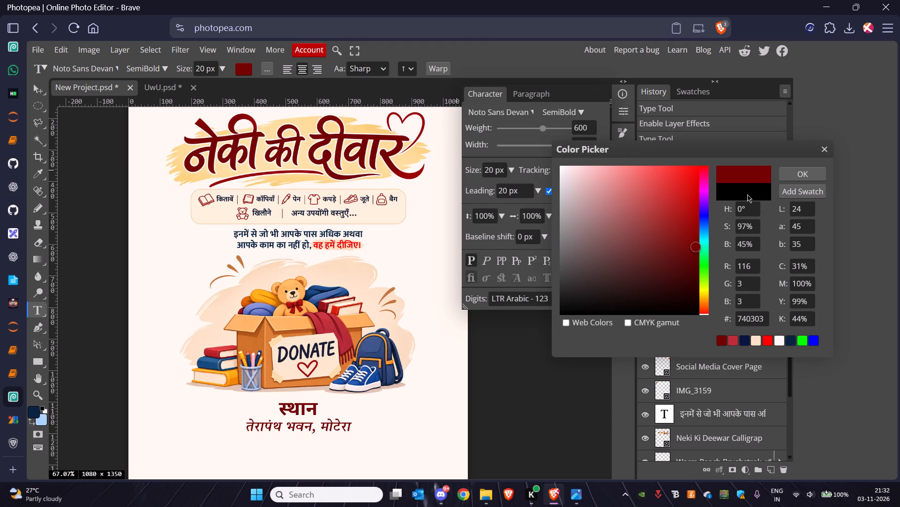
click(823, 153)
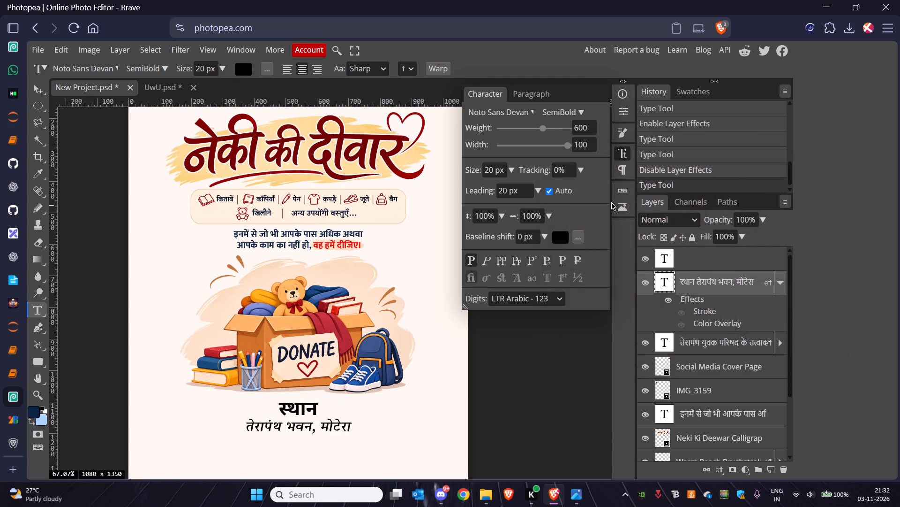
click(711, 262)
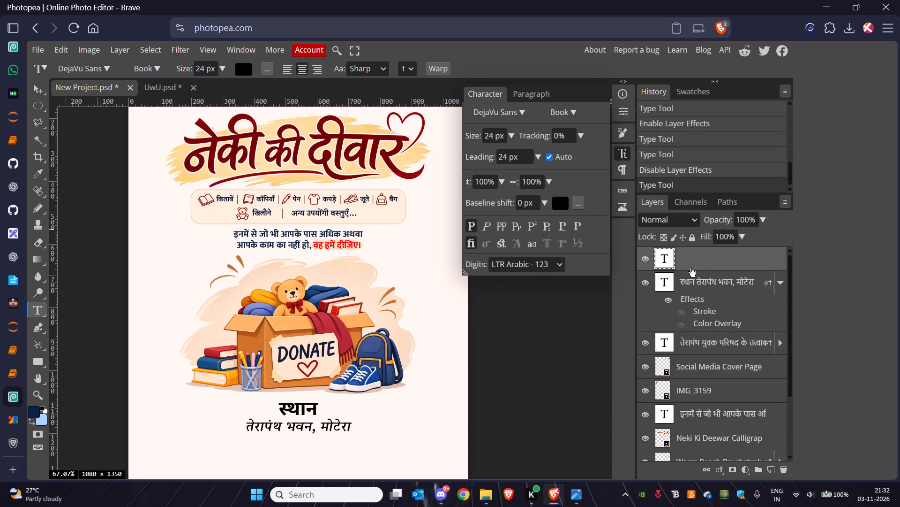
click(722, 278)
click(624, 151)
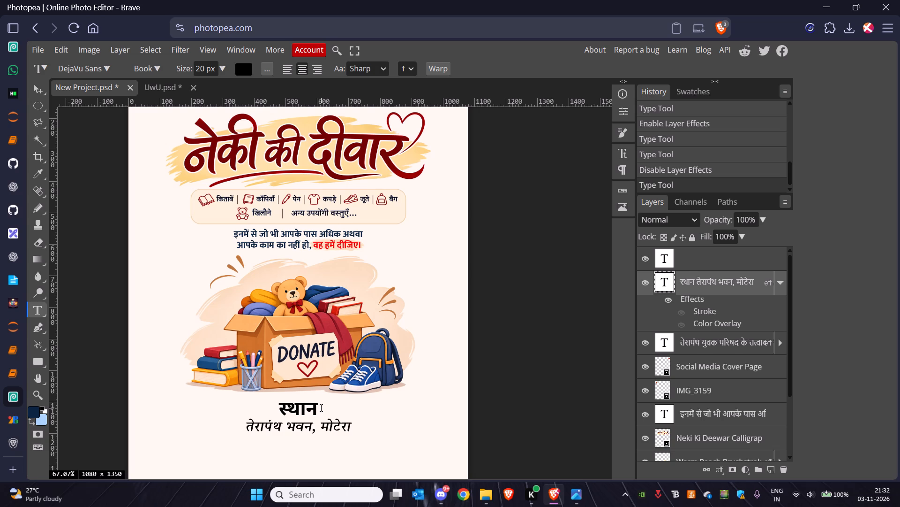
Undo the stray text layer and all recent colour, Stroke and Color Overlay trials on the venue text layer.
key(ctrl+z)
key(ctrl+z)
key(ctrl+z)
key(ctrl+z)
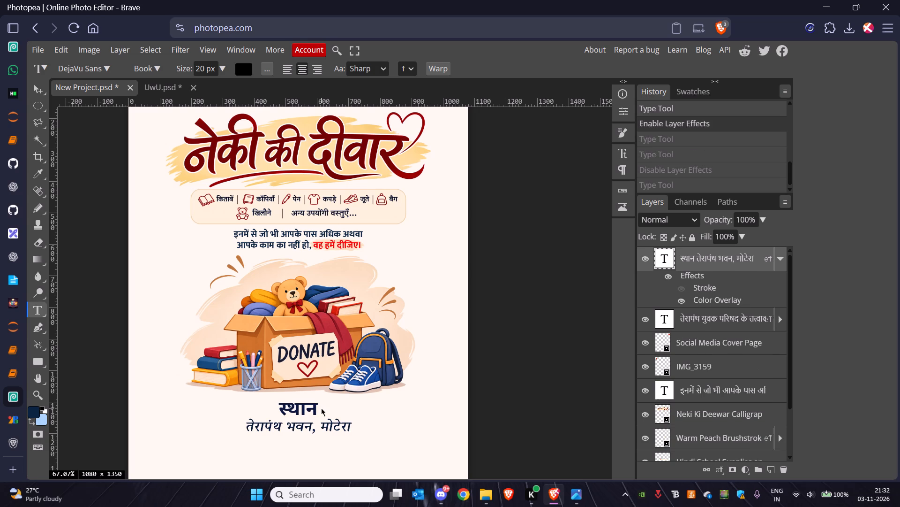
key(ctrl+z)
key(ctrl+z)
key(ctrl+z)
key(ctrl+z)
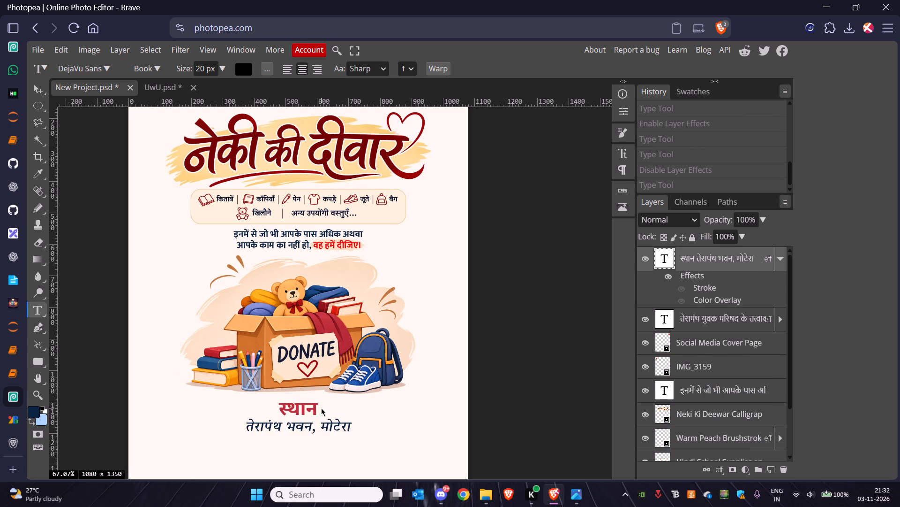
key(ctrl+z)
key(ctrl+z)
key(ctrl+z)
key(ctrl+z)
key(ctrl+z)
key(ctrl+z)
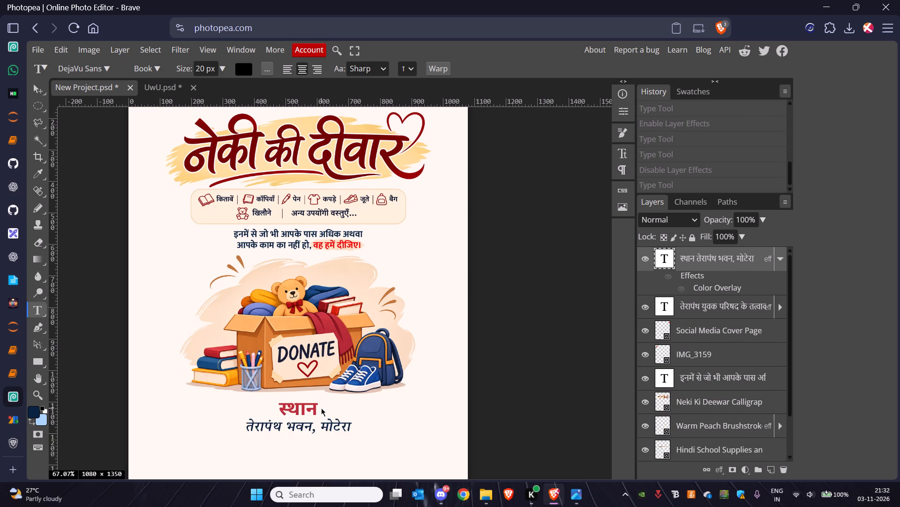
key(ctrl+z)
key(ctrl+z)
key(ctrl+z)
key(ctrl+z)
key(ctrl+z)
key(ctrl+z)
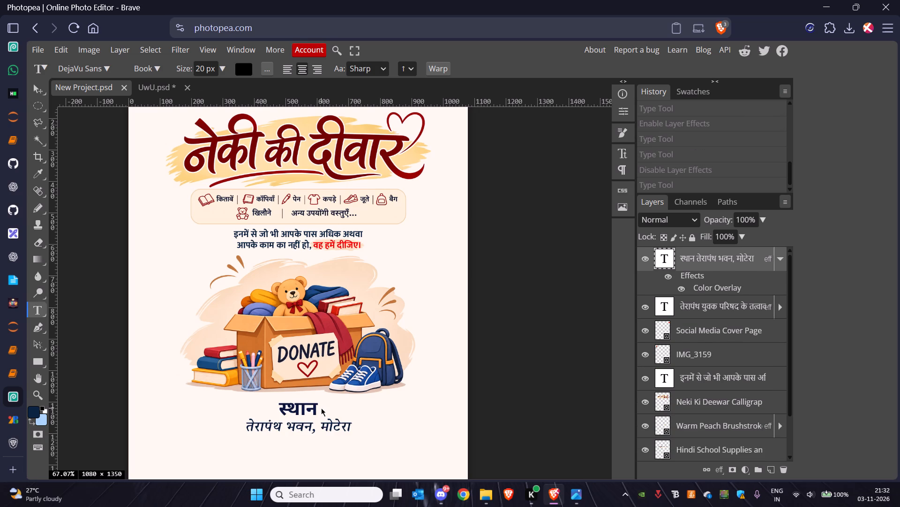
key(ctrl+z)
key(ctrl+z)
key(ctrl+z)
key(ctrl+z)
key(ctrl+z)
Save the poster as a PSD file named 0_0.psd in the Downloads folder.
key(ctrl+s)
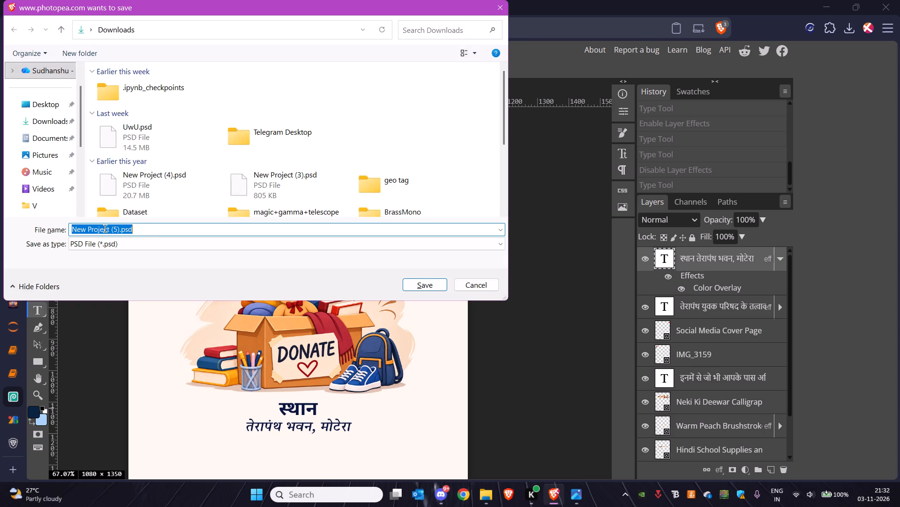
click(120, 229)
key(BackSpace)
key(BackSpace)
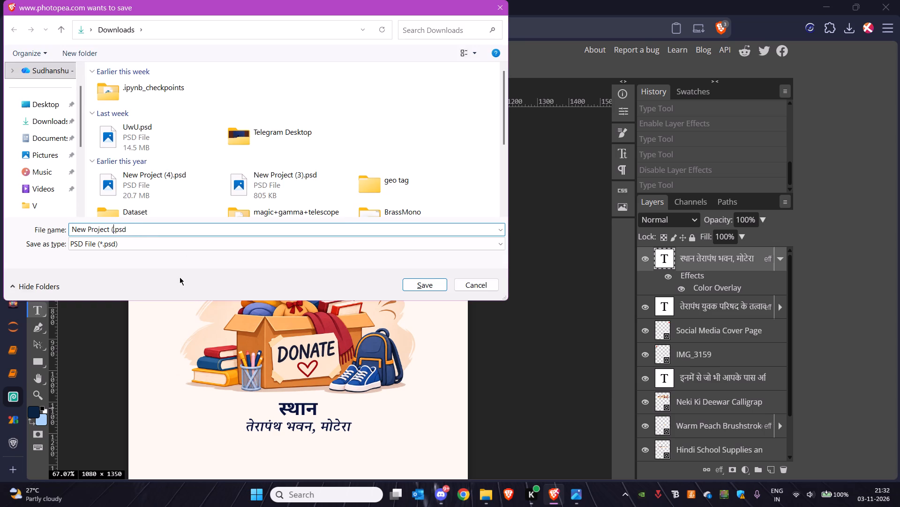
key(BackSpace)
key(BackSpace)
key(BackSpace)
key(BackSpace)
key(BackSpace)
key(BackSpace)
key(BackSpace)
key(BackSpace)
key(BackSpace)
key(BackSpace)
key(BackSpace)
key(BackSpace)
key(BackSpace)
key(BackSpace)
key(BackSpace)
key(BackSpace)
key(BackSpace)
key(BackSpace)
key(BackSpace)
key(BackSpace)
key(BackSpace)
text(0_0)
key(Return)
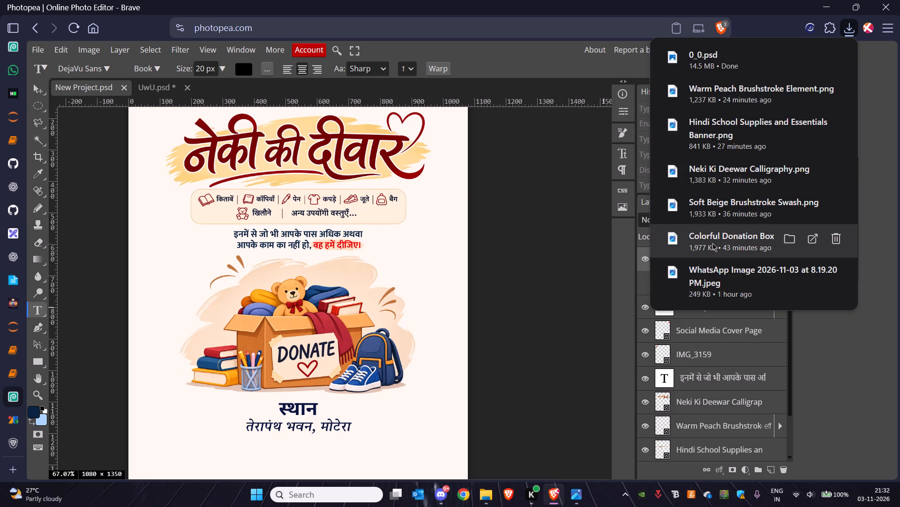
click(802, 388)
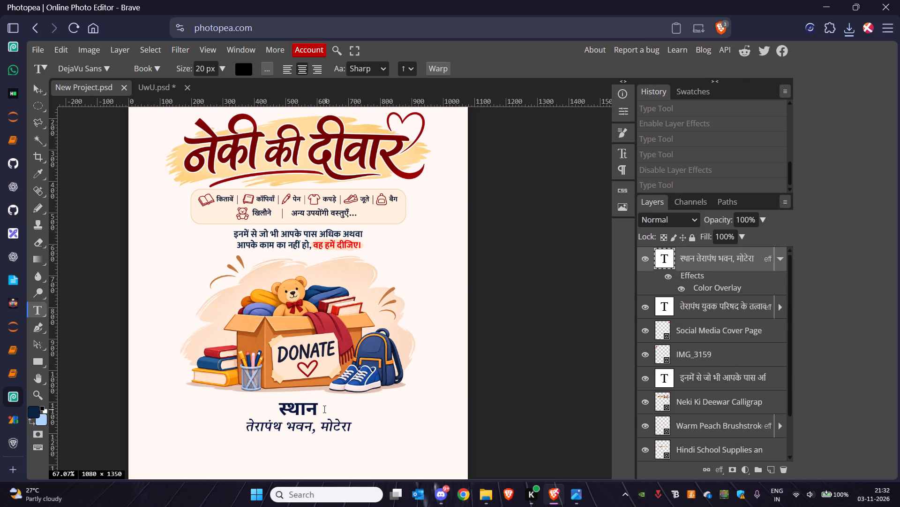
Recolour only the heading "स्थान" with the saved dark red swatch and turn off the venue text layer's Color Overlay.
drag(321, 409, 269, 406)
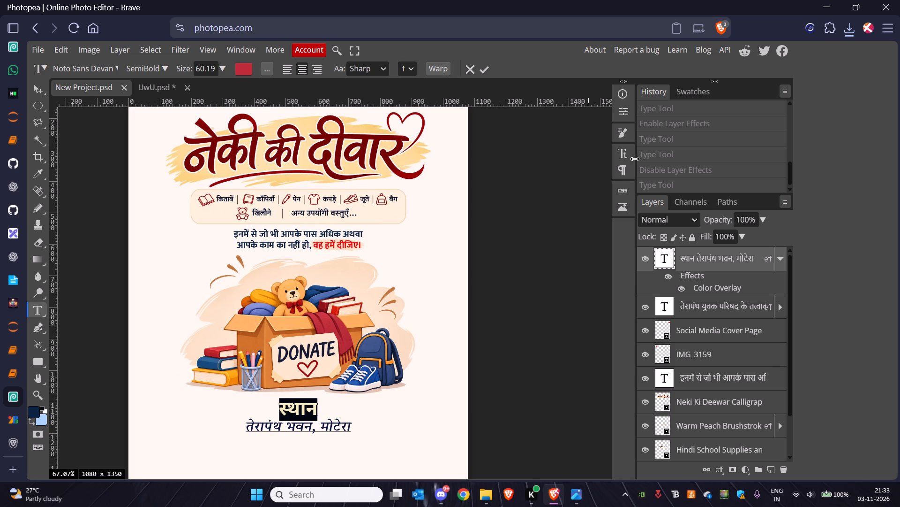
click(628, 155)
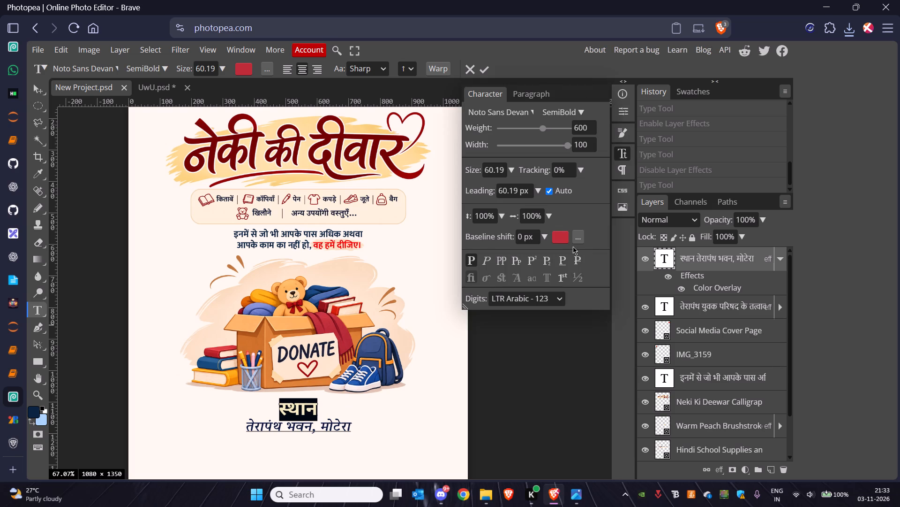
click(564, 239)
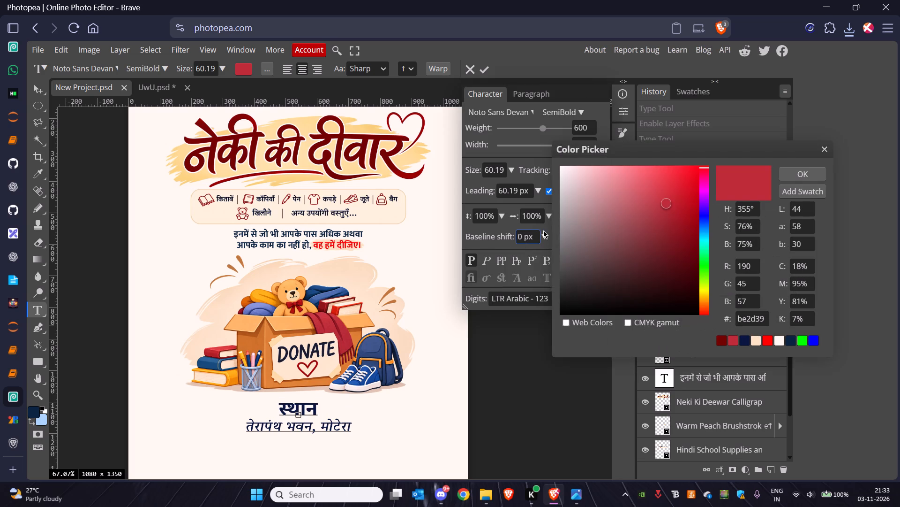
click(725, 340)
click(802, 176)
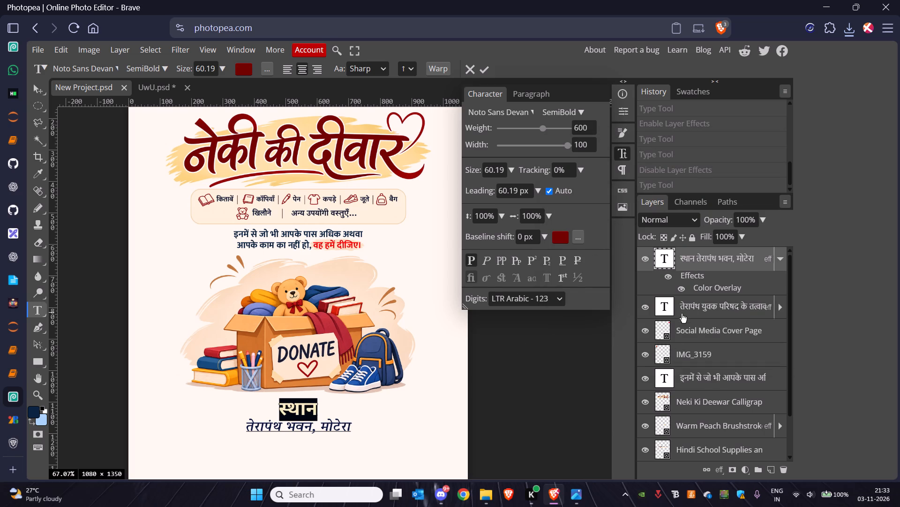
click(680, 291)
click(626, 156)
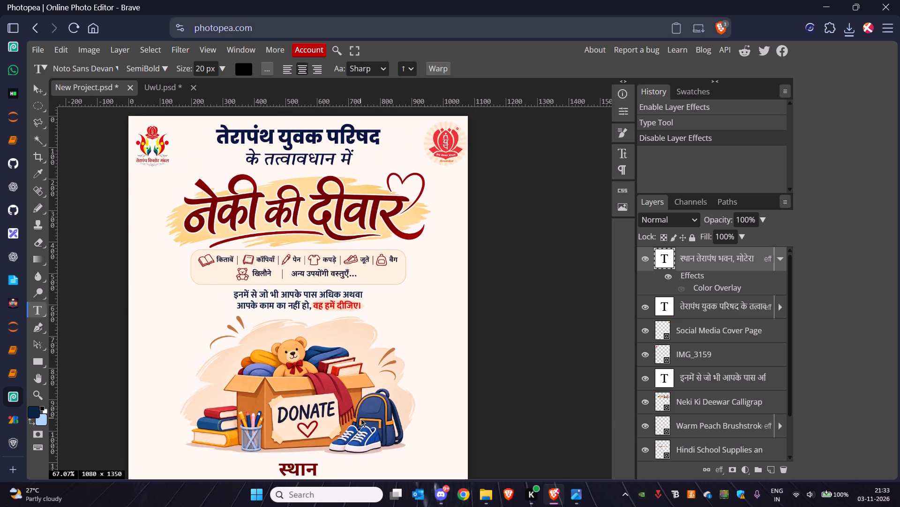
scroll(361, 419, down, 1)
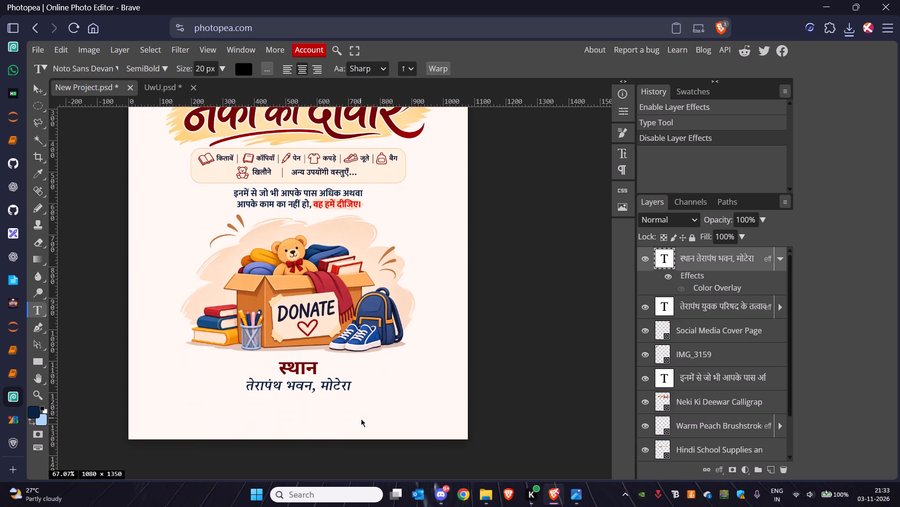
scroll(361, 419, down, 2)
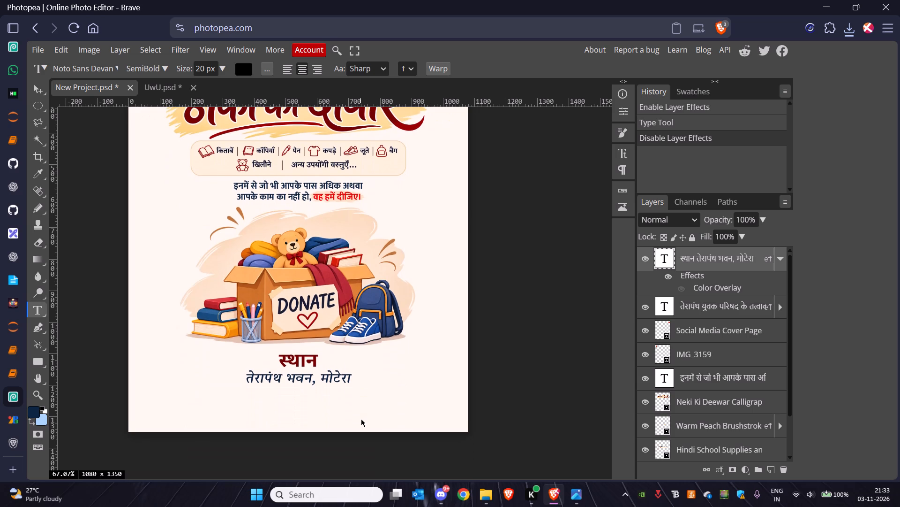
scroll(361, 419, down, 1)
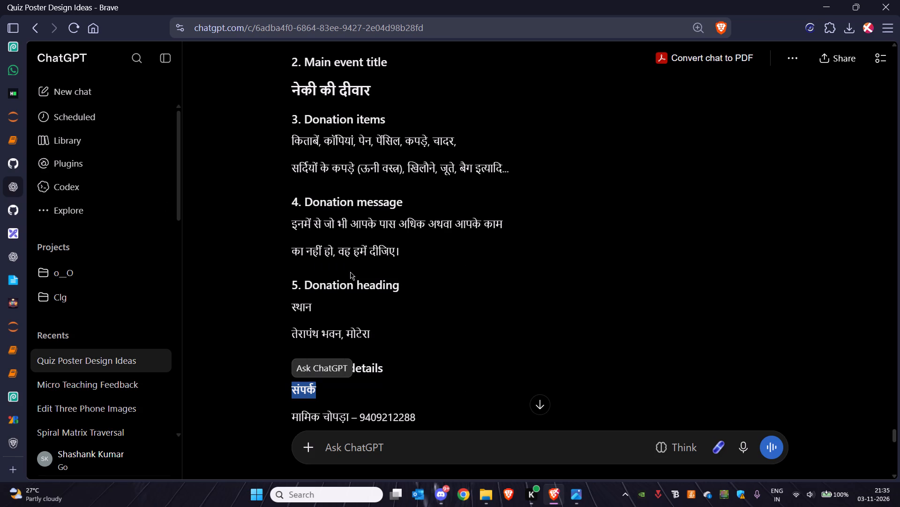
key(ctrl+Tab)
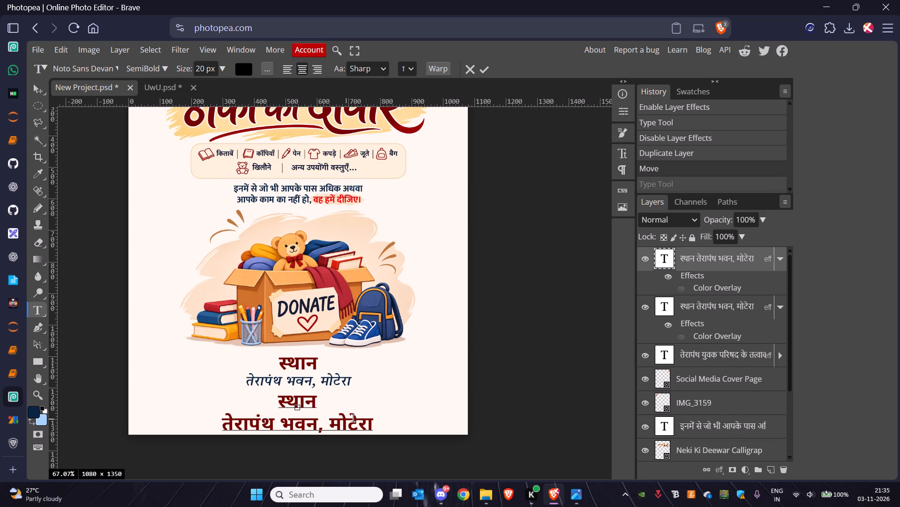
drag(372, 424, 276, 401)
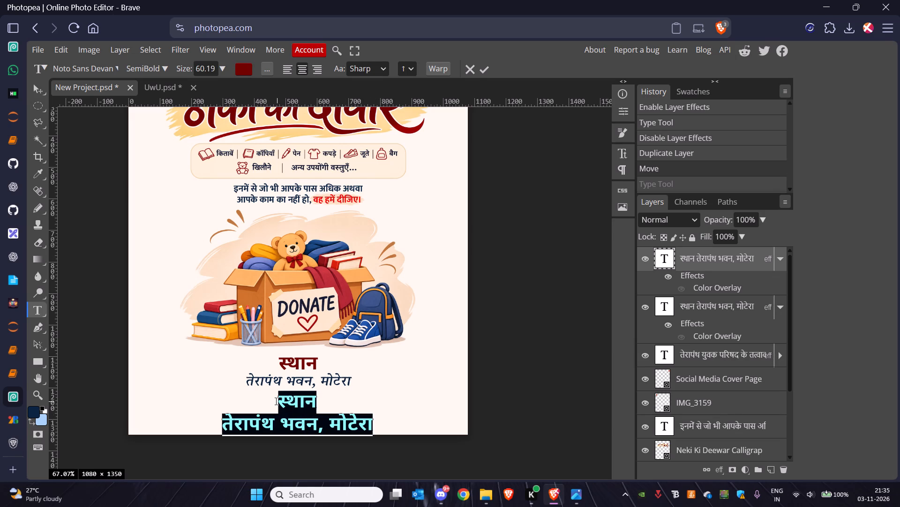
drag(276, 401, 275, 401)
key(ctrl+v)
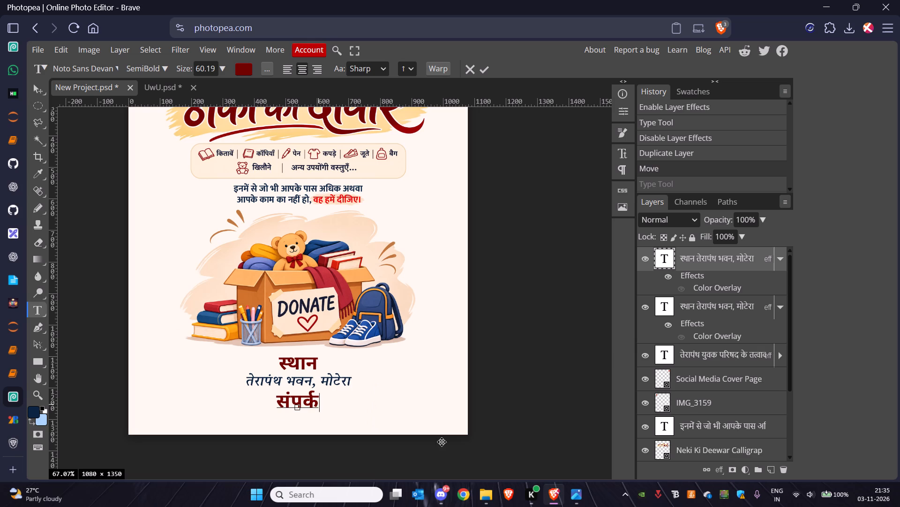
Check the WhatsApp reference poster, copy the contact names and numbers text layer from UwU.psd, and return to New Project.psd.
click(583, 503)
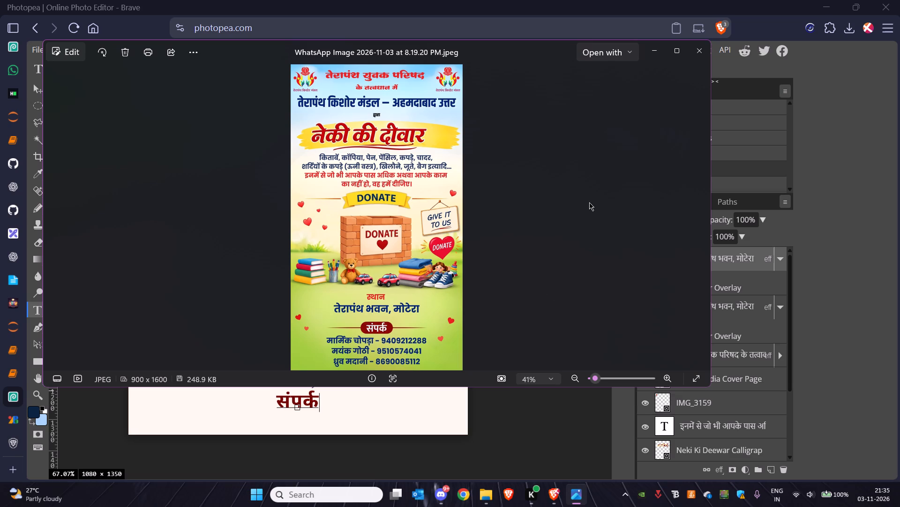
click(656, 47)
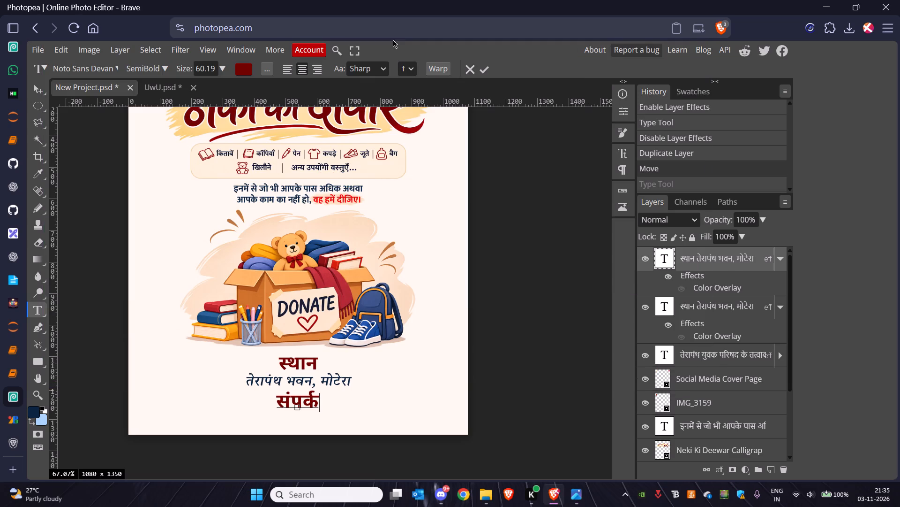
click(161, 92)
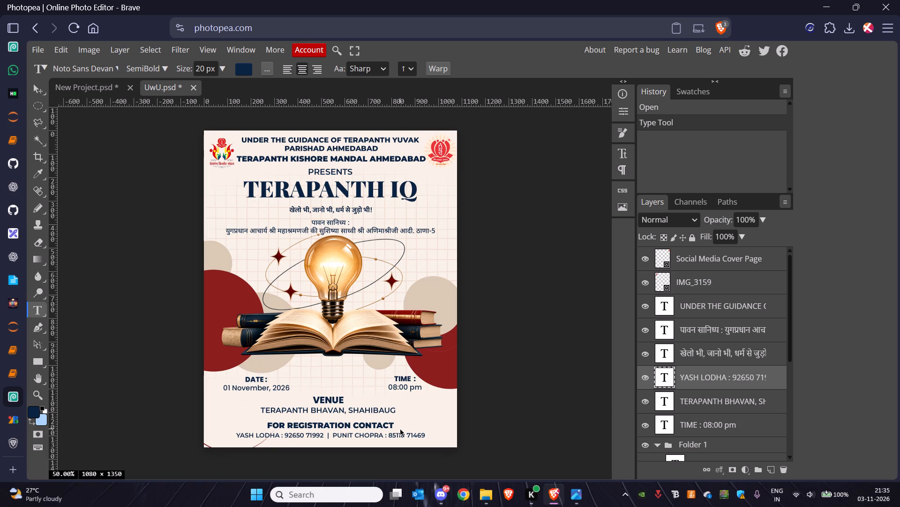
scroll(400, 429, down, 1)
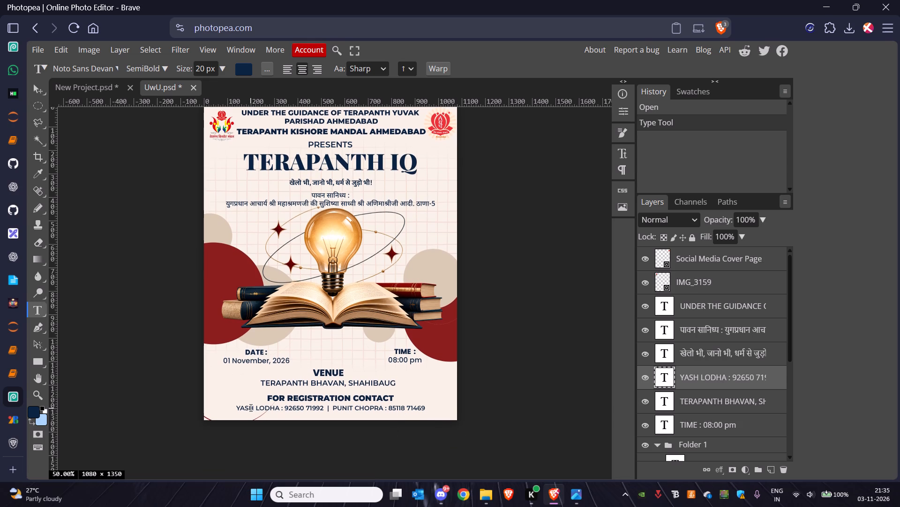
click(252, 408)
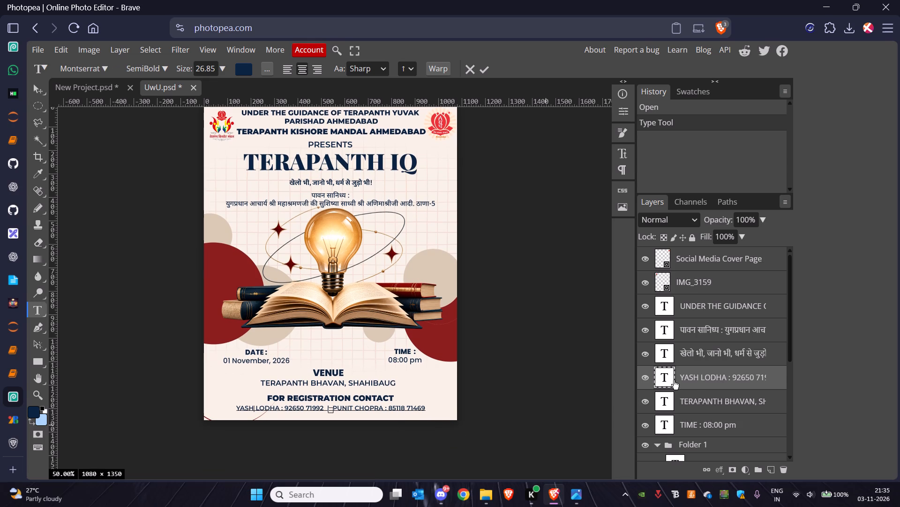
click(691, 378)
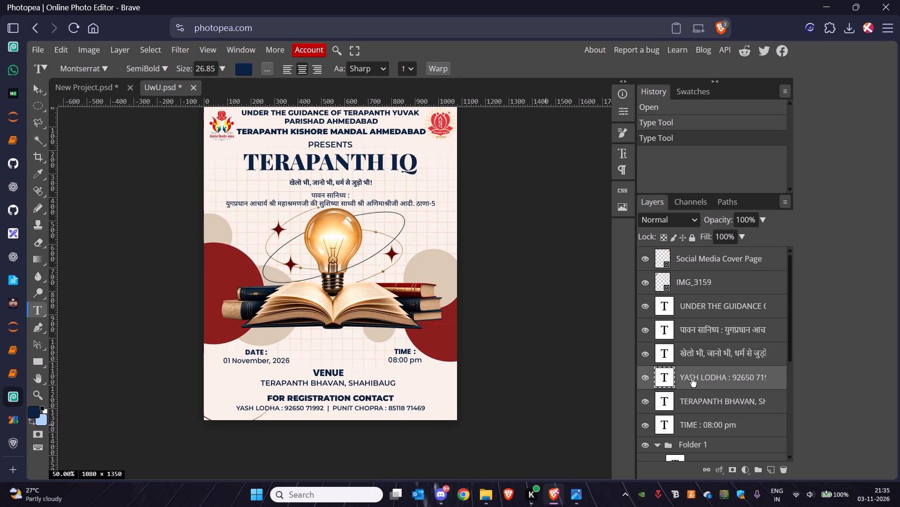
key(ctrl+c)
click(89, 94)
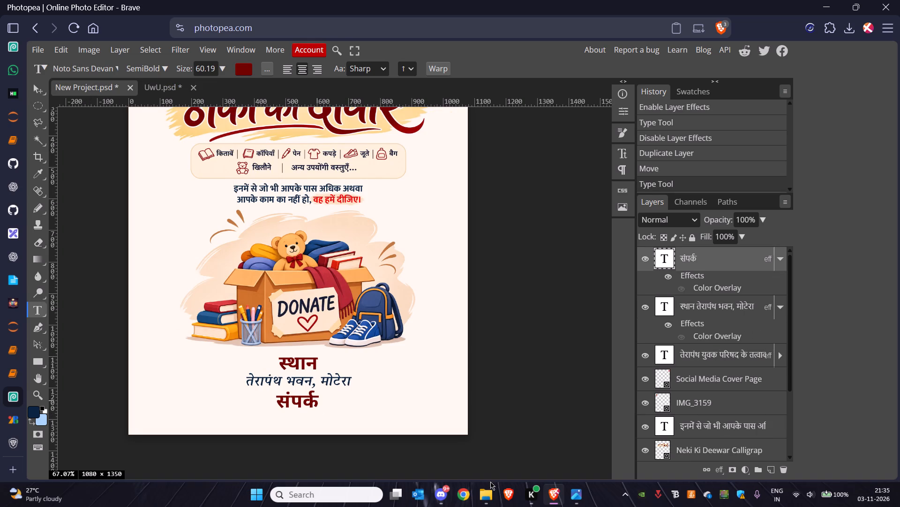
Recheck the reference poster, paste the copied contact line beneath the "संपर्क" heading, and nudge it slightly closer to the heading.
click(574, 503)
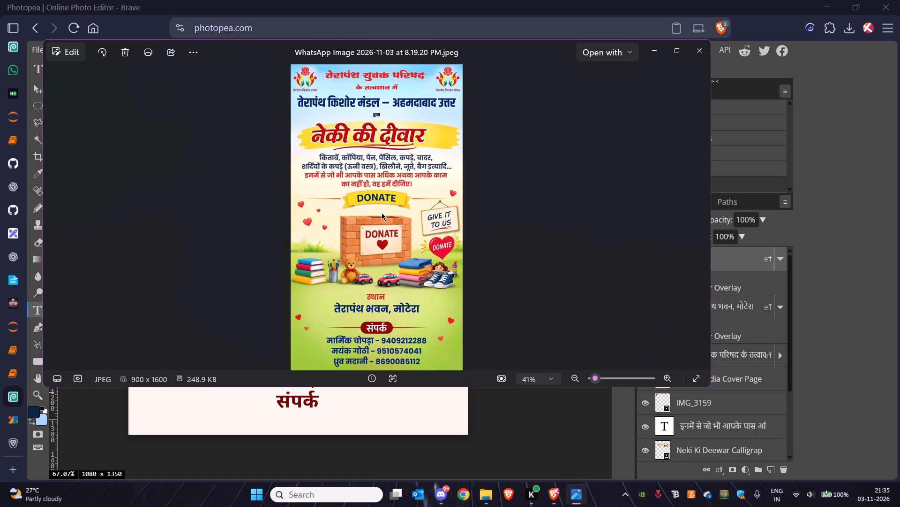
ctrl+scroll(382, 213, down, 2)
click(657, 52)
scroll(442, 194, up, 2)
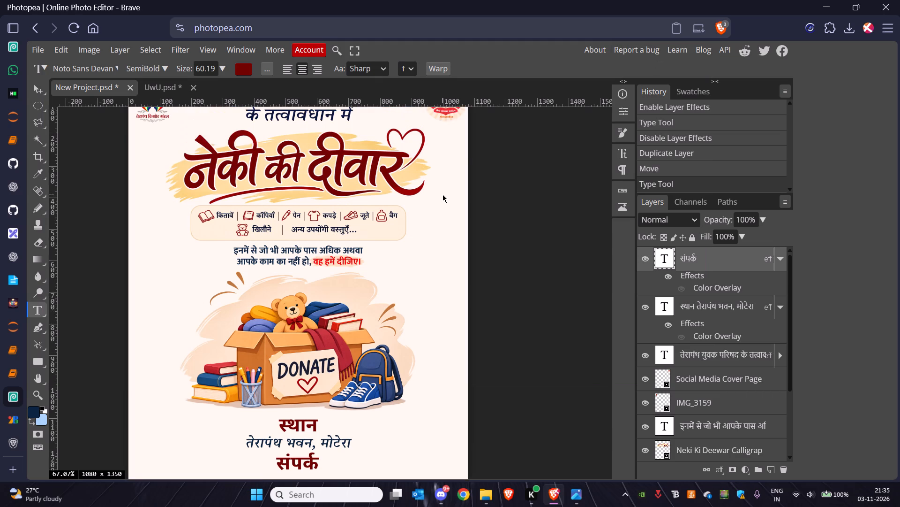
scroll(442, 194, up, 2)
scroll(442, 194, down, 3)
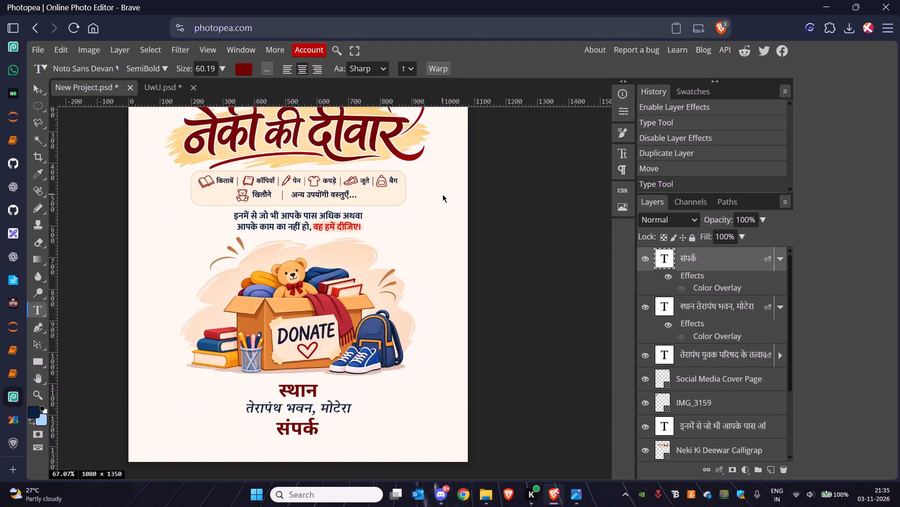
scroll(442, 194, down, 1)
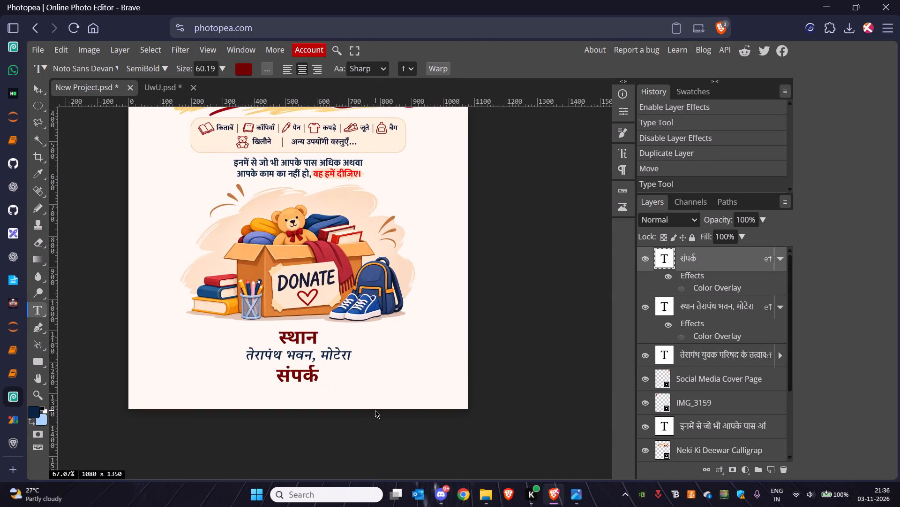
key(ctrl+v)
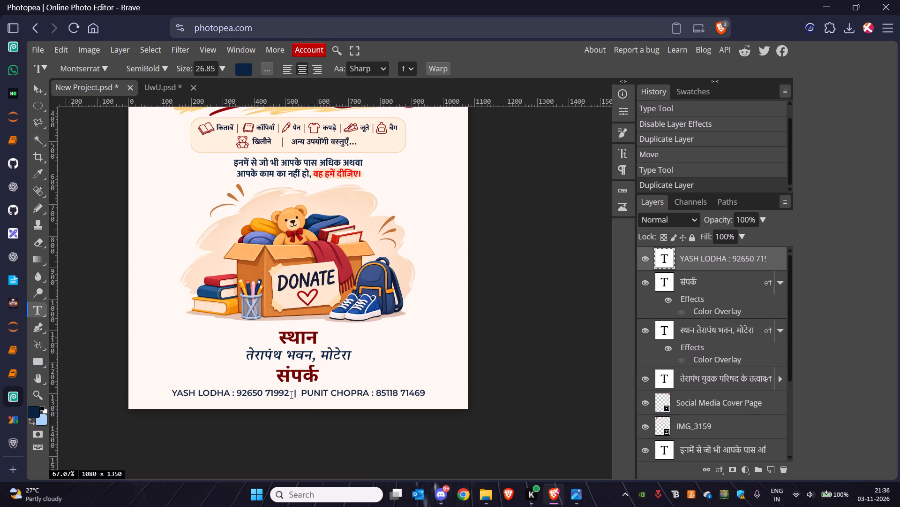
key(v)
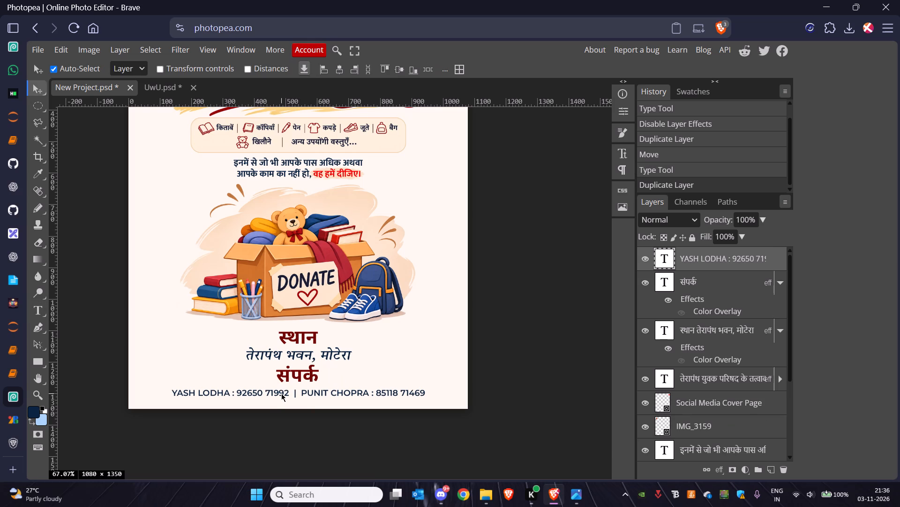
click(281, 393)
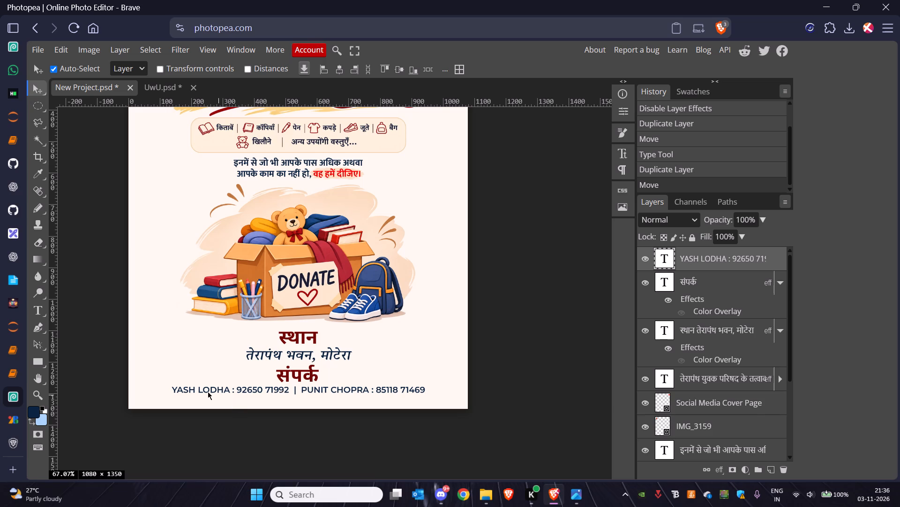
Copy the first contact person's name from the pasted contact line.
key(t)
drag(172, 389, 231, 390)
key(ctrl+c)
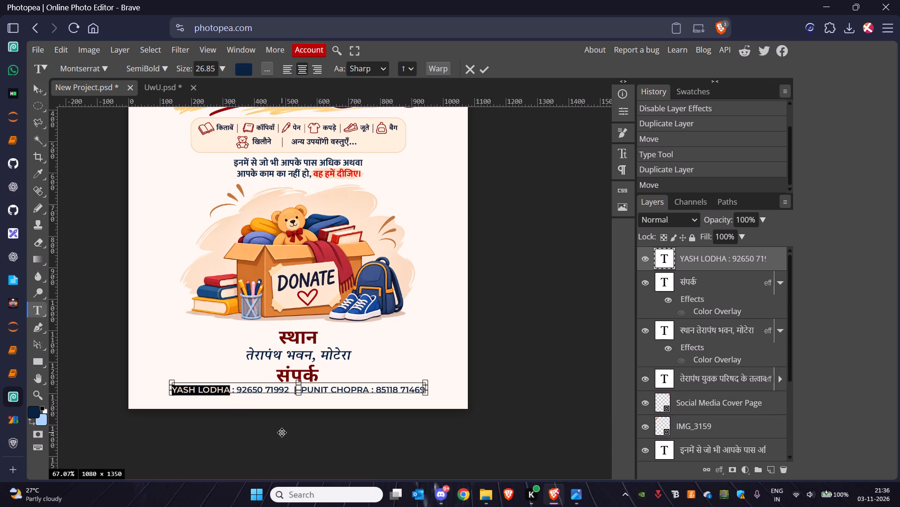
Search for "google translate" in the new browser tab and open the Google Translate site.
click(19, 445)
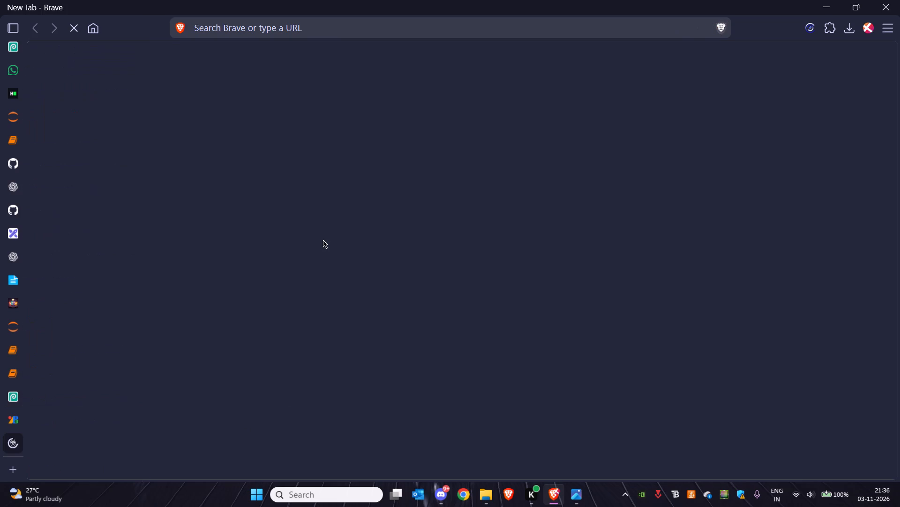
click(263, 28)
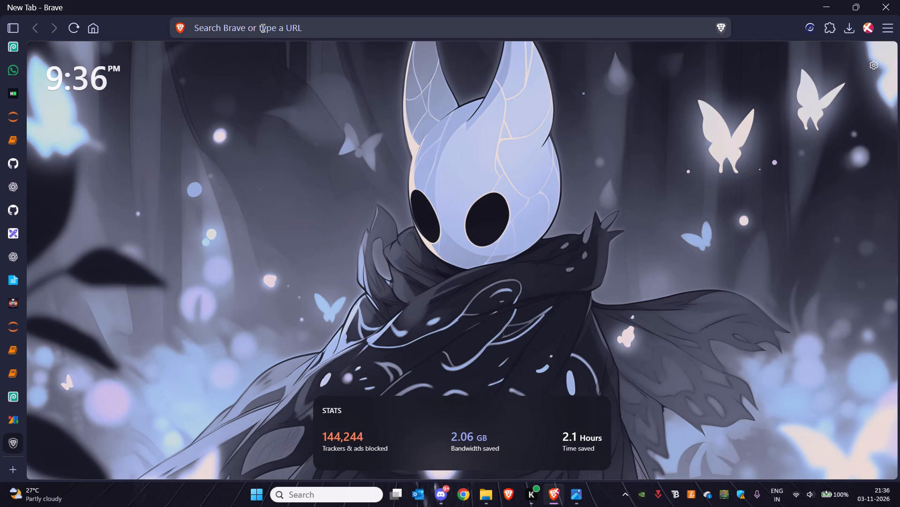
text(google translt)
key(BackSpace)
key(BackSpace)
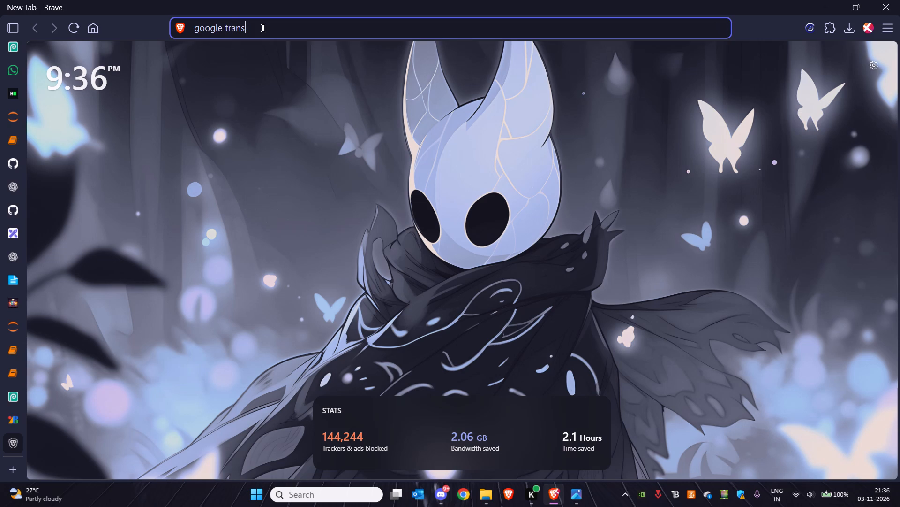
text(ns)
key(BackSpace)
key(BackSpace)
key(BackSpace)
text(slate)
key(Return)
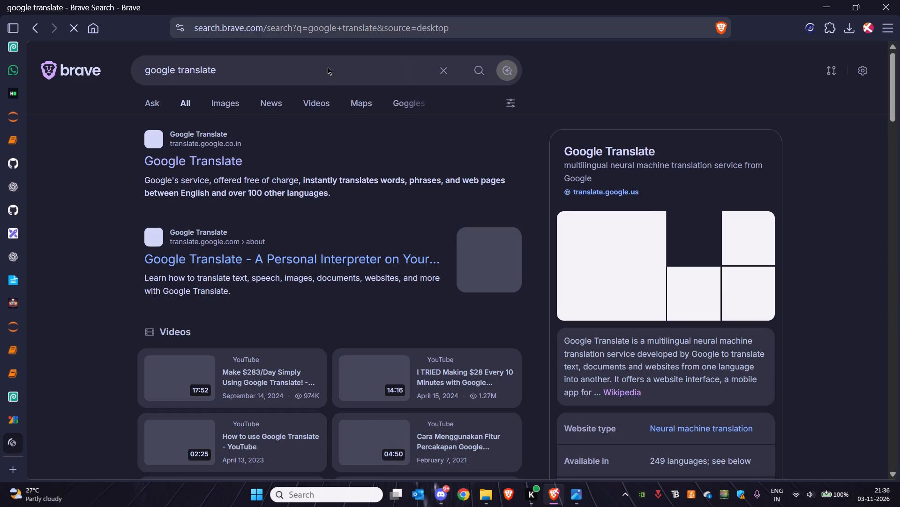
click(226, 162)
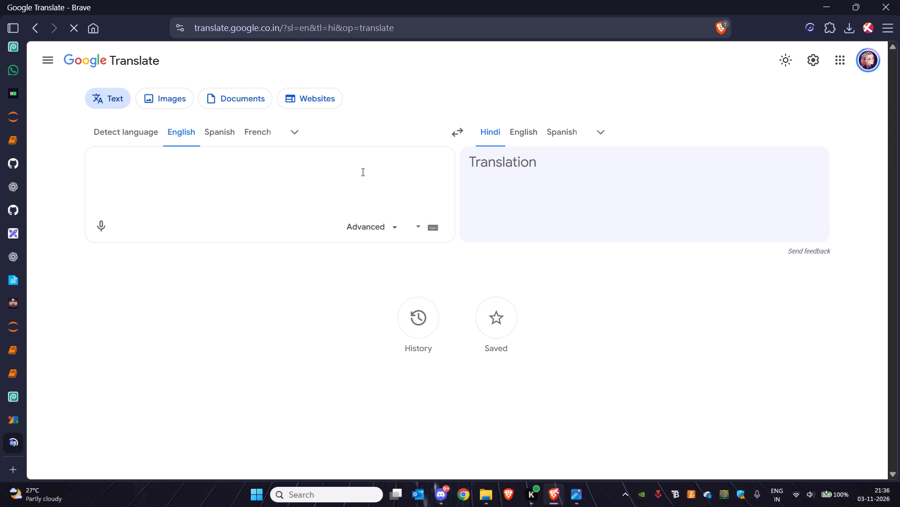
Translate the copied contact name from English to Hindi and copy the Hindi translation.
key(ctrl+v)
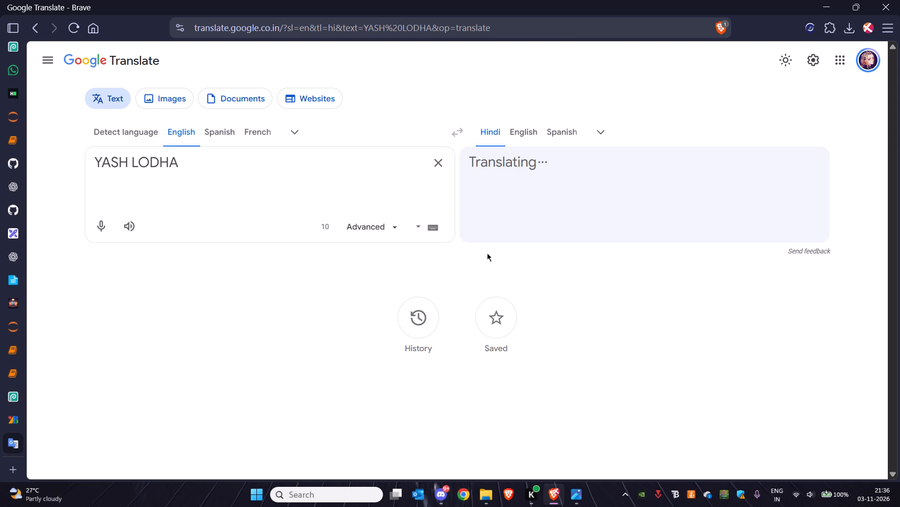
scroll(502, 247, right, 1)
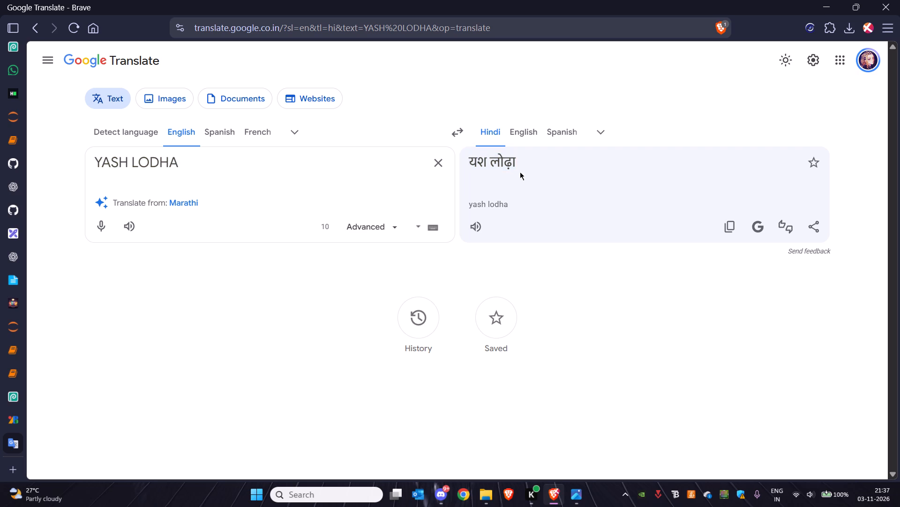
click(732, 228)
scroll(391, 221, left, 2)
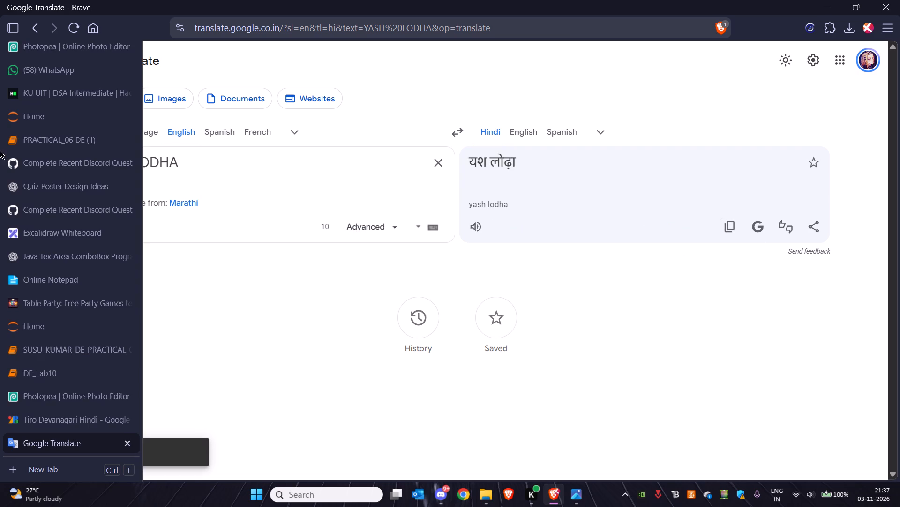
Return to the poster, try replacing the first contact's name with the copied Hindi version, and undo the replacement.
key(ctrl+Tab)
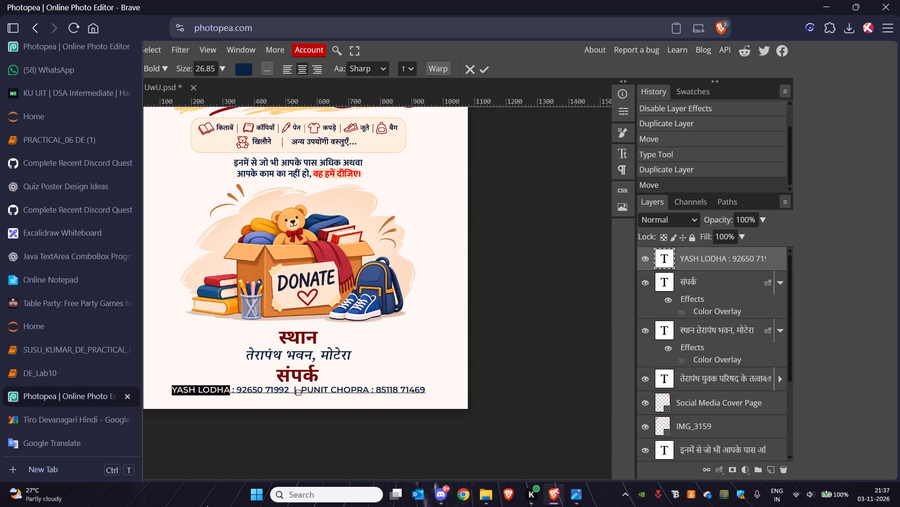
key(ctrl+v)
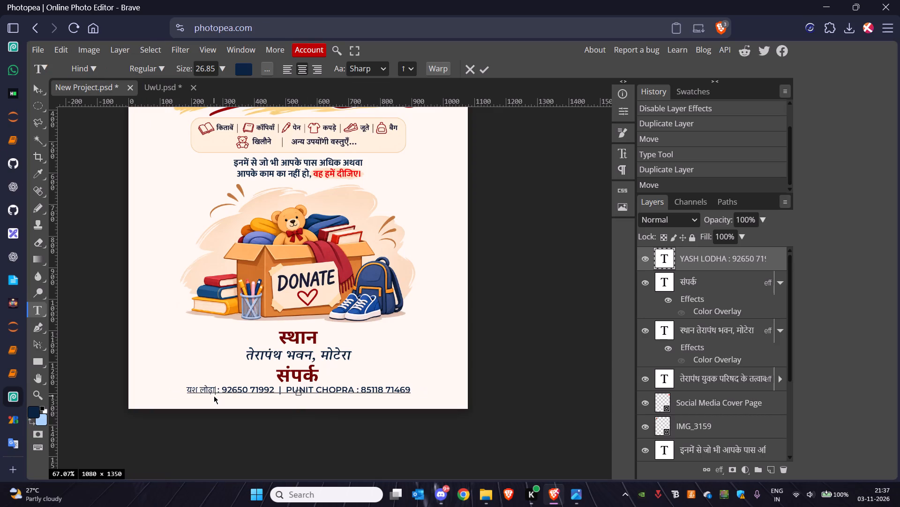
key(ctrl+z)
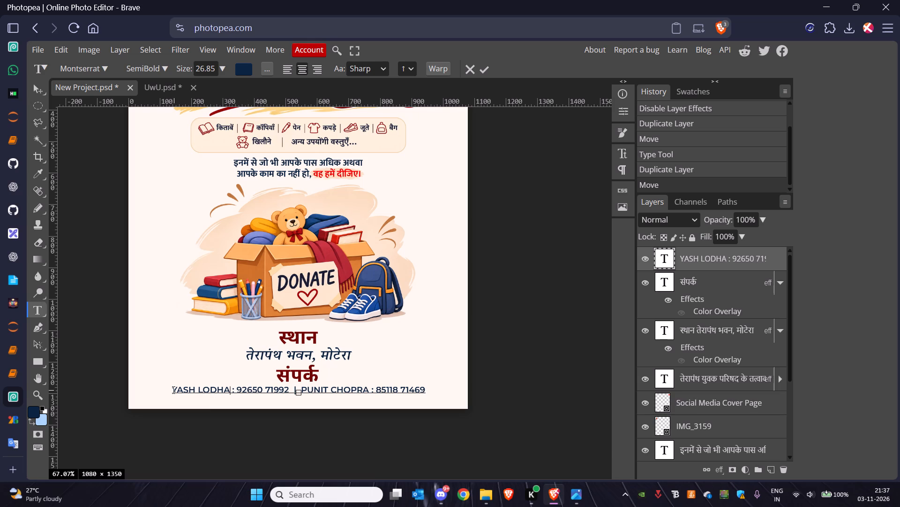
Replace the first contact's English name in the contact line with the copied Hindi translation.
key(ctrl+v)
key(ctrl+z)
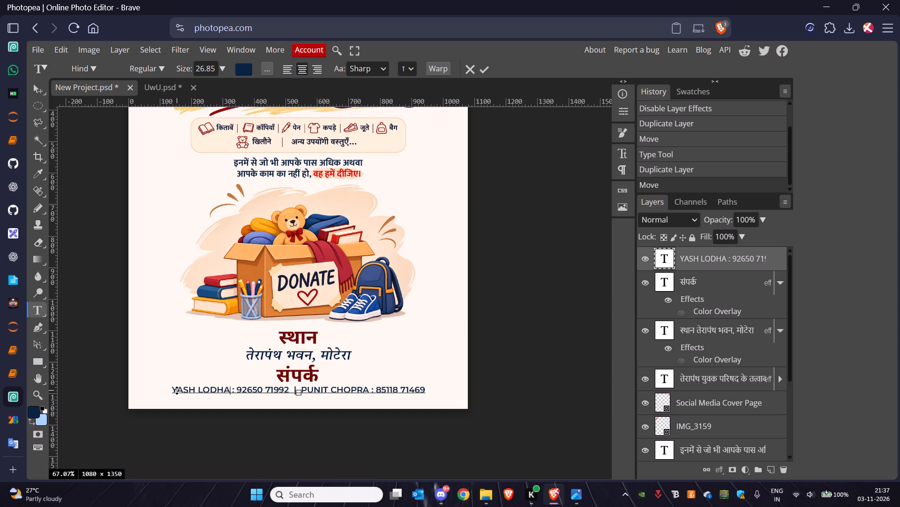
drag(231, 390, 182, 387)
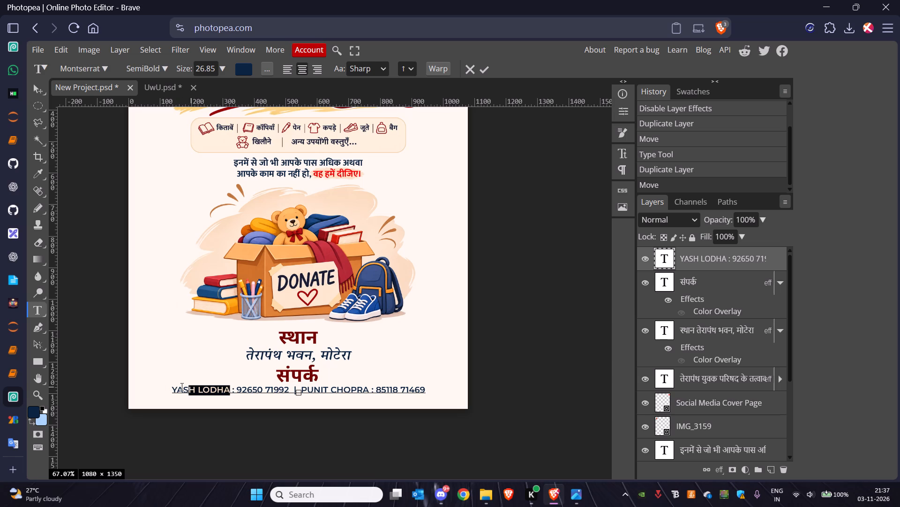
drag(182, 387, 173, 389)
key(ctrl+v)
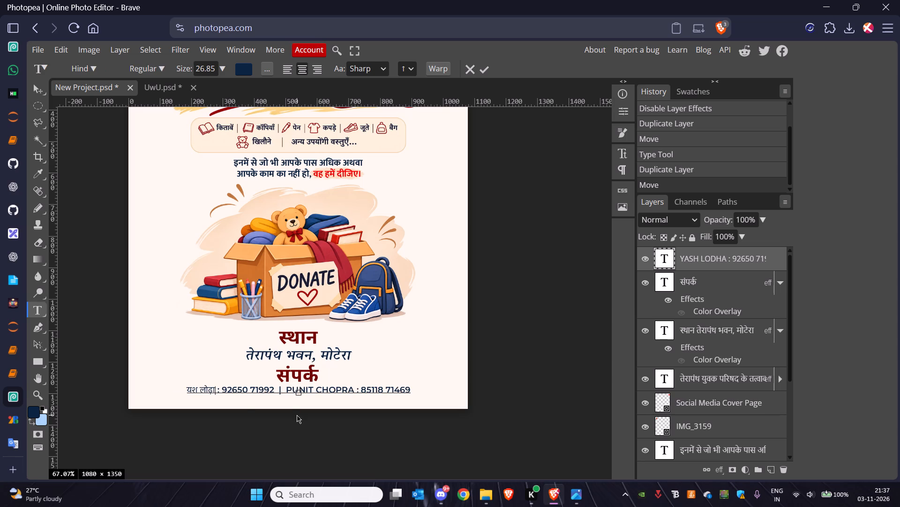
Set the first contact's Hindi name in the Tiro Devanagari Hindi Italic font.
click(623, 156)
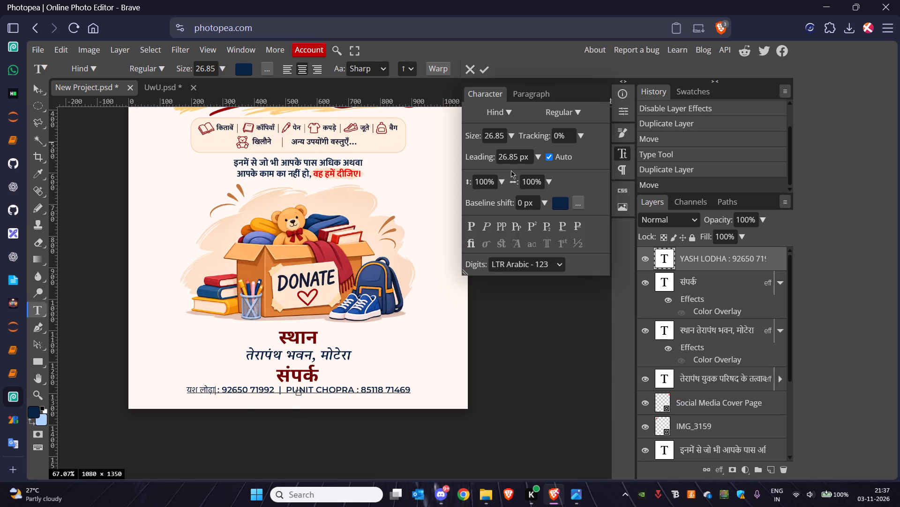
click(508, 109)
double_click(526, 192)
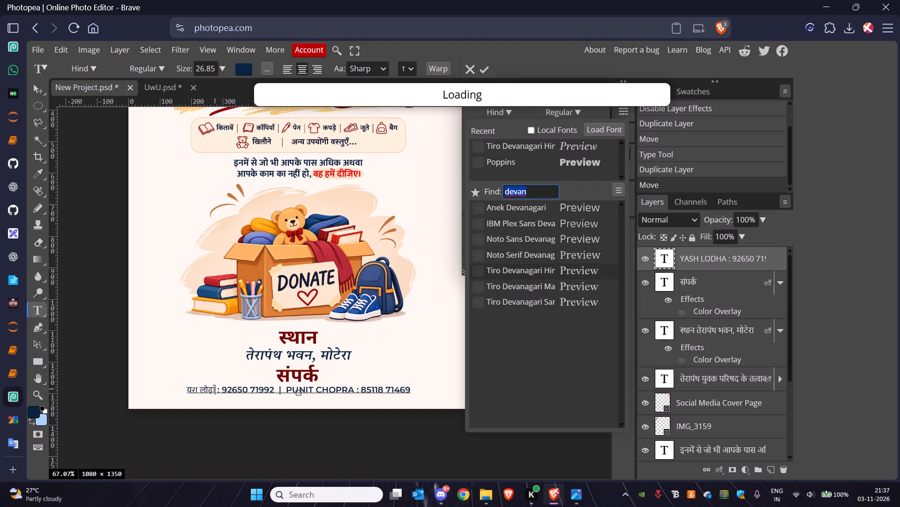
drag(214, 389, 188, 389)
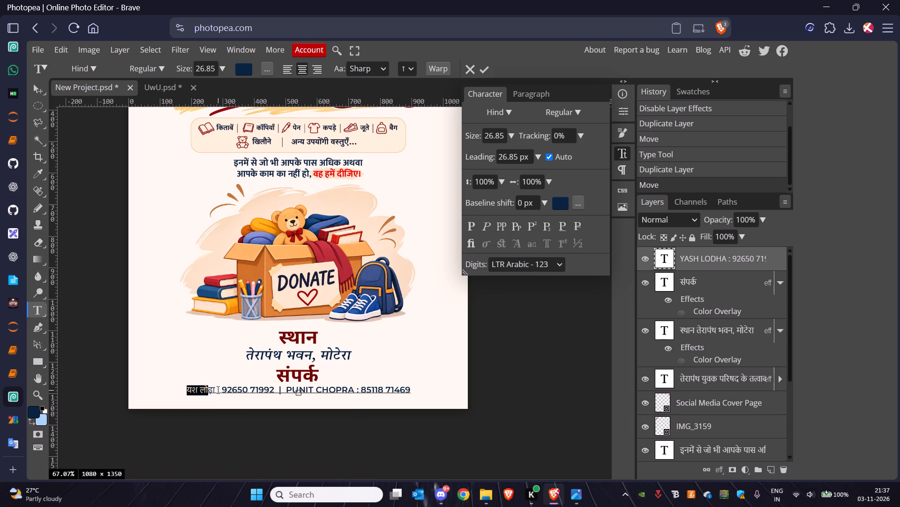
drag(218, 390, 183, 387)
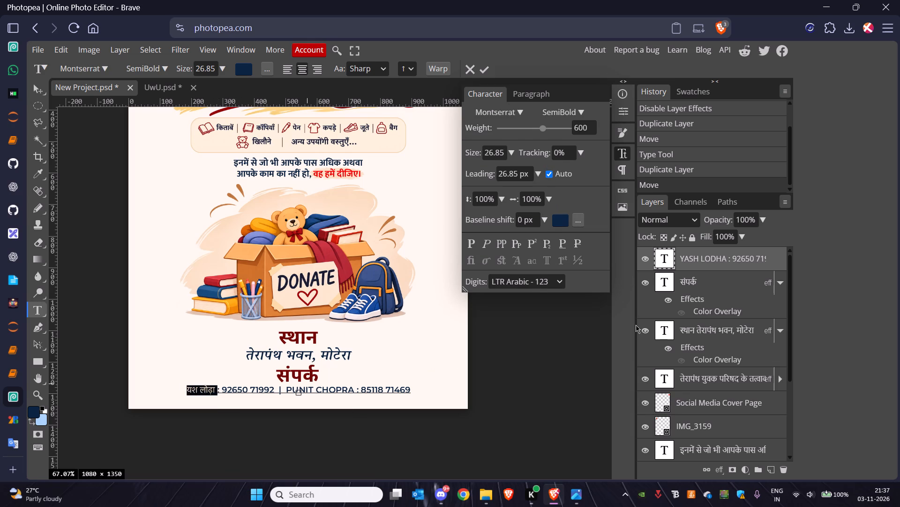
click(510, 110)
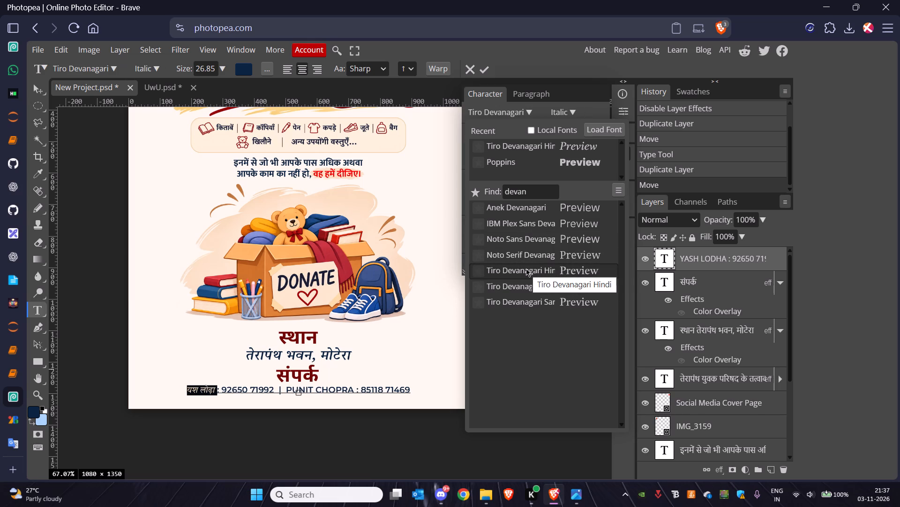
click(526, 269)
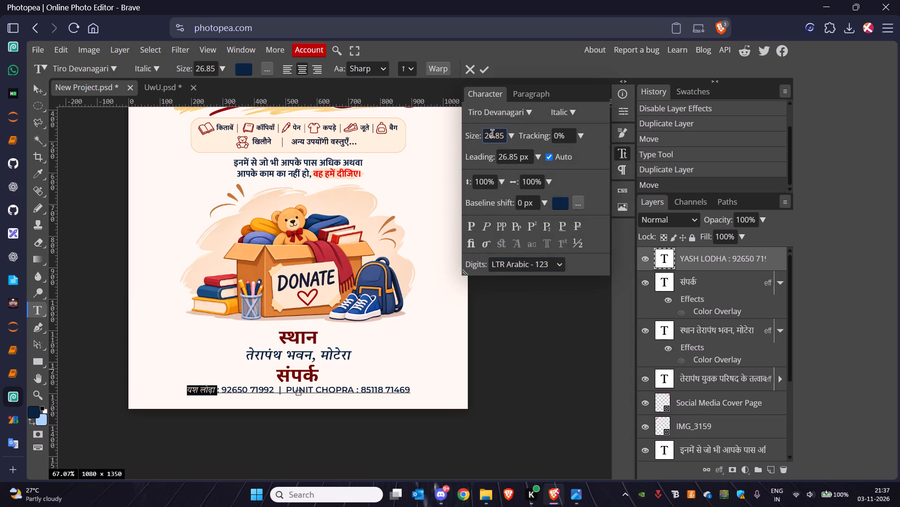
Increase the first contact's Hindi name to a font size of 32.85 px.
click(492, 133)
key(Up)
key(Up)
key(Up)
key(Up)
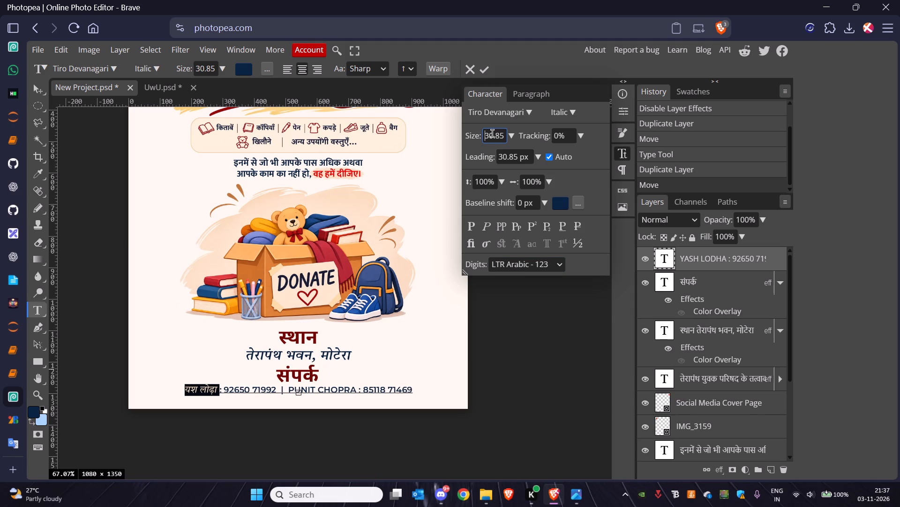
key(Down)
key(Up)
key(Up)
key(Up)
key(Down)
key(Up)
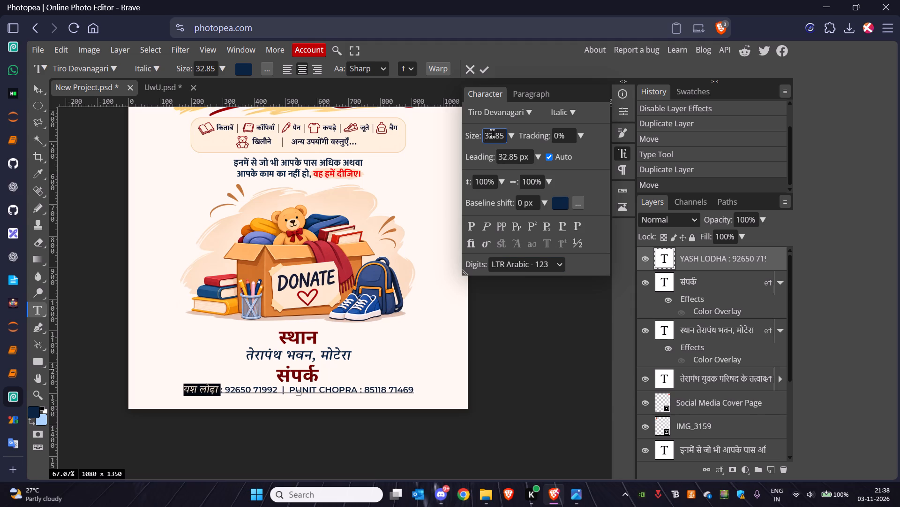
Apply faux bold to the first contact's Hindi name and commit the text edit.
click(563, 111)
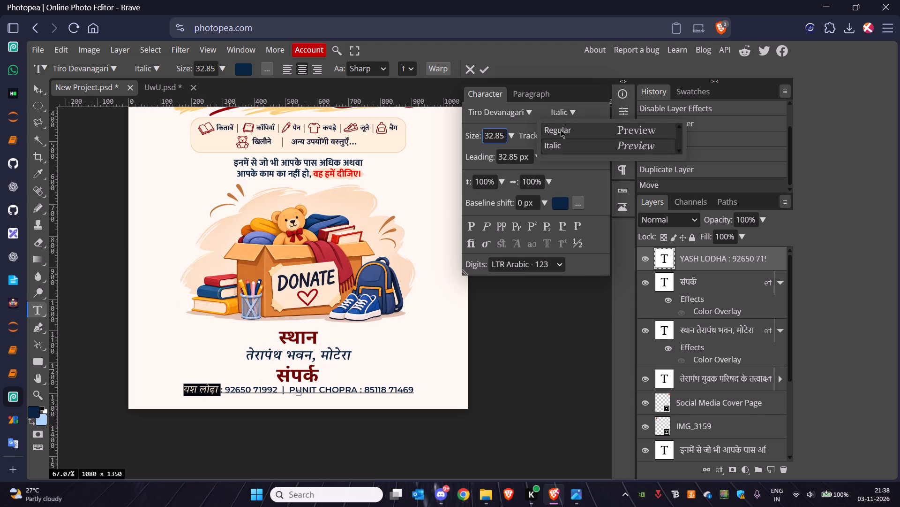
click(471, 222)
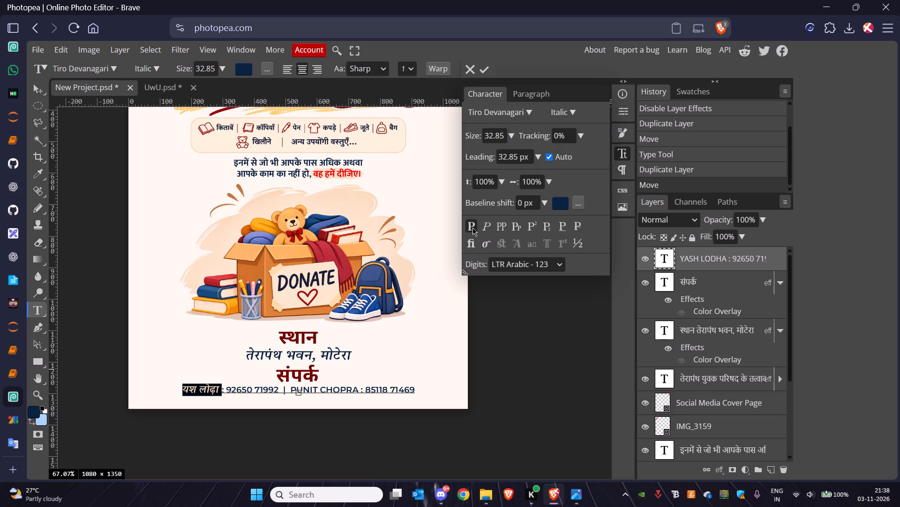
click(472, 228)
click(472, 228)
click(499, 307)
click(686, 260)
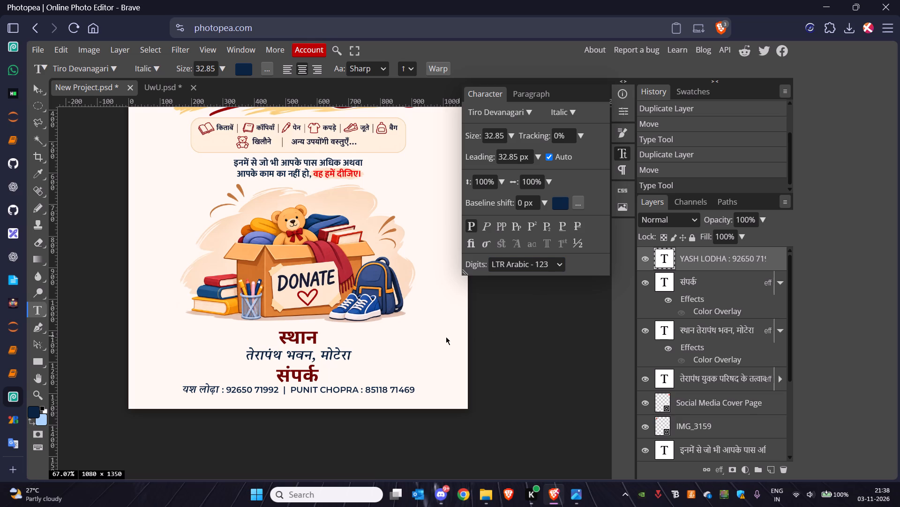
Copy the second contact's name, translate it from English to Hindi in Google Translate, and copy the translation.
drag(292, 390, 358, 394)
key(ctrl+c)
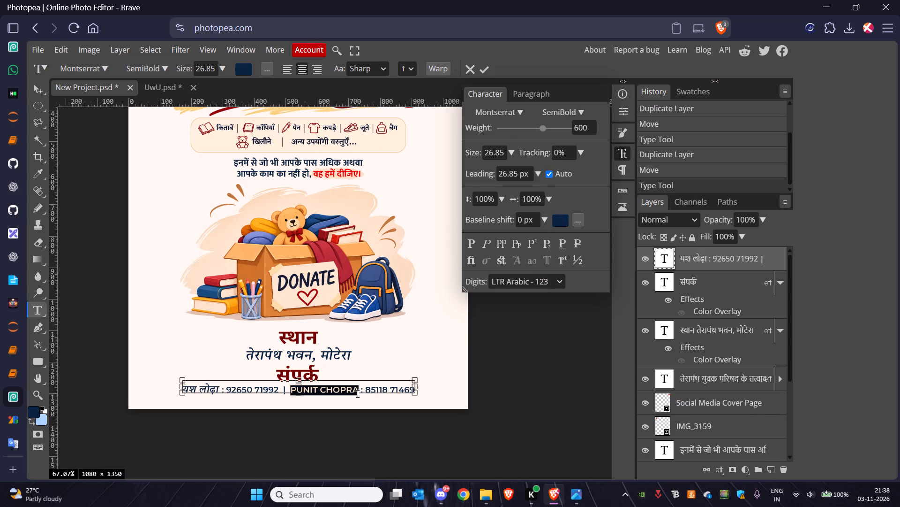
click(28, 437)
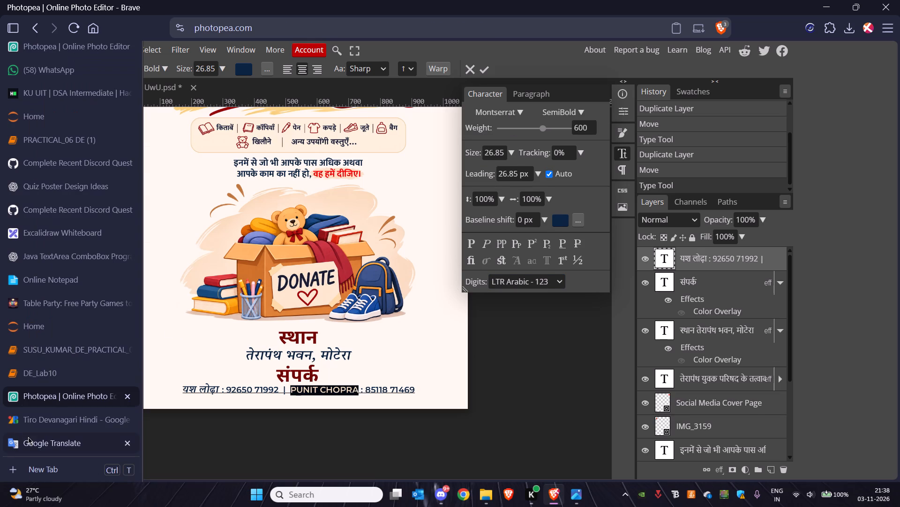
click(197, 167)
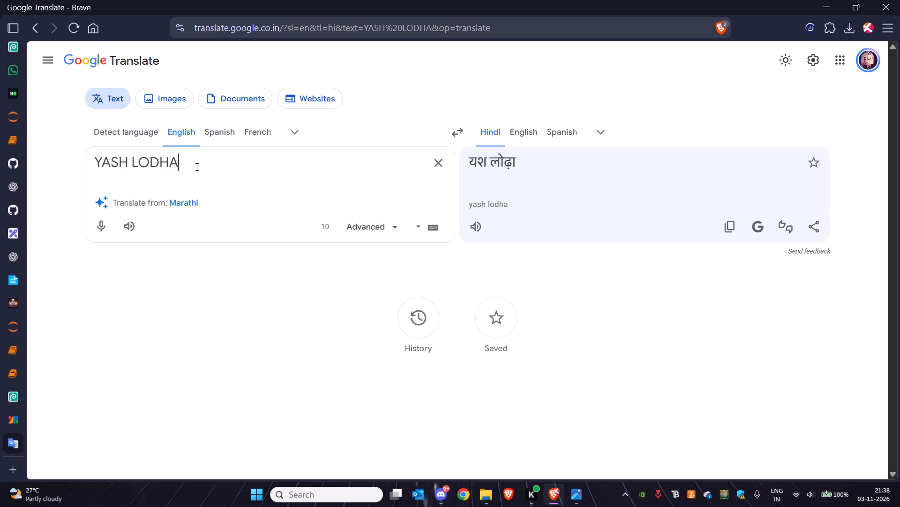
key(ctrl+a)
key(ctrl+v)
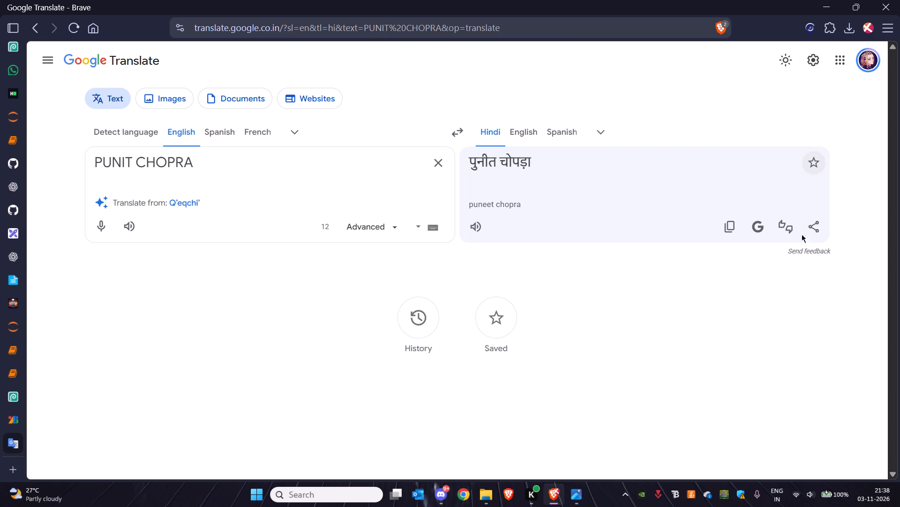
click(730, 231)
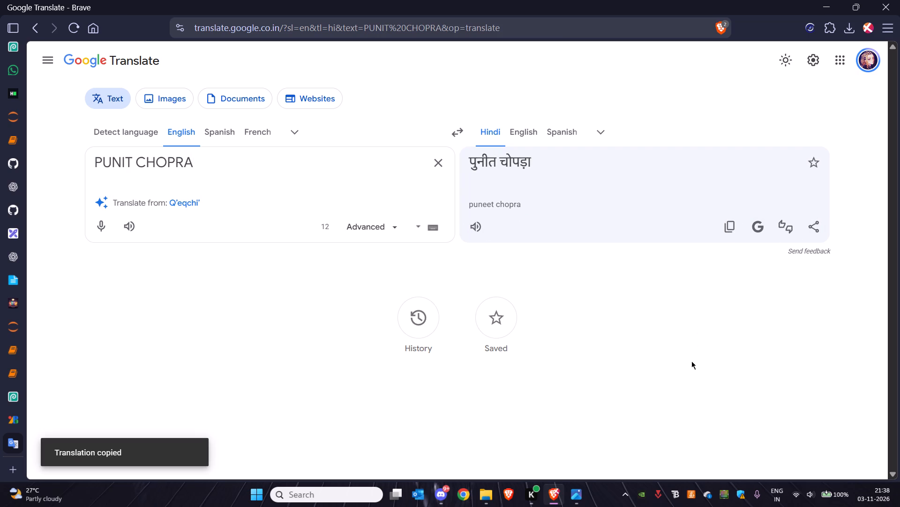
Return to the Photopea poster and replace the second contact's English name with the copied Hindi translation.
key(ctrl+Tab)
key(ctrl+v)
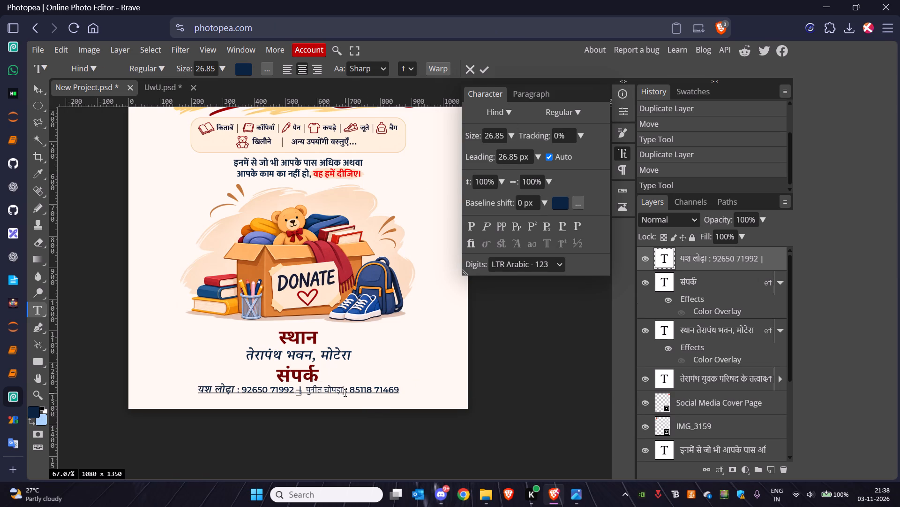
Set the second contact's Hindi name in Tiro Devanagari Hindi Italic at 28.85 px.
drag(345, 391, 300, 392)
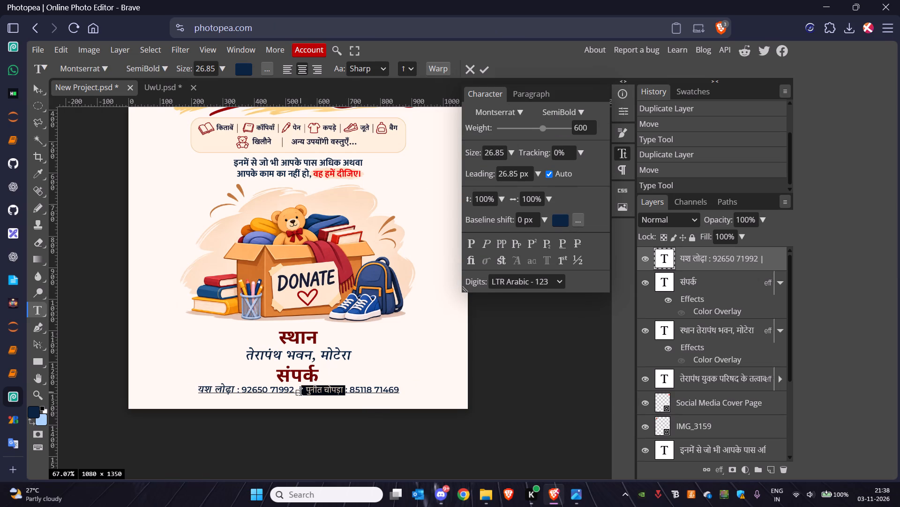
drag(300, 392, 304, 392)
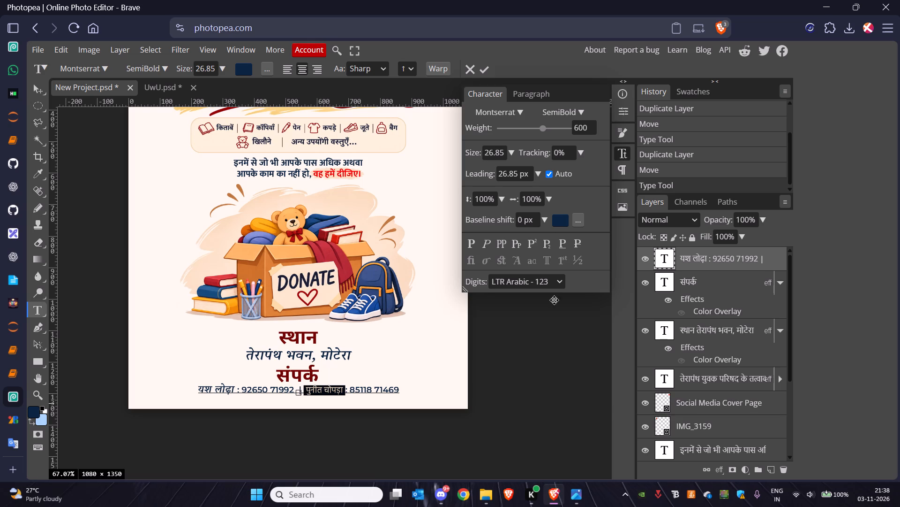
click(515, 108)
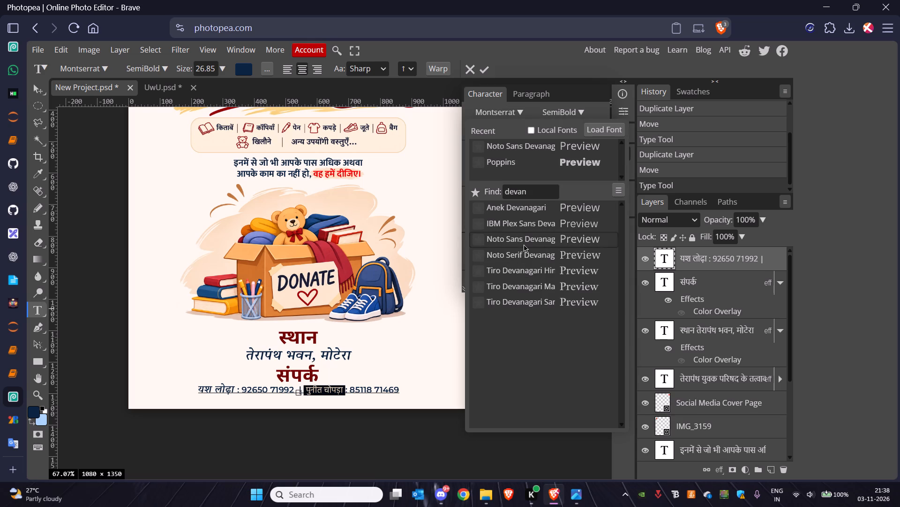
click(516, 272)
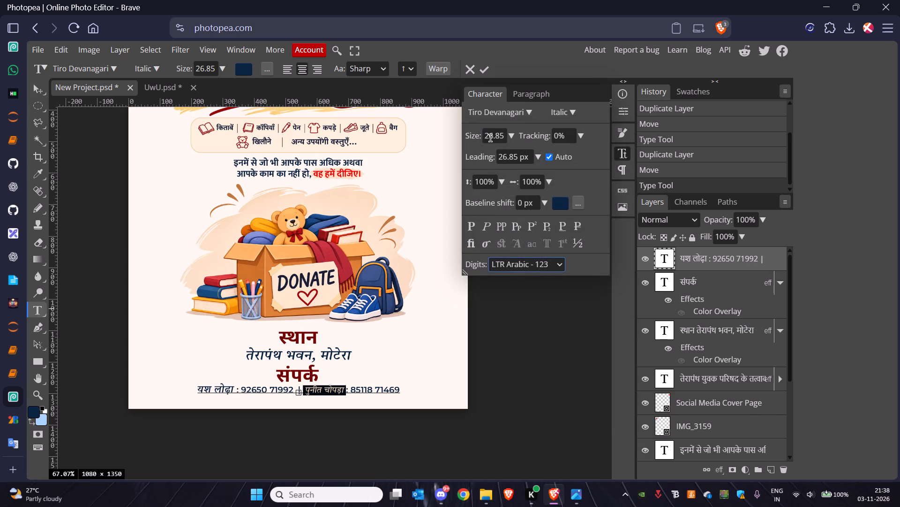
click(495, 134)
key(Up)
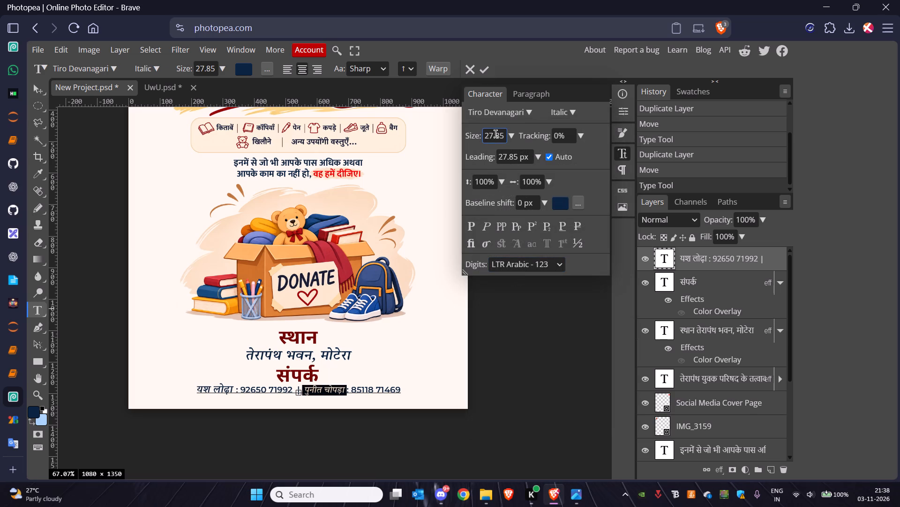
key(Up)
key(Down)
key(Up)
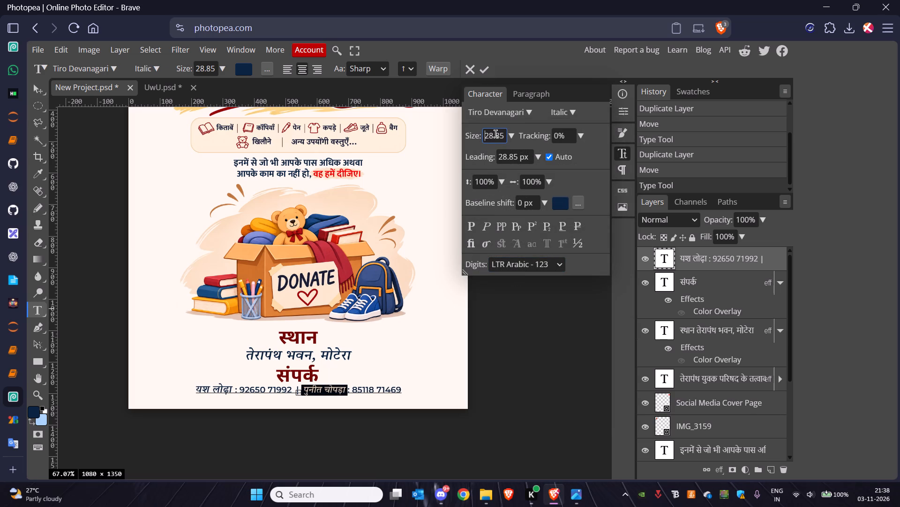
Apply faux bold to the second contact's Hindi name and commit the text edit.
click(468, 224)
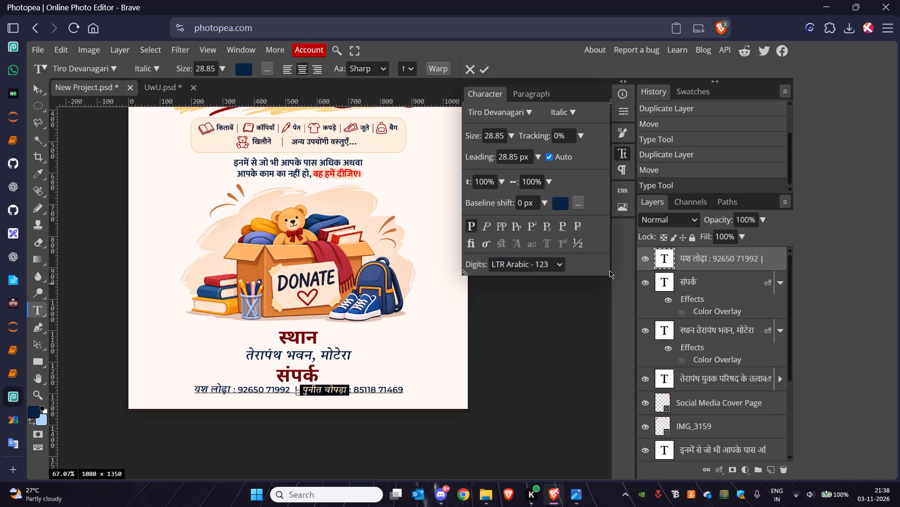
click(626, 154)
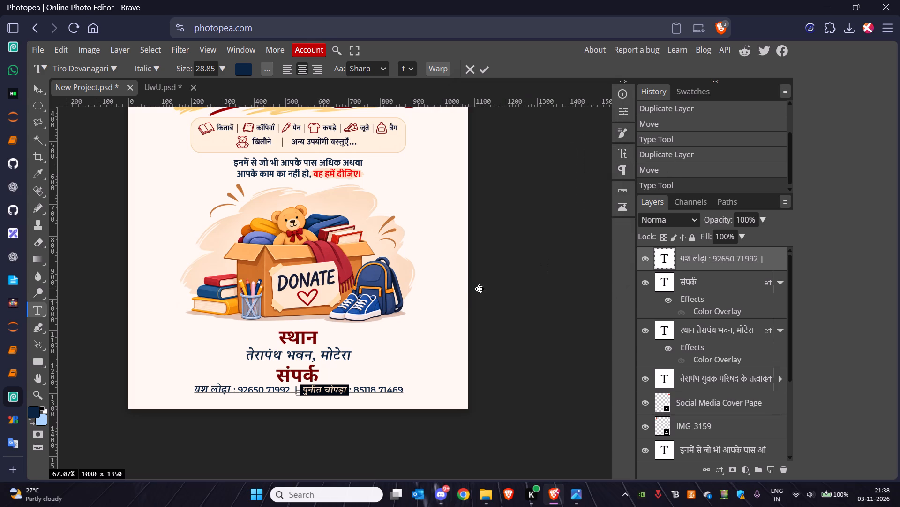
click(39, 97)
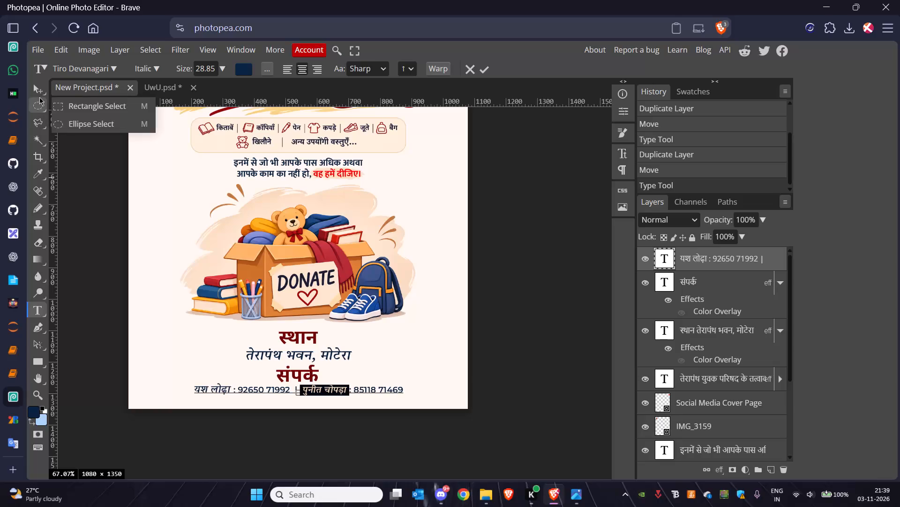
click(40, 90)
click(162, 225)
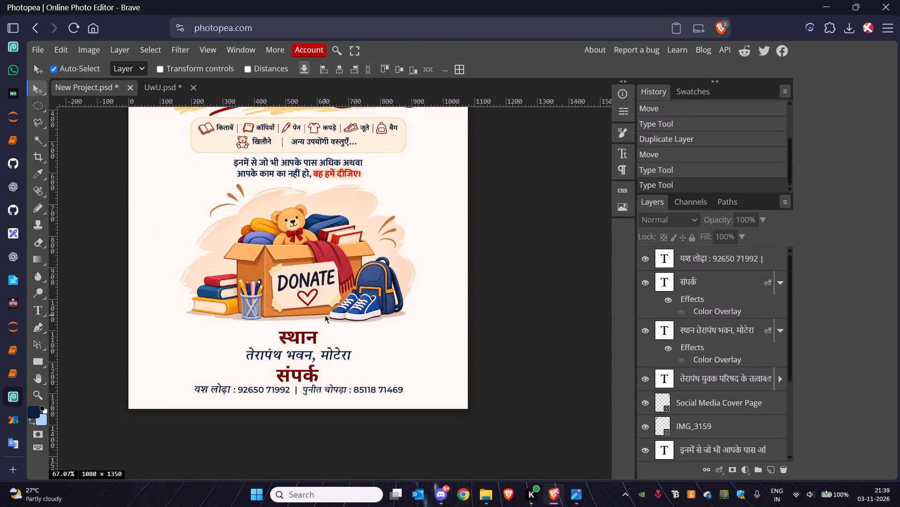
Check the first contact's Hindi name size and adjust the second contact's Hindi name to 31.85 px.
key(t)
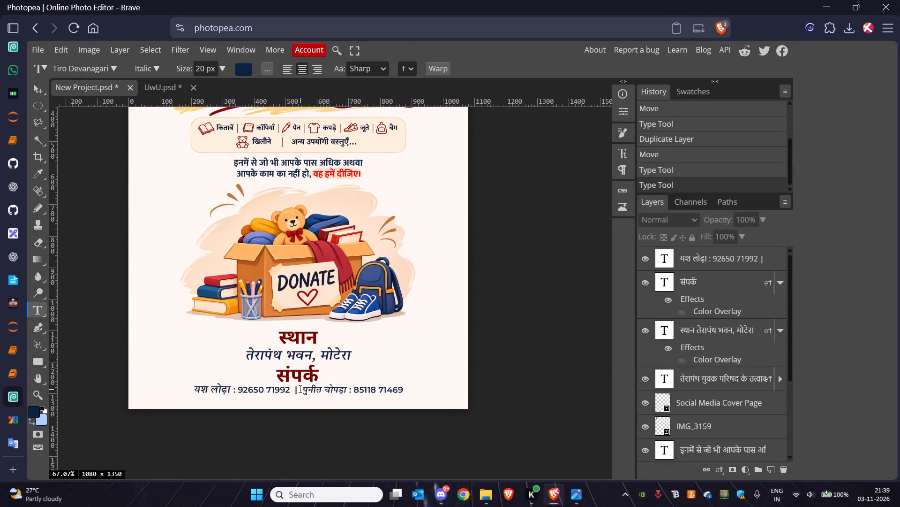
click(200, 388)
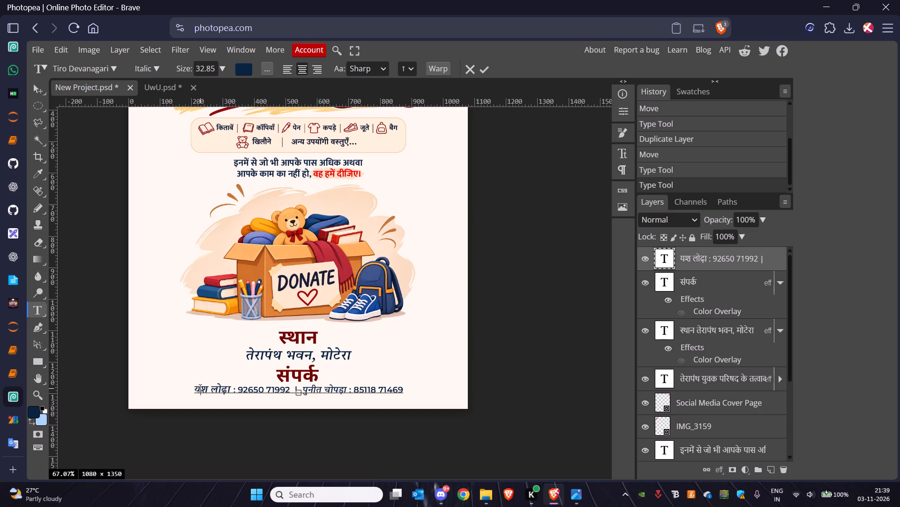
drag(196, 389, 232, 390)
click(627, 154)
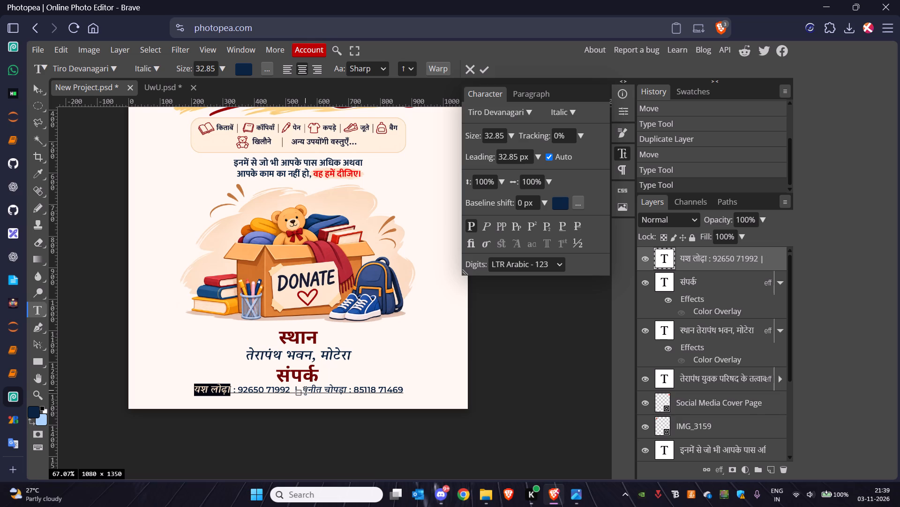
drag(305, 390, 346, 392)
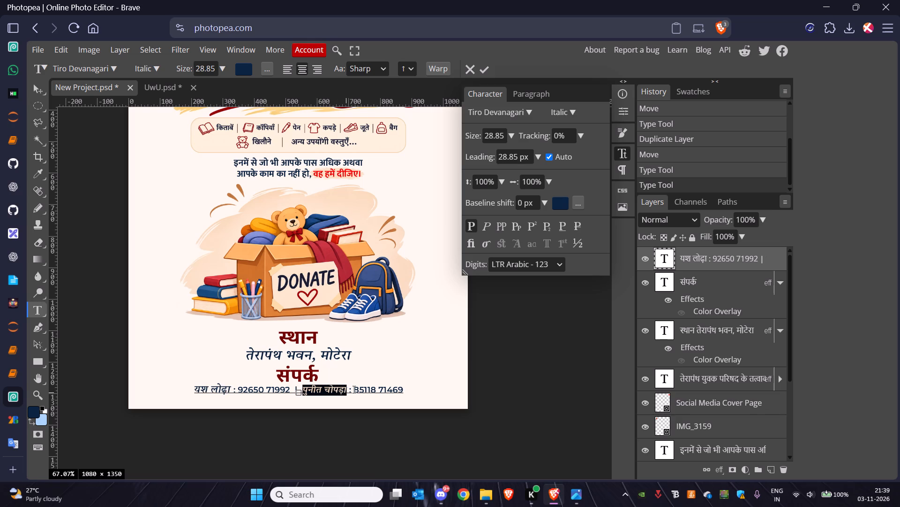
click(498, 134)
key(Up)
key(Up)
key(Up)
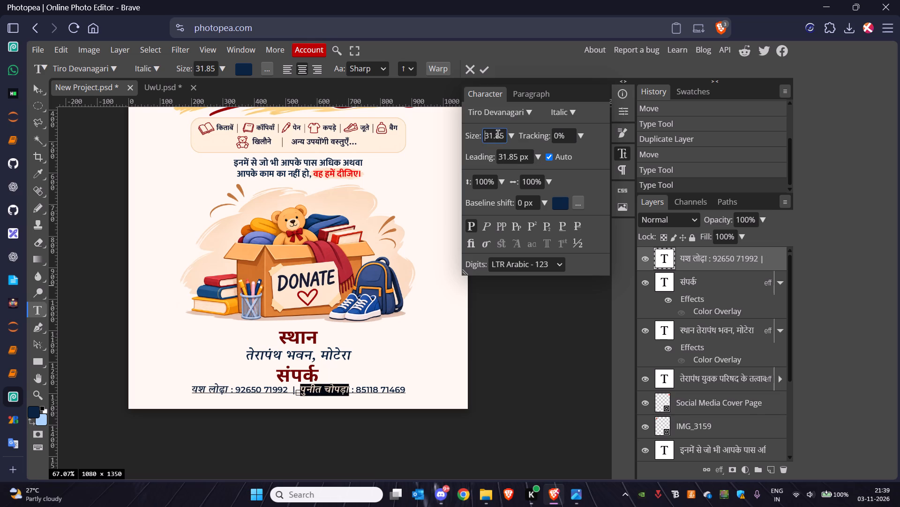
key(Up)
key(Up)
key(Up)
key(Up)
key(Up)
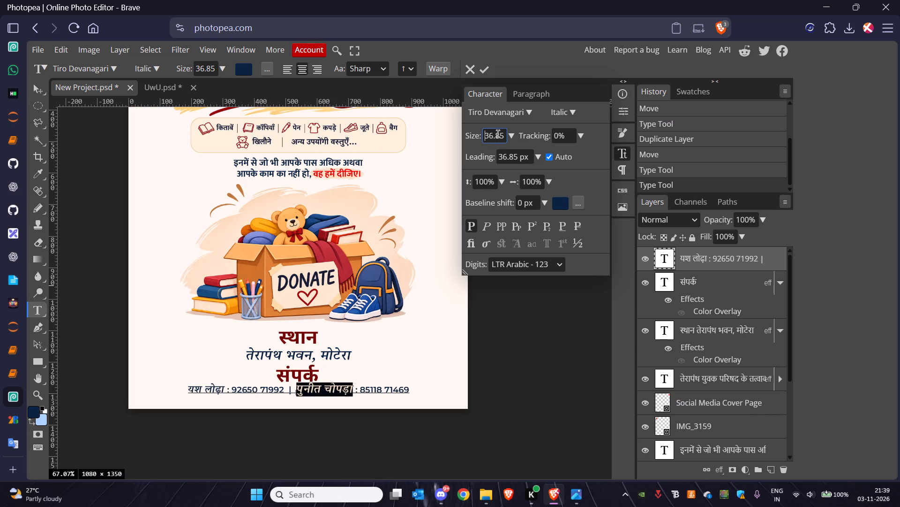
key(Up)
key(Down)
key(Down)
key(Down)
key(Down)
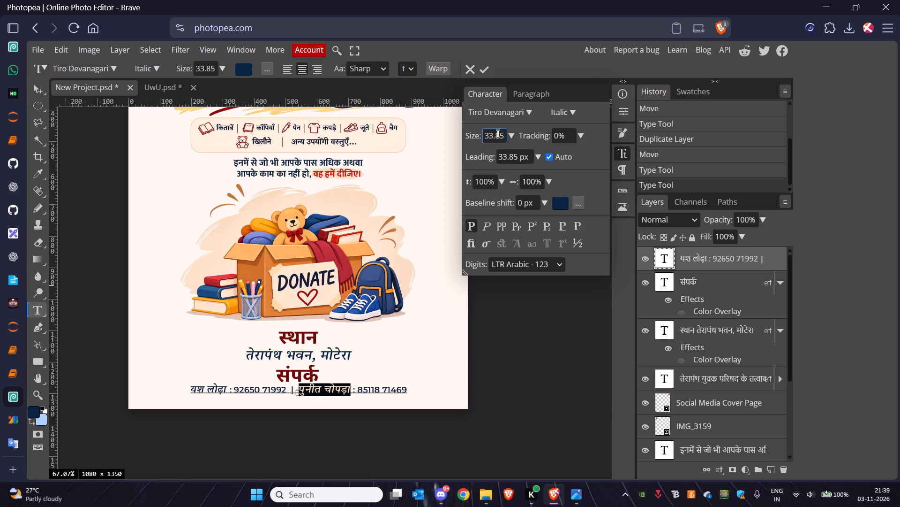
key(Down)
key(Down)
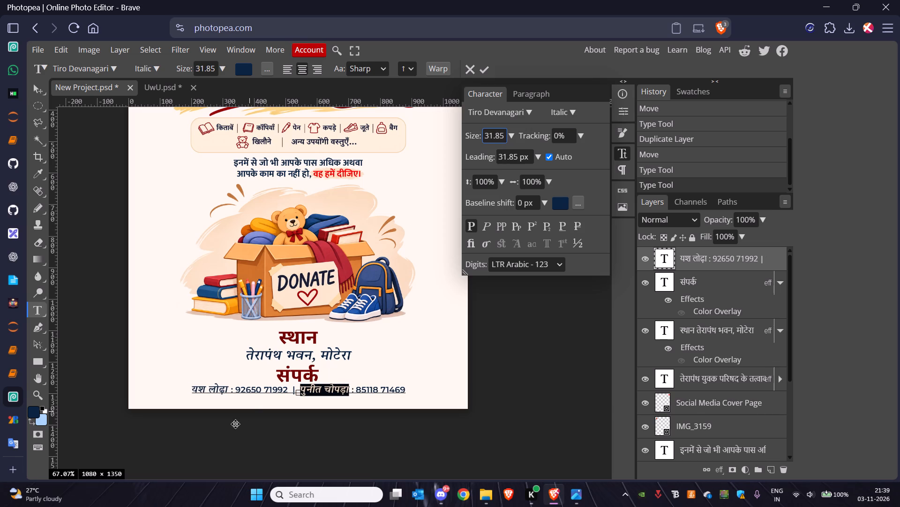
Set the second contact's Hindi name to 32.85 px, matching the first contact's name, and commit the text edit.
drag(230, 390, 215, 387)
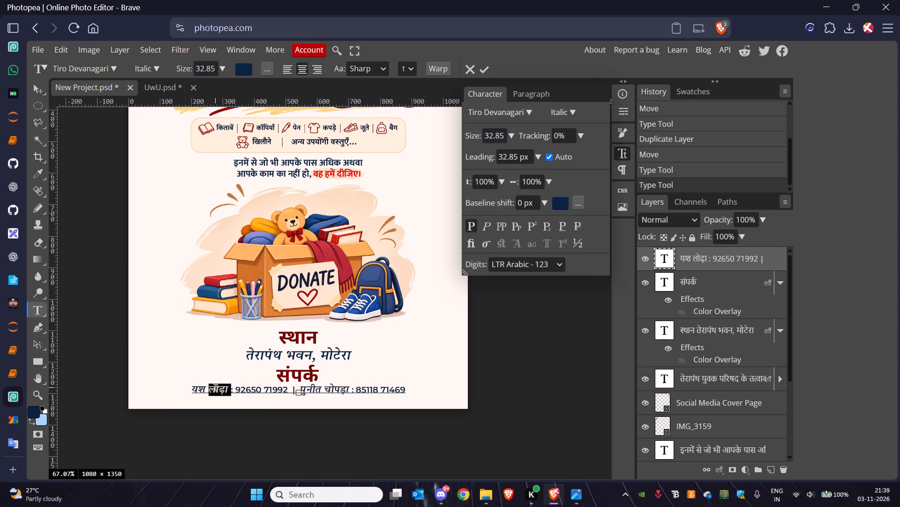
drag(215, 387, 217, 387)
drag(350, 387, 300, 388)
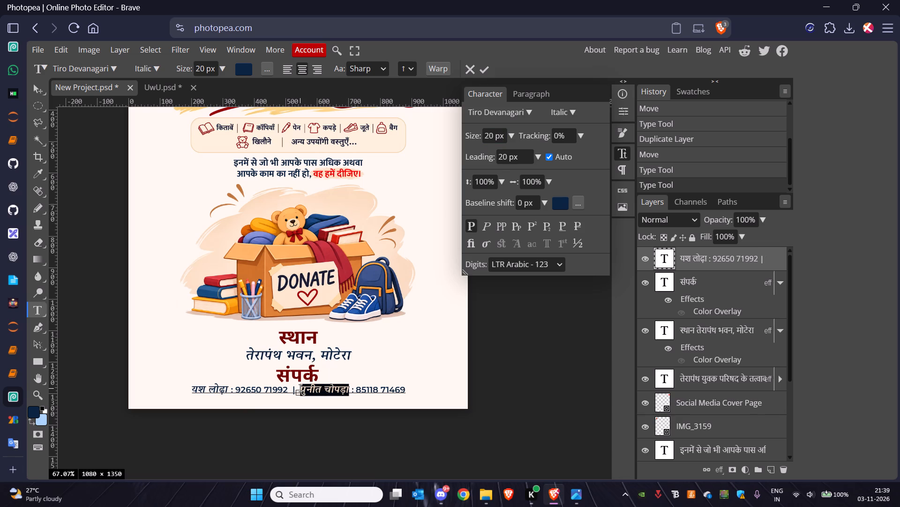
click(495, 133)
key(BackSpace)
key(BackSpace)
key(BackSpace)
text(32.)
text(85)
key(Return)
scroll(645, 233, down, 1)
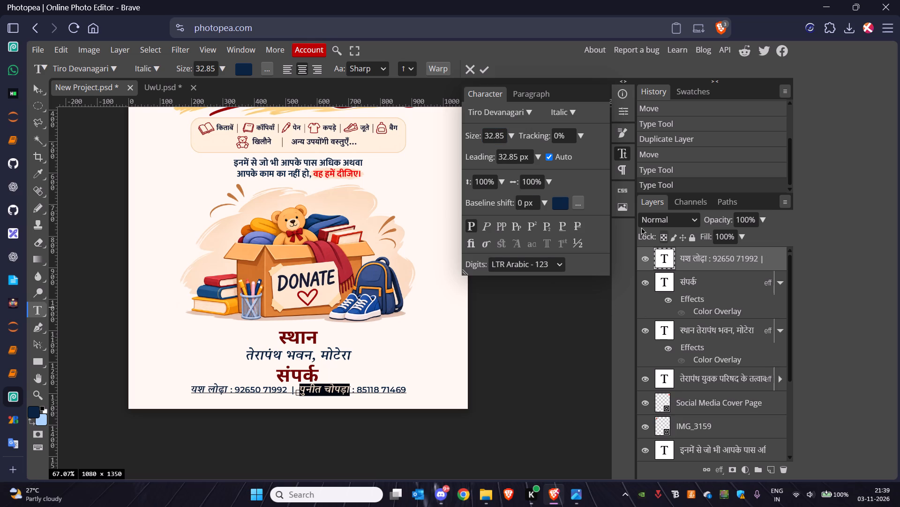
scroll(641, 227, down, 1)
click(623, 153)
scroll(531, 251, left, 1)
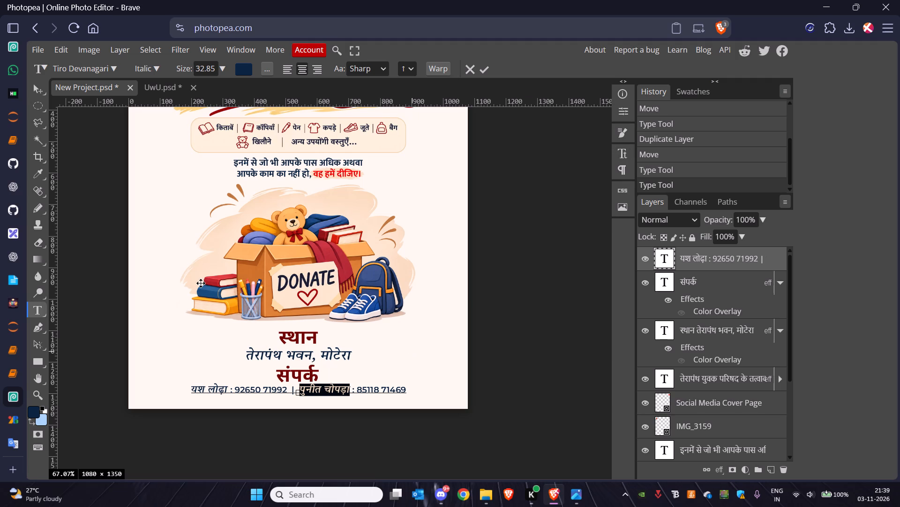
scroll(191, 279, left, 1)
click(41, 88)
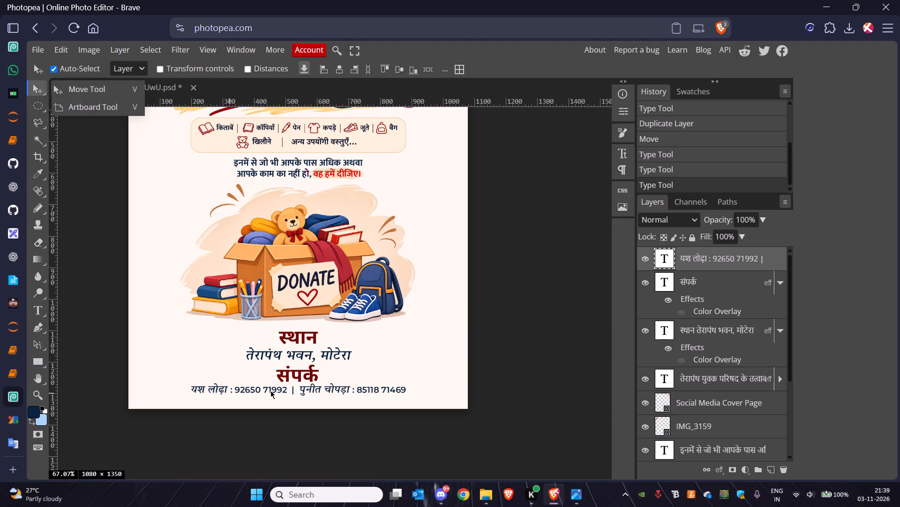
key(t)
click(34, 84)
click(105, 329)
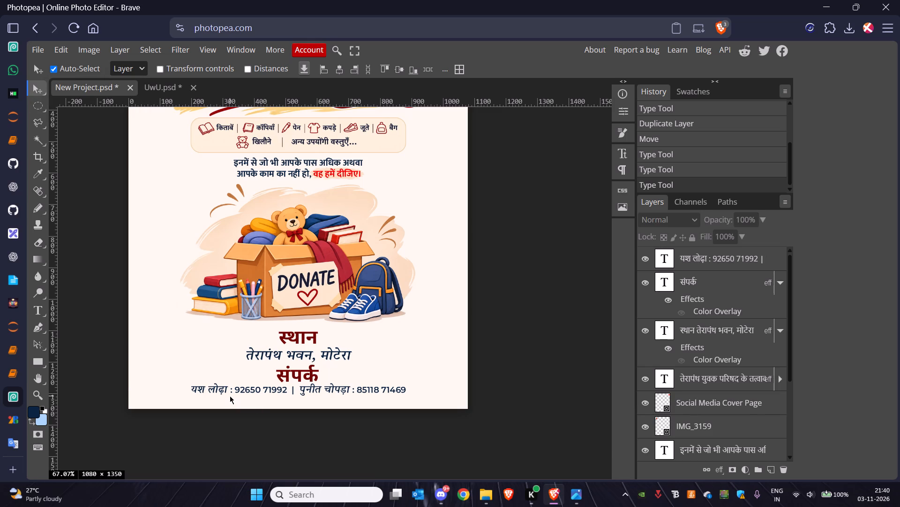
Set the first contact's Hindi name size to 32.85 px, compare it with the rest of the contact line, and commit the edit.
key(t)
drag(228, 389, 180, 385)
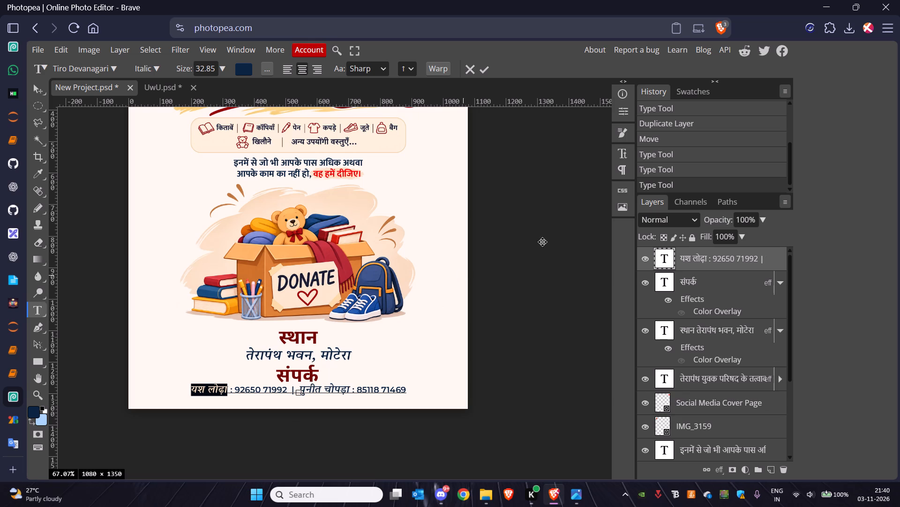
click(618, 150)
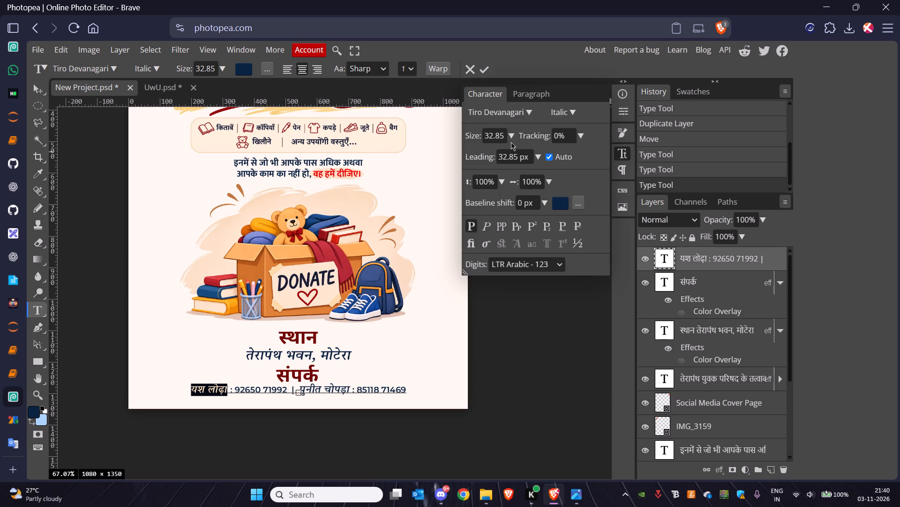
drag(503, 136, 475, 136)
drag(475, 136, 475, 136)
text(32)
key(period)
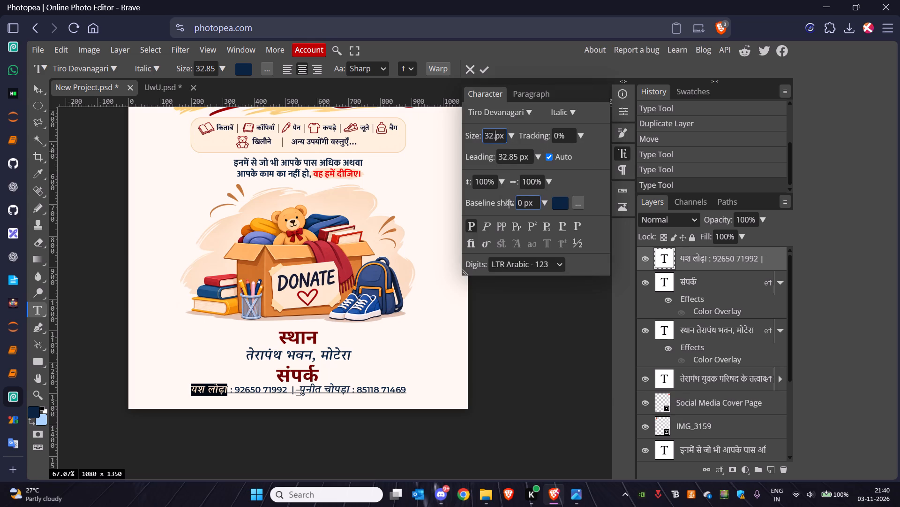
key(8)
key(5)
click(333, 391)
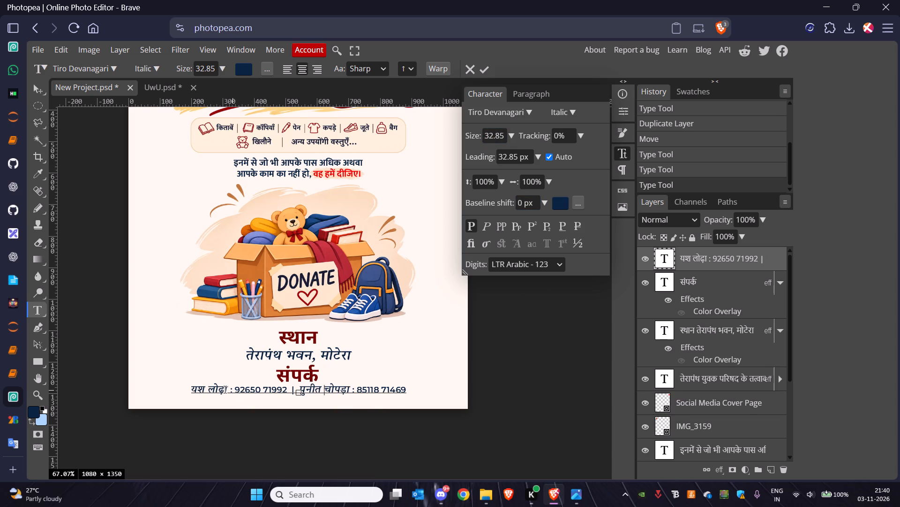
click(220, 390)
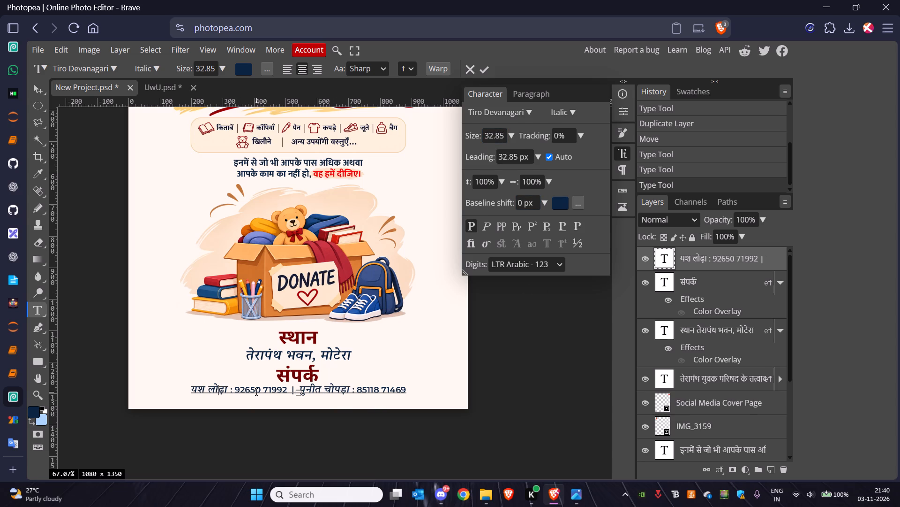
click(256, 392)
click(209, 387)
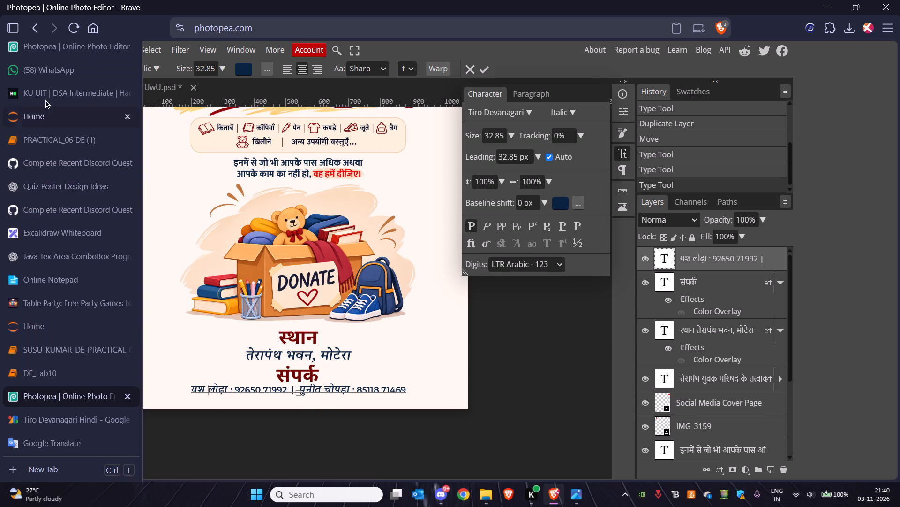
click(35, 86)
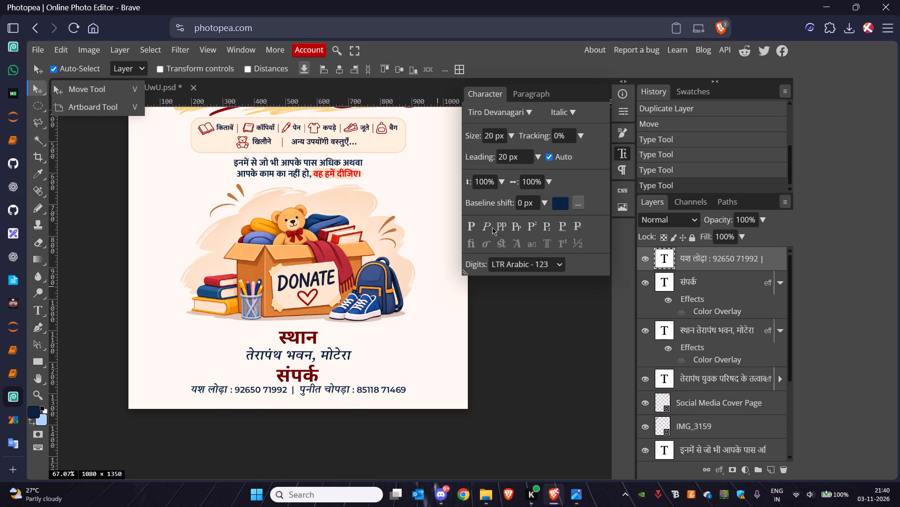
Apply the Tiro Devanagari Hindi font in Italic to the whole contact line, including the phone numbers.
click(510, 115)
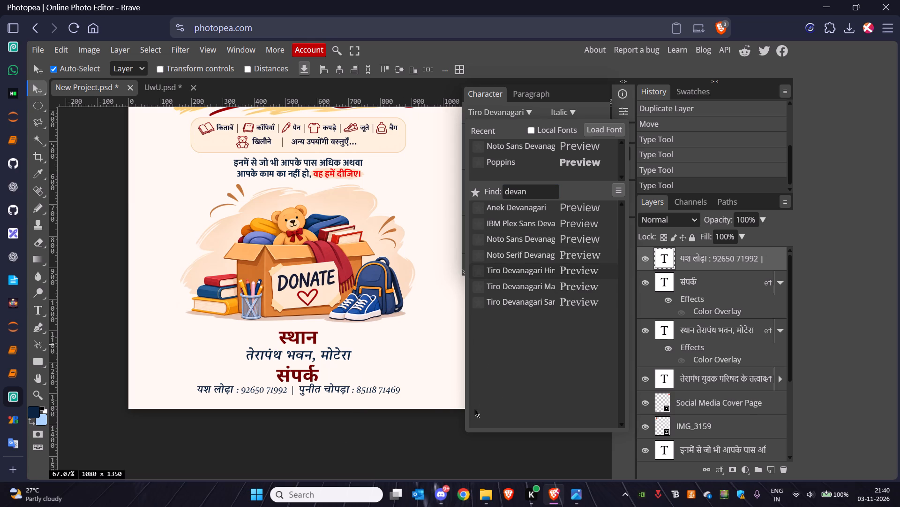
click(595, 109)
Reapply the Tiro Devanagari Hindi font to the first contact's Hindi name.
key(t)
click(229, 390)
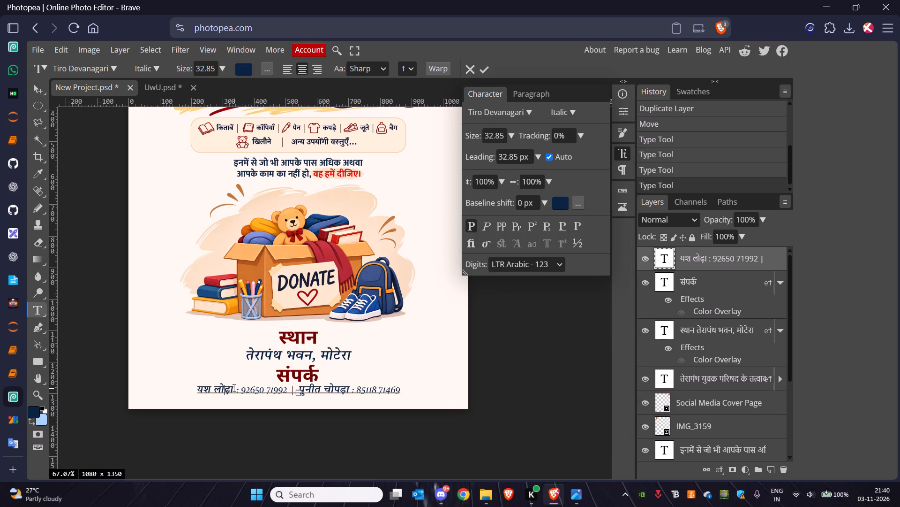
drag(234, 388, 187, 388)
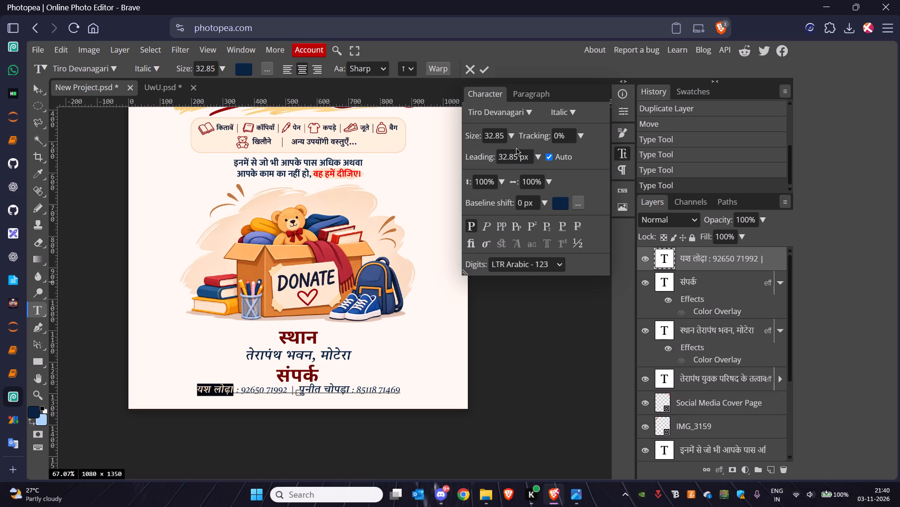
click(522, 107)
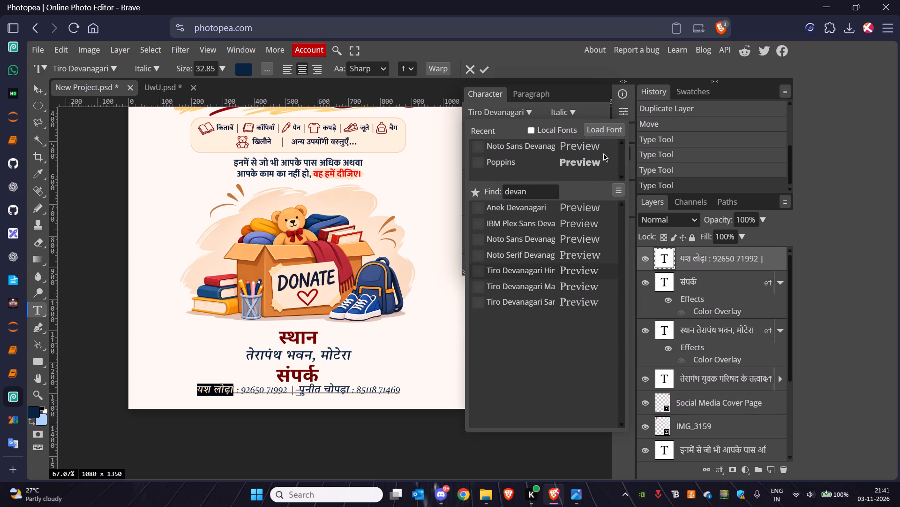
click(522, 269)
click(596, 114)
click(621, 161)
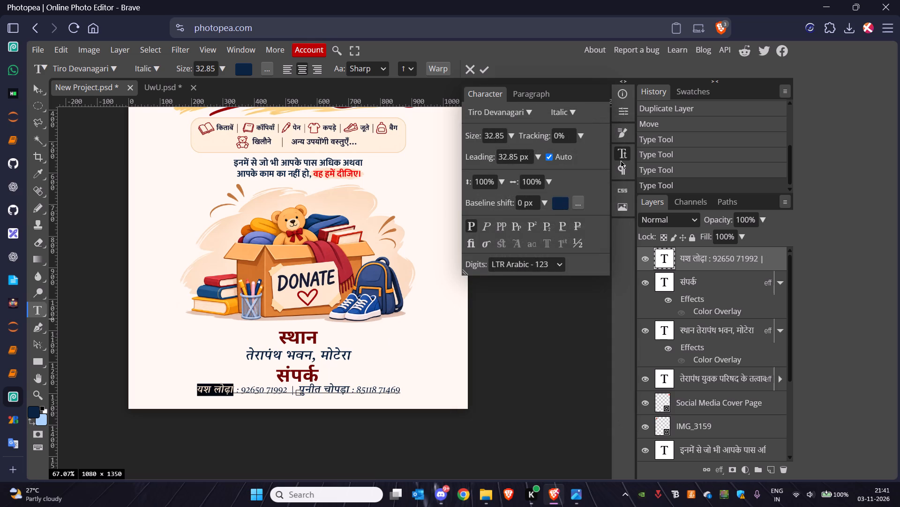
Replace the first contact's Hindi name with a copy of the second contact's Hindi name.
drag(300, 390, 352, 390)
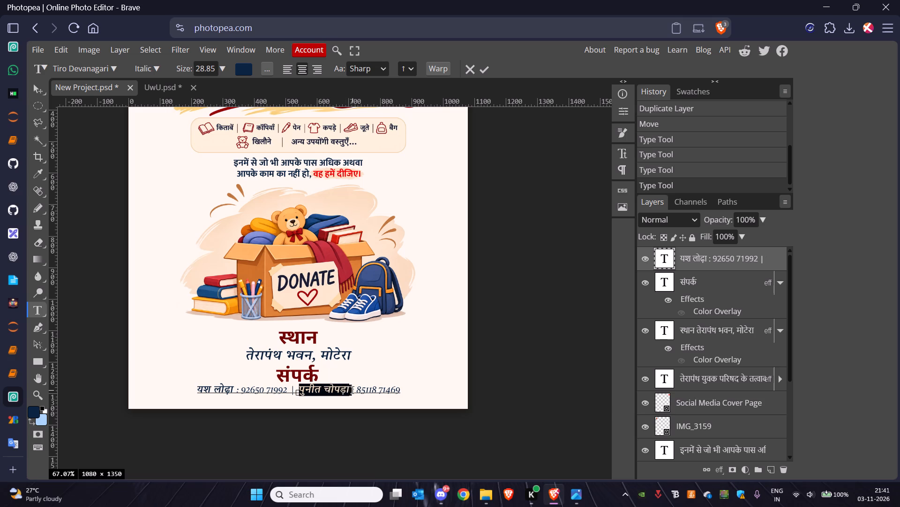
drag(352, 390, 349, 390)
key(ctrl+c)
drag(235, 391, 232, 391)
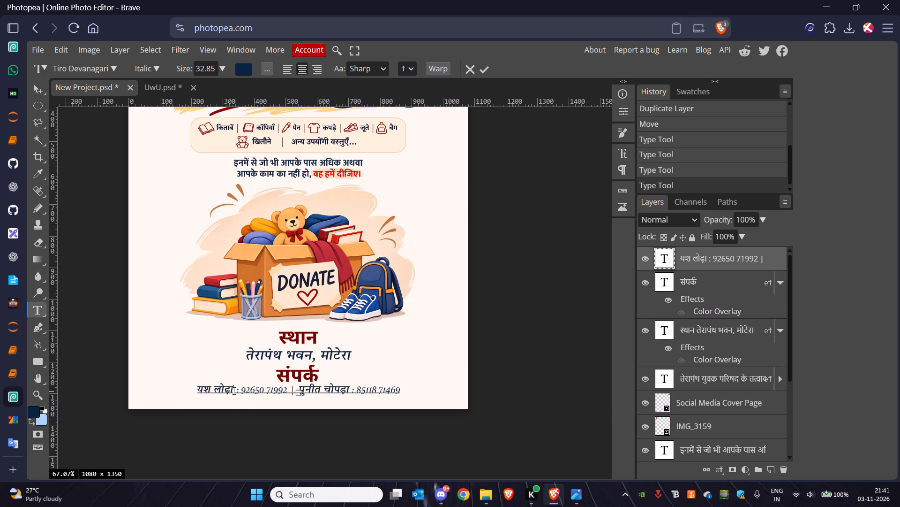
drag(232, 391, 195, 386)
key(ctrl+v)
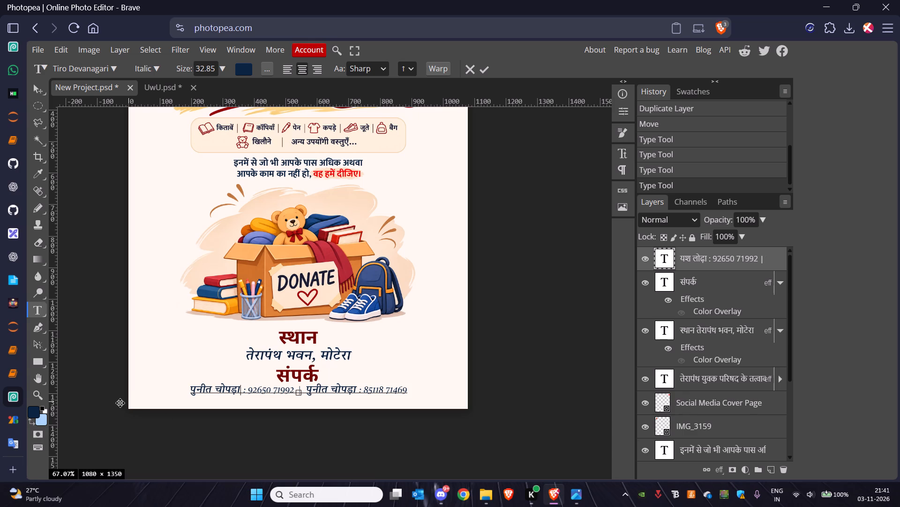
Copy the first contact's English name from UwU.psd, translate it into Hindi in Google Translate, and copy the translation.
click(158, 93)
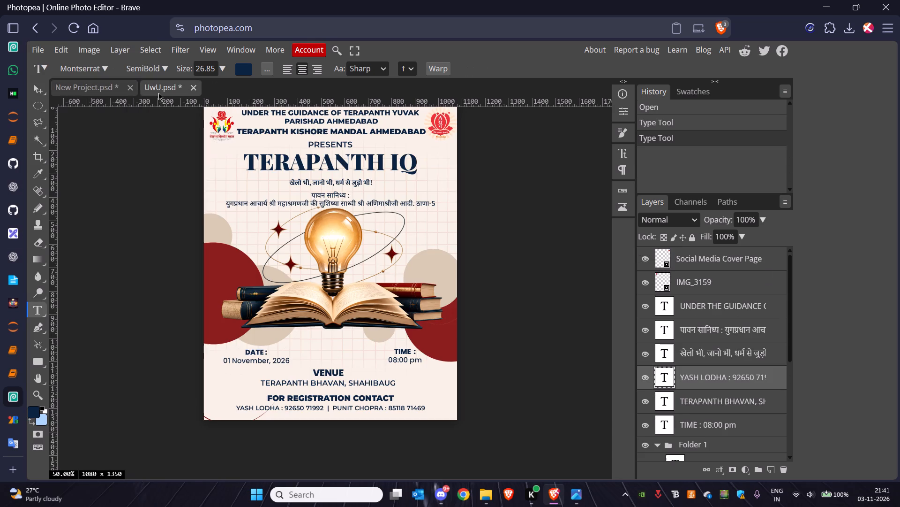
click(276, 407)
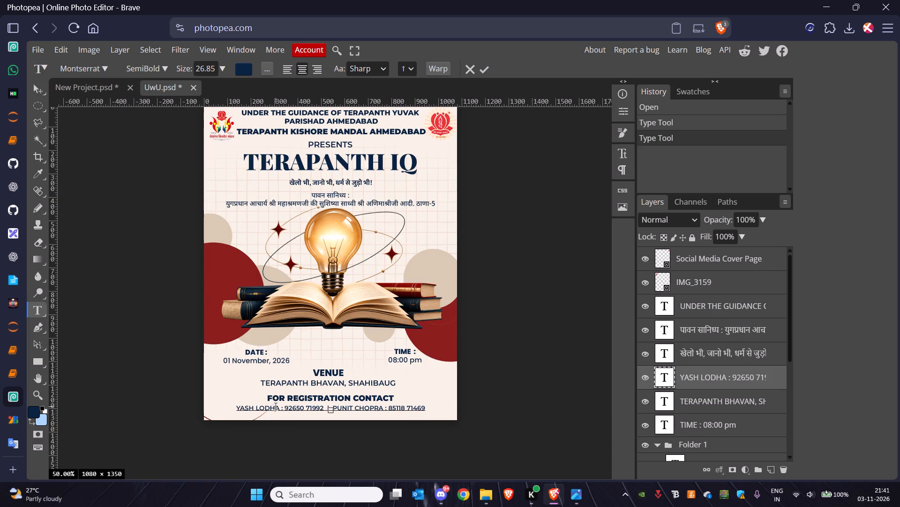
drag(280, 408, 231, 407)
key(ctrl+c)
click(21, 447)
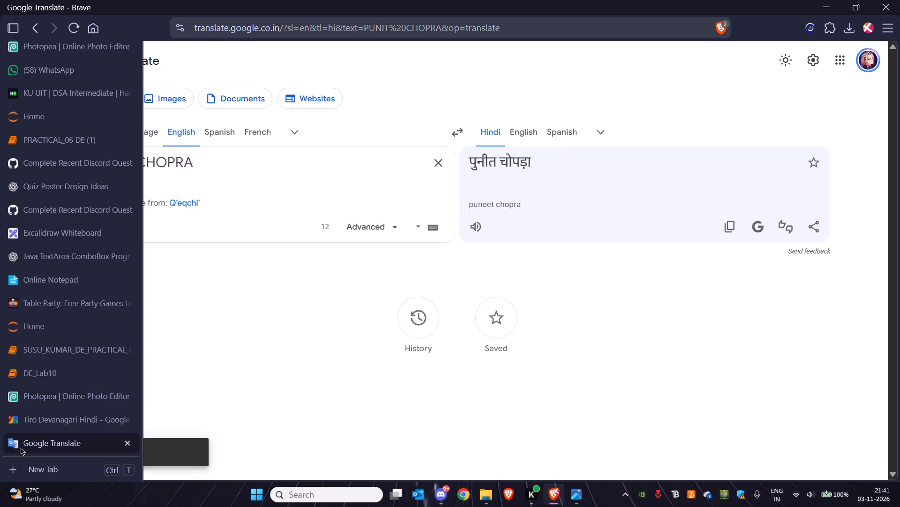
drag(197, 167, 0, 199)
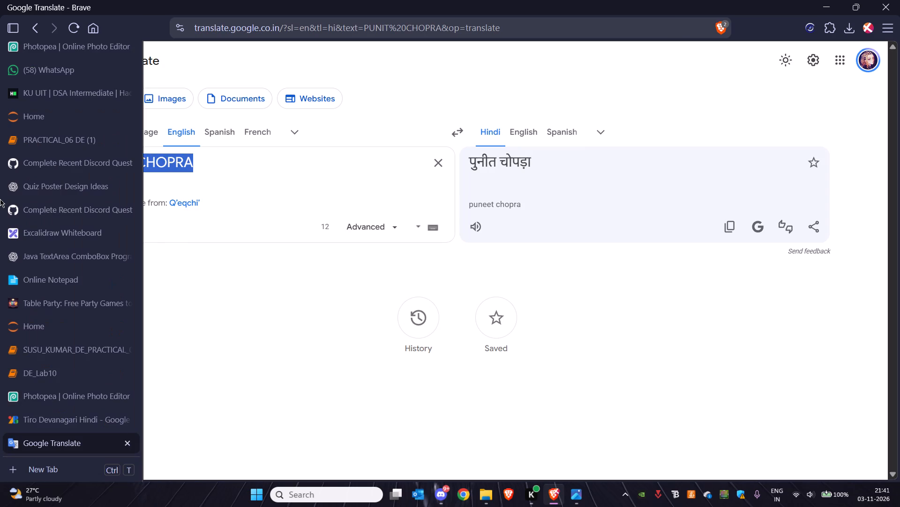
key(ctrl+v)
click(0, 199)
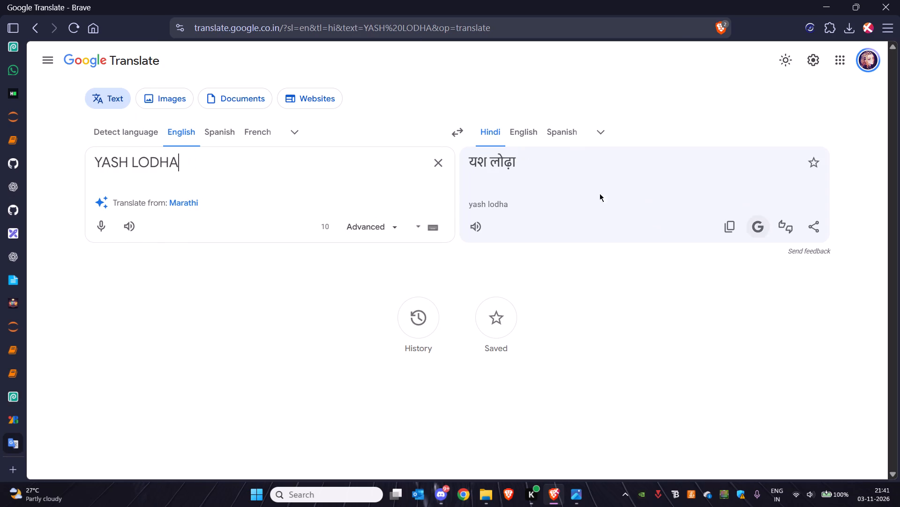
click(729, 226)
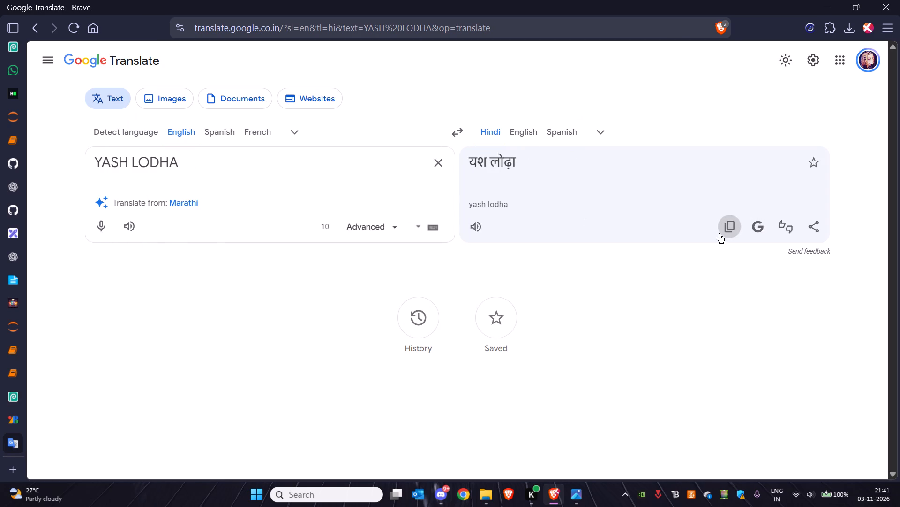
Return to New Project.psd in Photopea and replace the first name in the contact line with the copied Hindi translation.
key(ctrl+Tab)
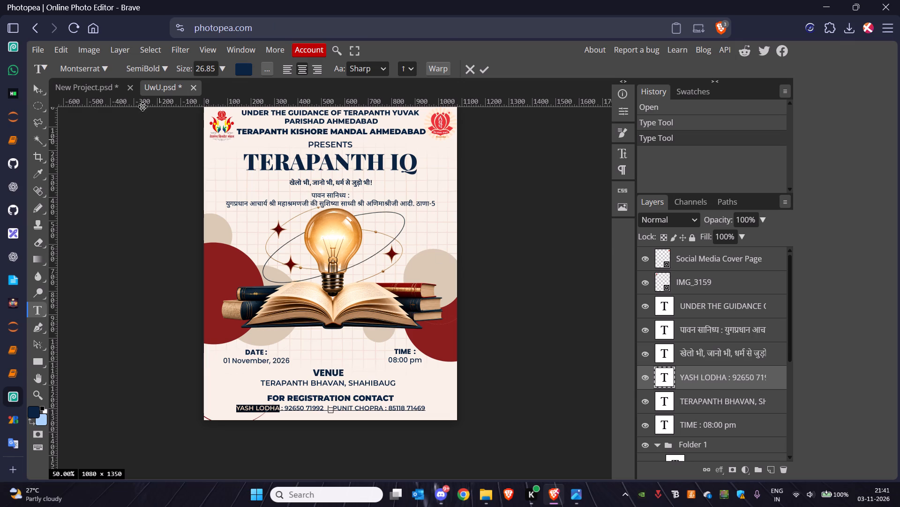
click(110, 89)
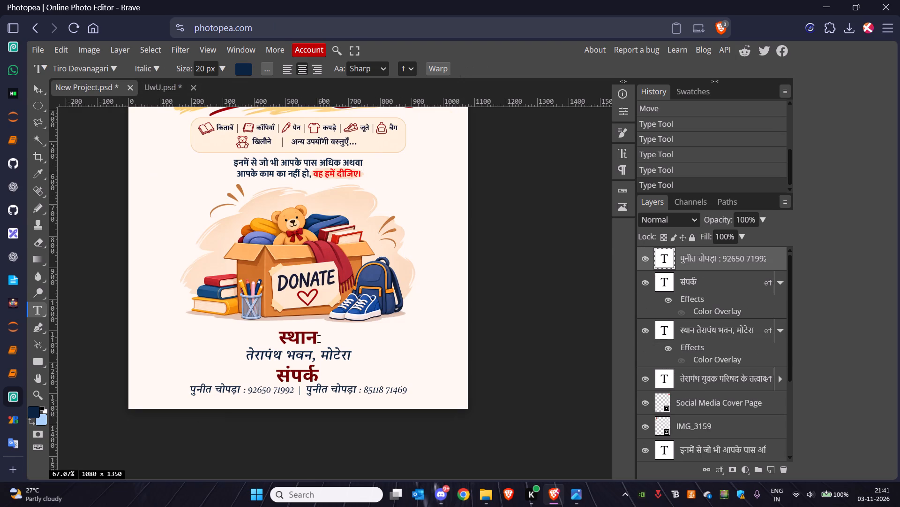
drag(240, 390, 181, 388)
key(ctrl+v)
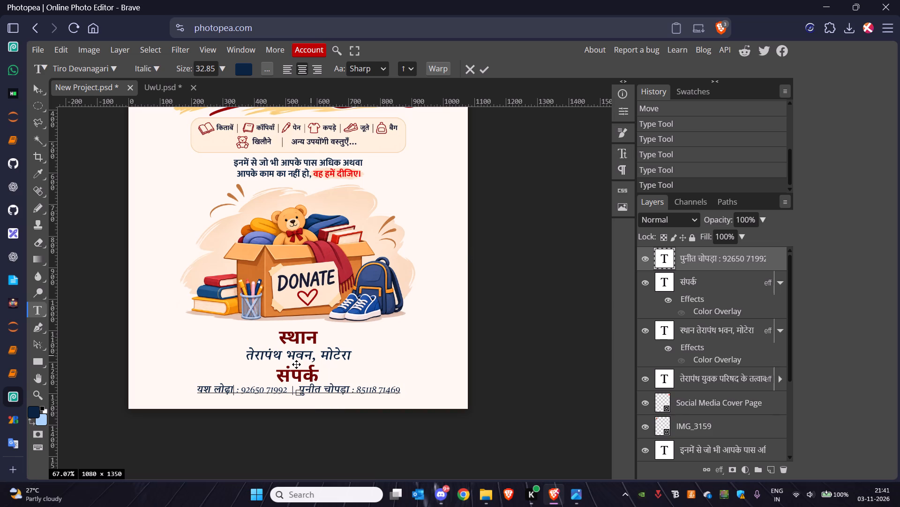
Set the first contact's Hindi name size to 33.85 px, commit the text edit, and deselect the layer.
drag(234, 389, 182, 384)
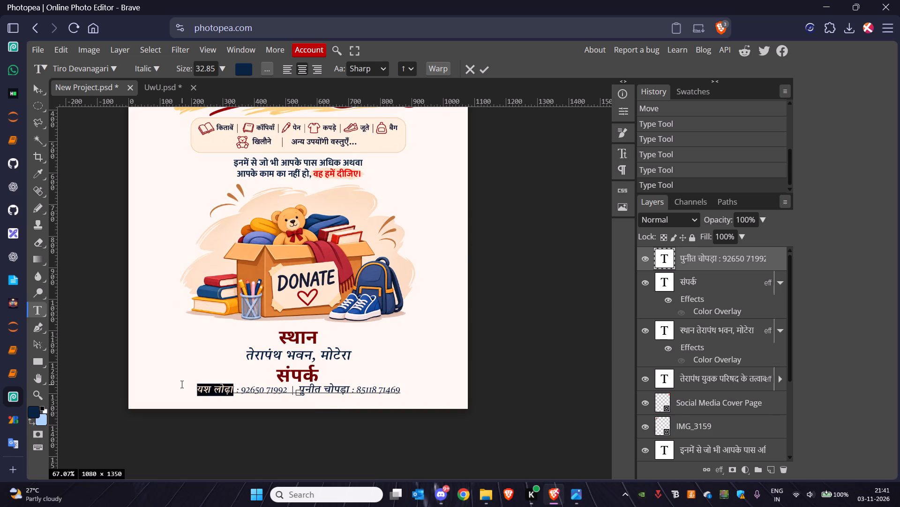
click(619, 150)
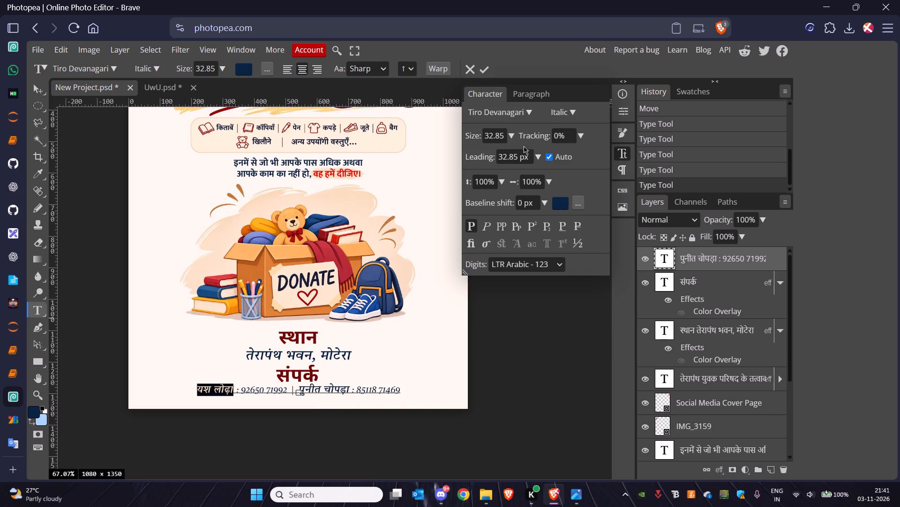
click(494, 135)
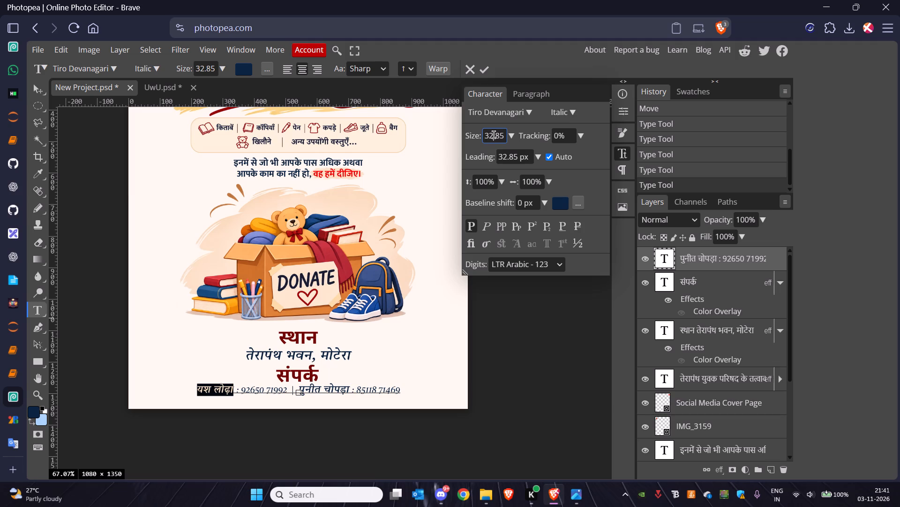
key(Up)
click(494, 135)
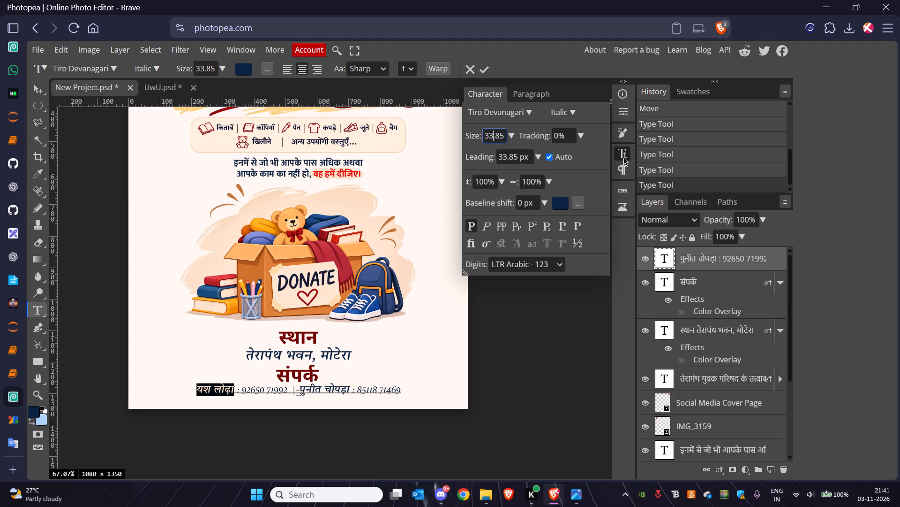
click(624, 155)
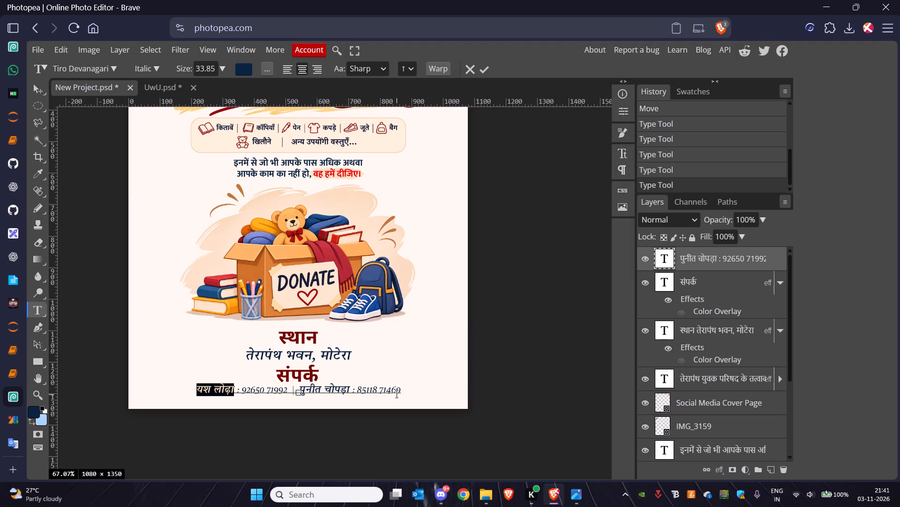
click(41, 98)
click(40, 95)
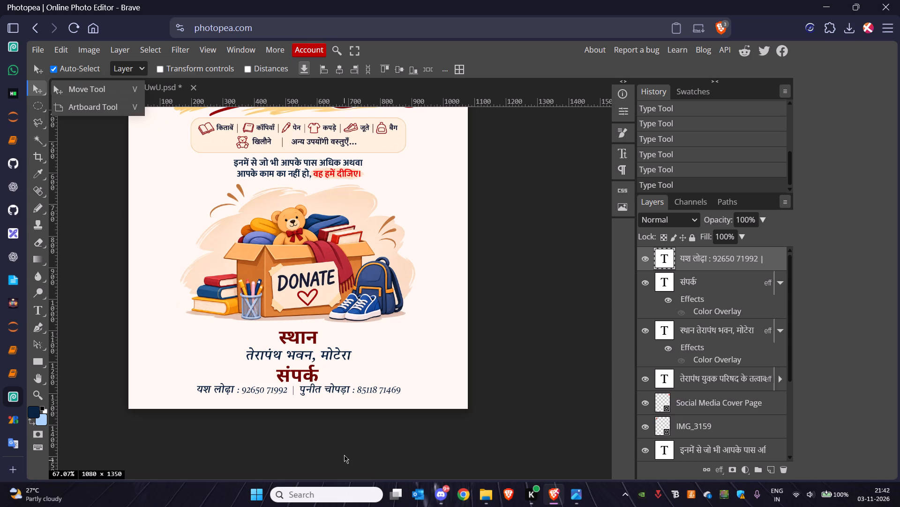
click(341, 421)
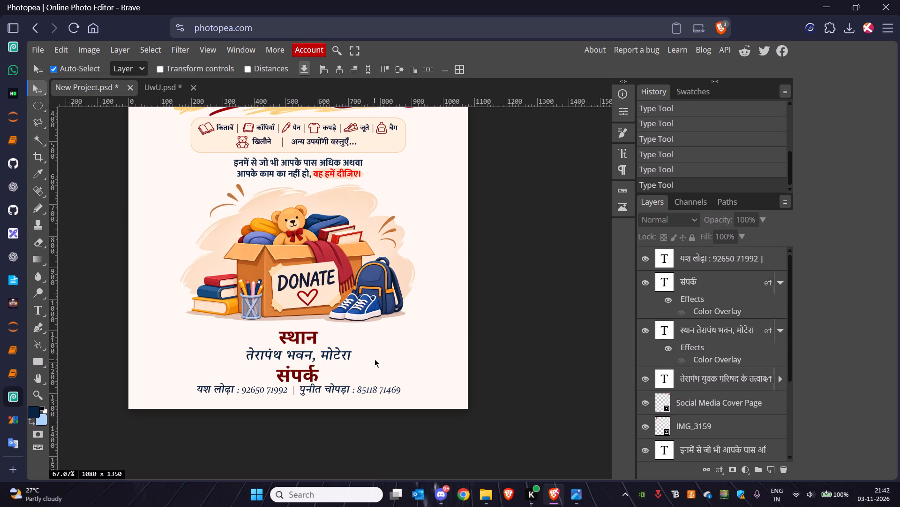
Examine the whole poster at different magnifications, from the header and title to the contact line.
key(z)
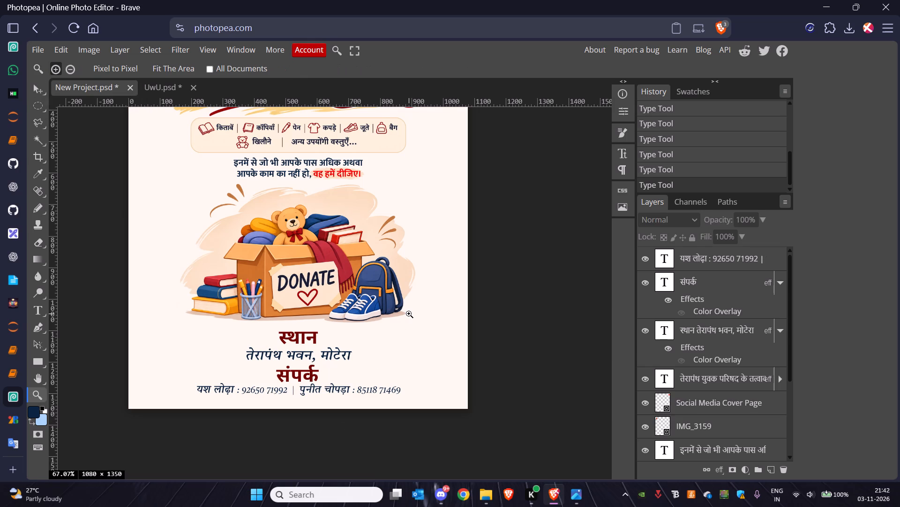
drag(438, 217, 424, 220)
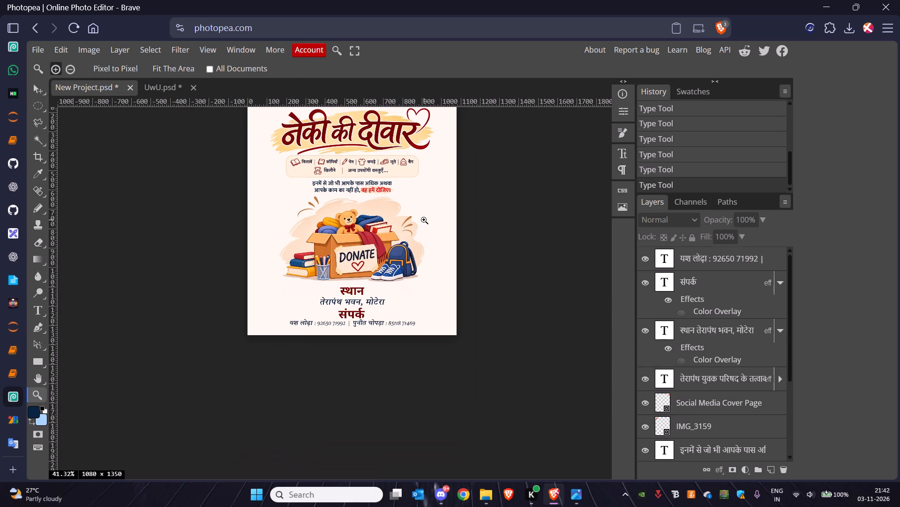
click(483, 284)
key(h)
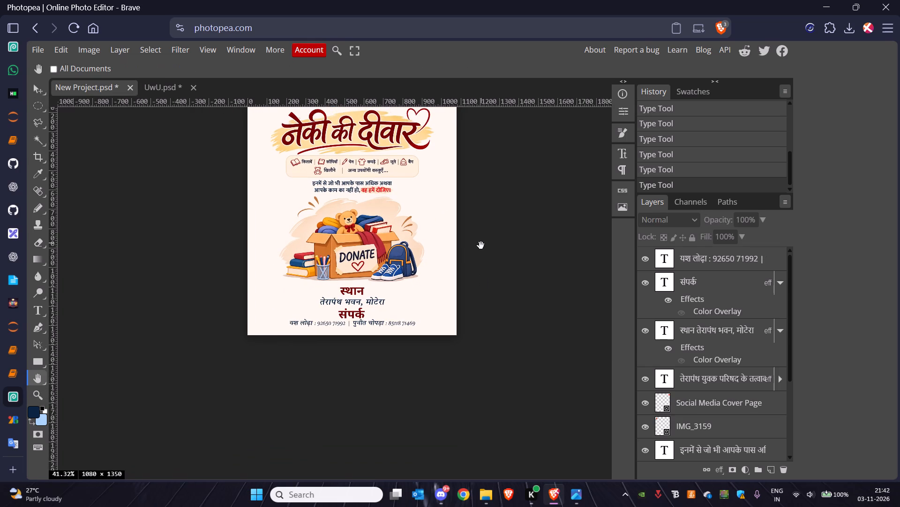
drag(426, 210, 430, 294)
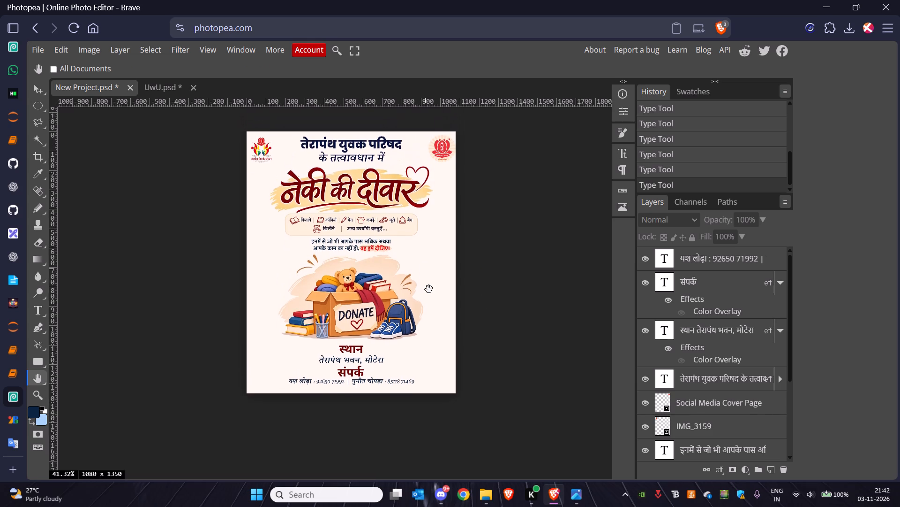
drag(430, 294, 427, 295)
key(z)
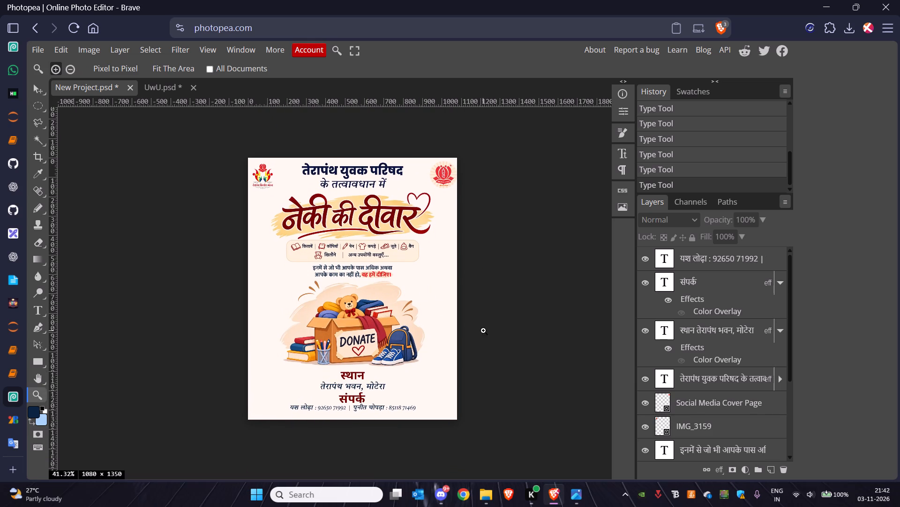
drag(456, 315, 480, 317)
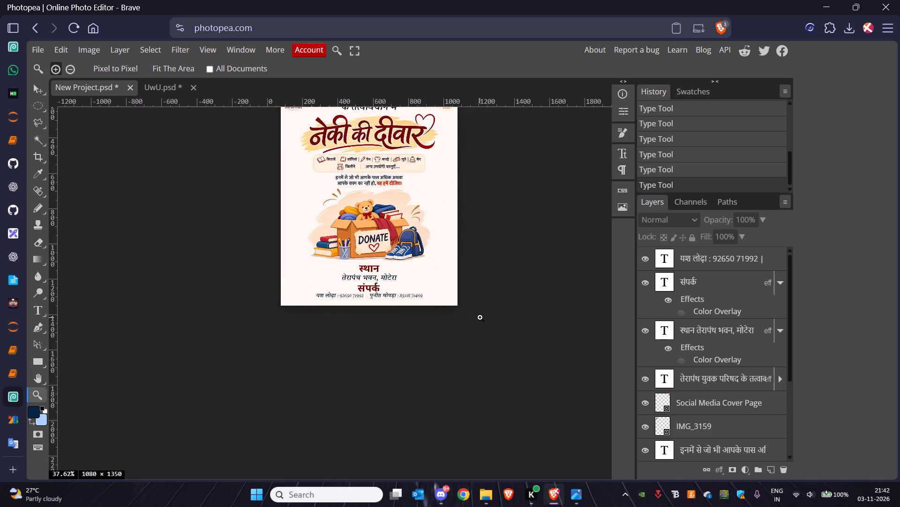
drag(480, 317, 500, 320)
key(h)
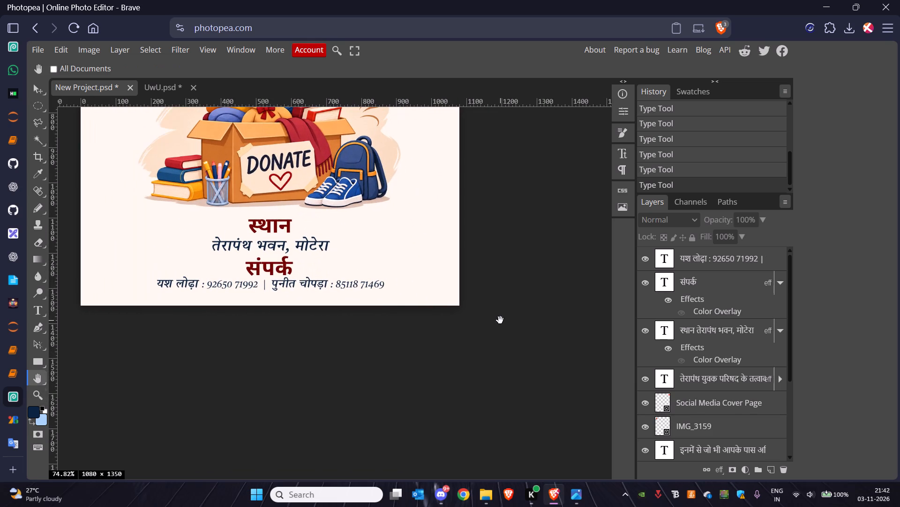
drag(360, 201, 439, 431)
key(z)
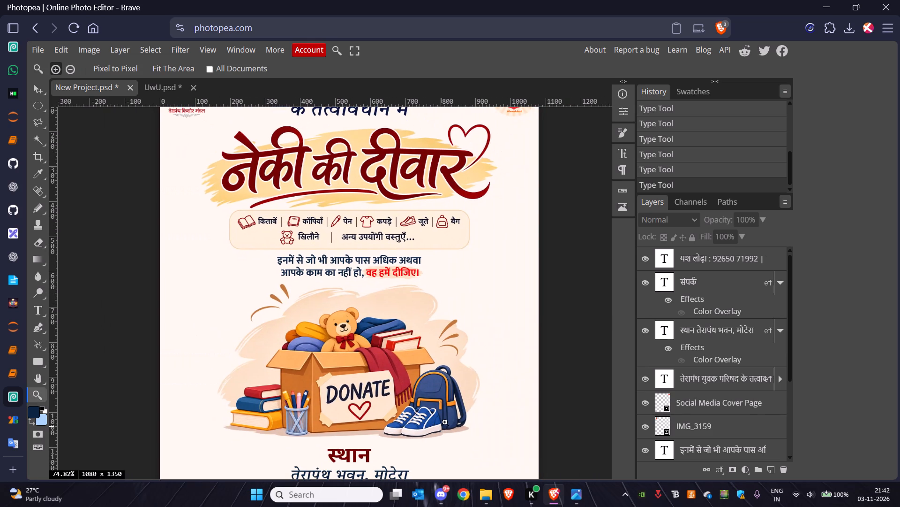
drag(511, 319, 495, 318)
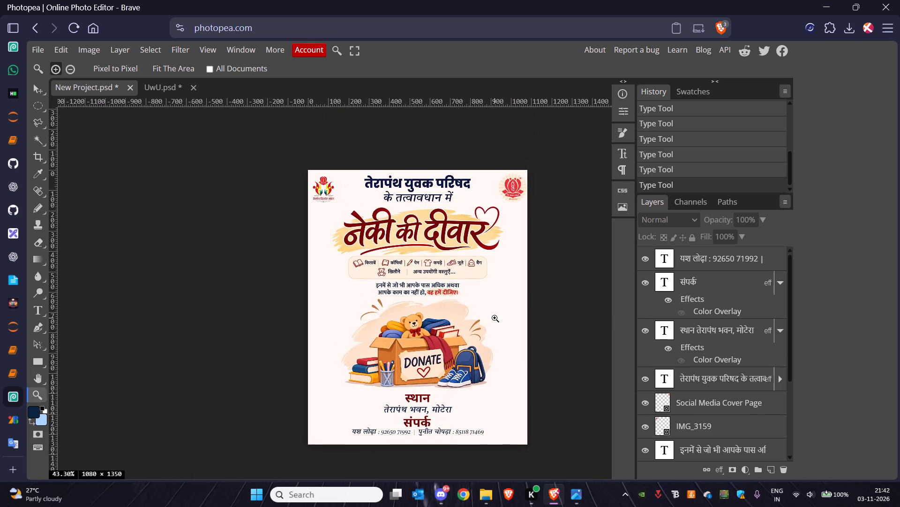
drag(495, 318, 497, 318)
key(h)
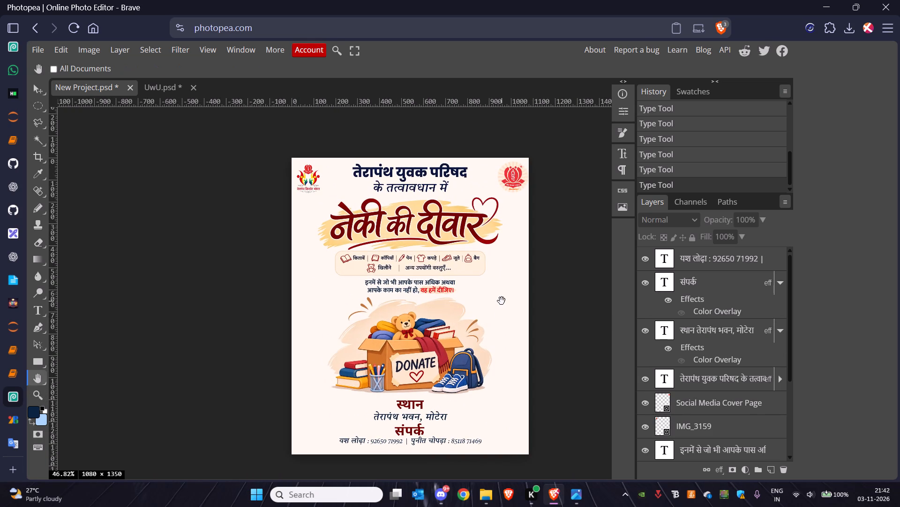
Enlarge the Social Media Cover Page logo in the poster's upper-right corner to 43.6% and place it at about X 952, Y 107 px.
drag(502, 301, 445, 287)
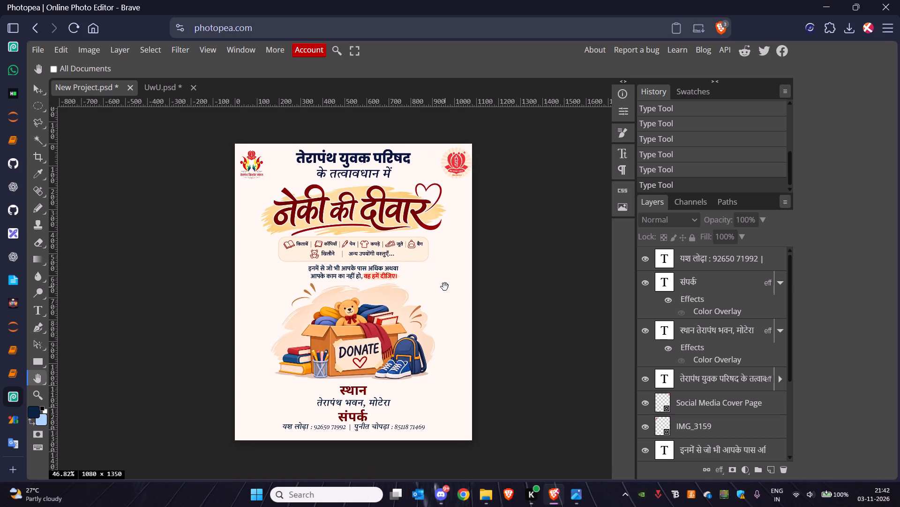
key(z)
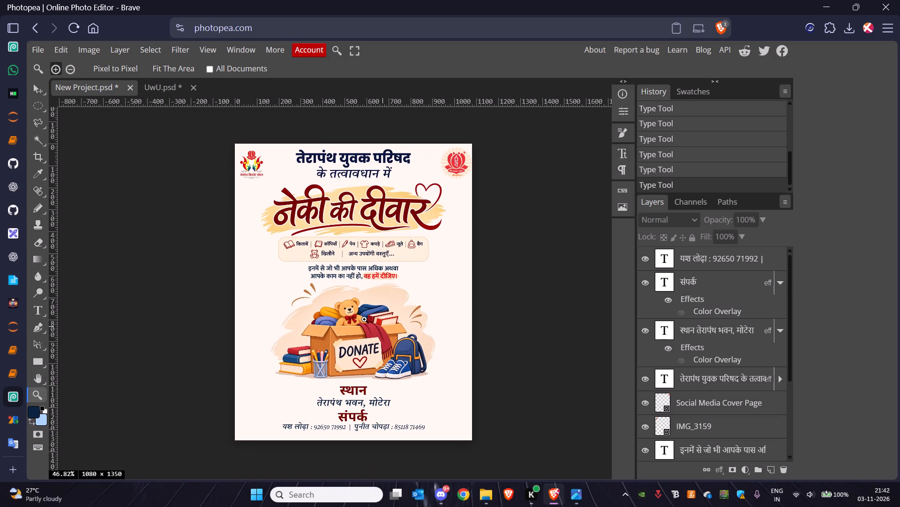
click(360, 295)
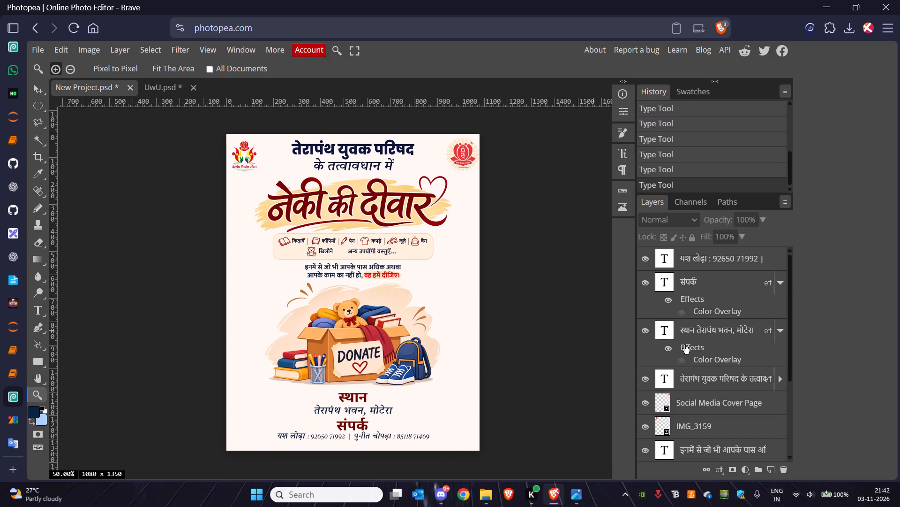
scroll(707, 323, up, 7)
scroll(707, 323, down, 2)
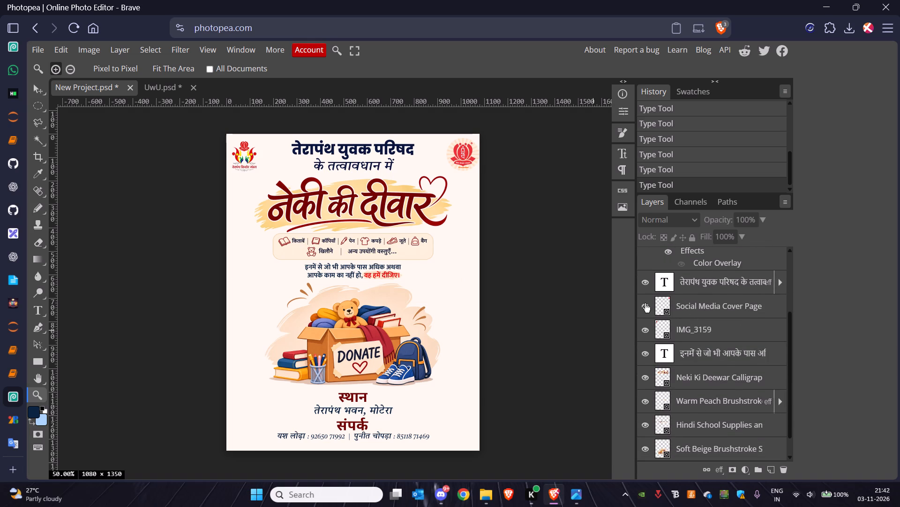
click(645, 303)
click(645, 303)
click(711, 315)
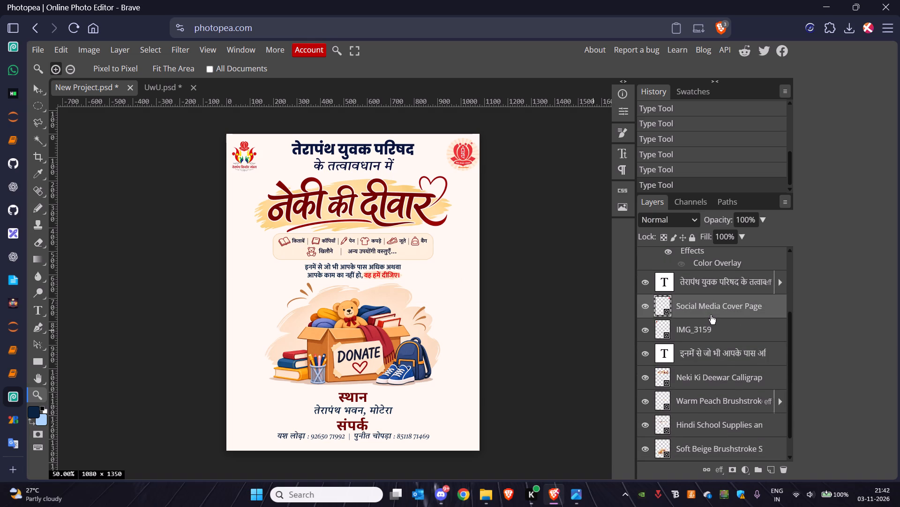
key(ctrl+alt+t)
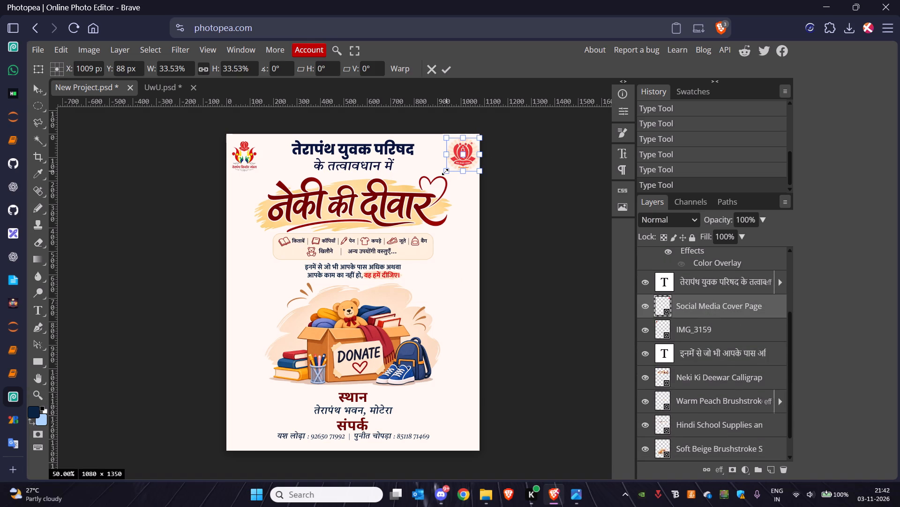
drag(447, 168, 442, 175)
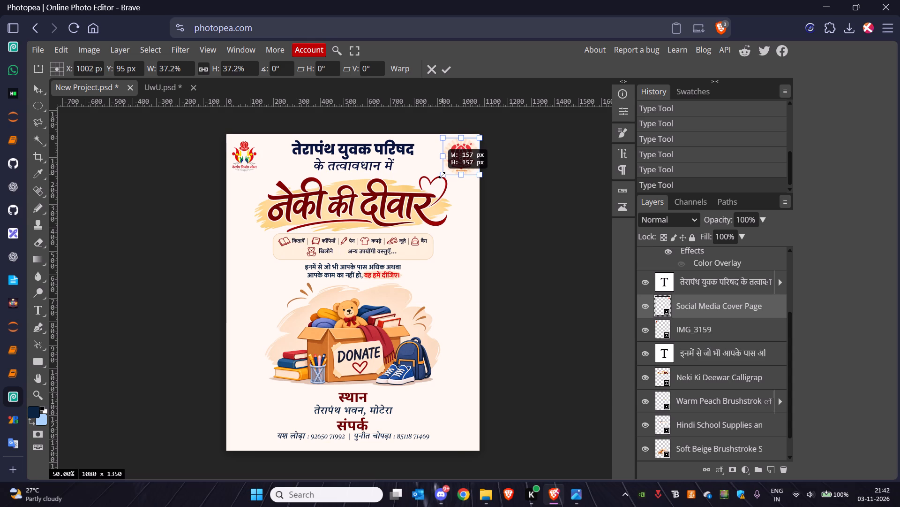
drag(442, 175, 442, 175)
drag(442, 175, 439, 178)
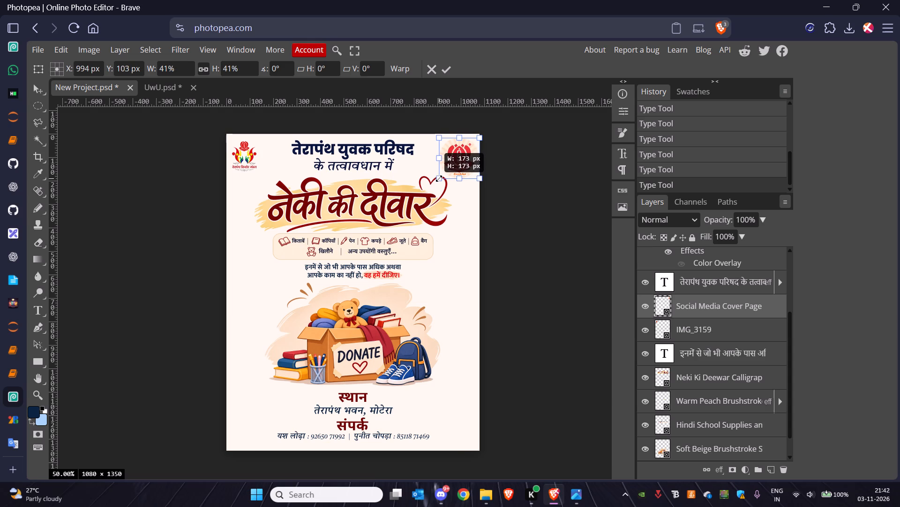
drag(439, 178, 436, 181)
click(571, 202)
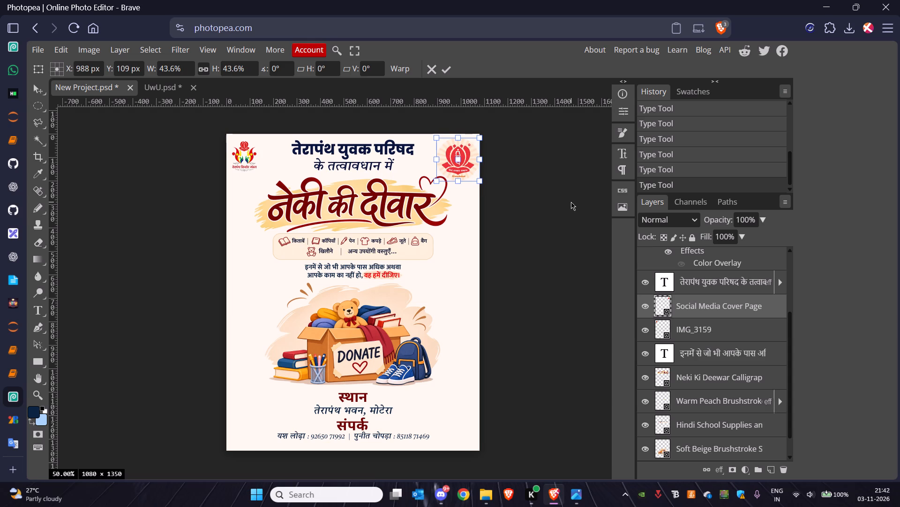
drag(466, 165, 455, 162)
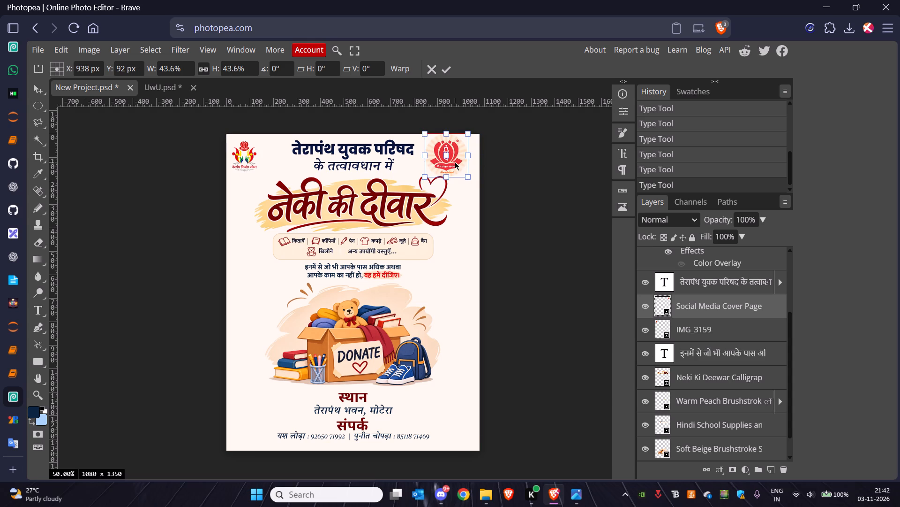
drag(455, 162, 458, 165)
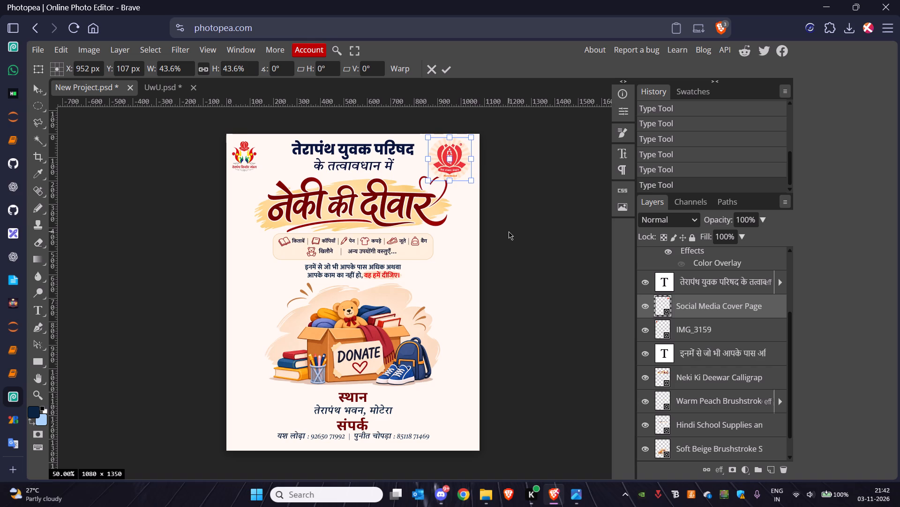
key(z)
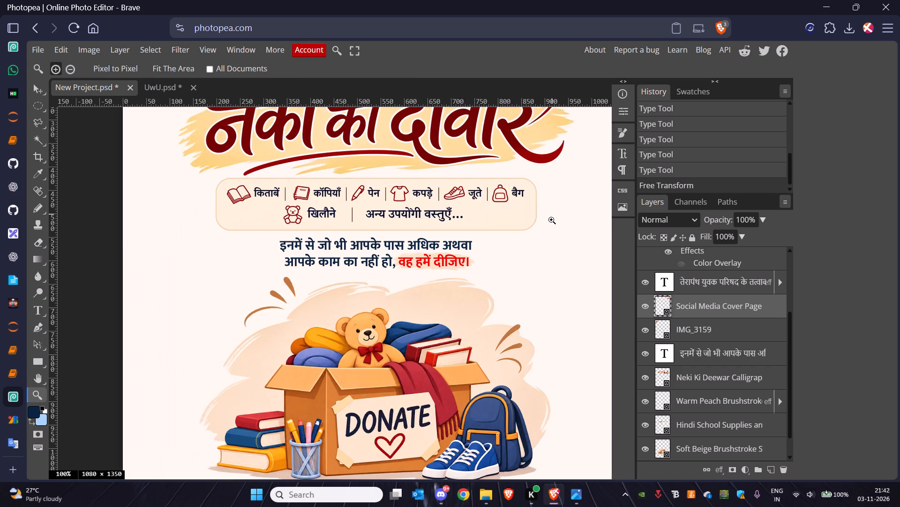
Examine the enlarged lotus logo up close and against the header, title heart and opposite logo.
key(h)
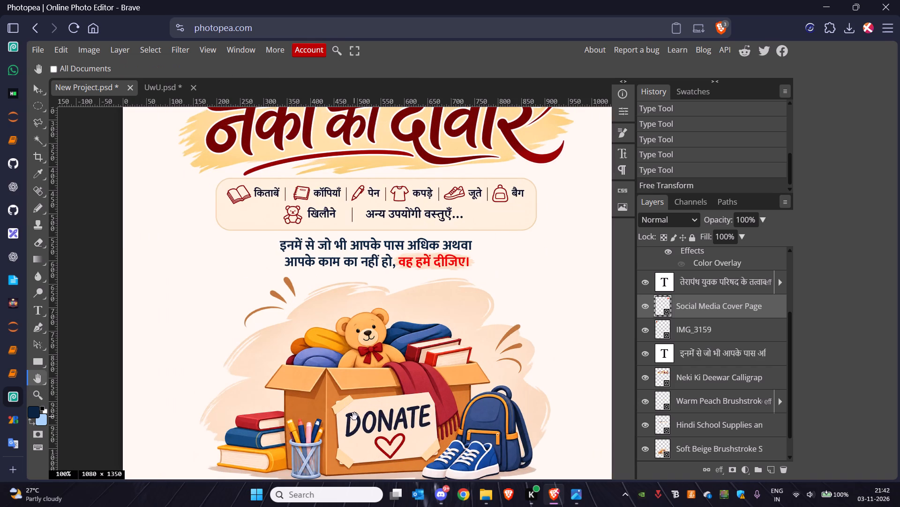
drag(577, 177, 370, 393)
key(z)
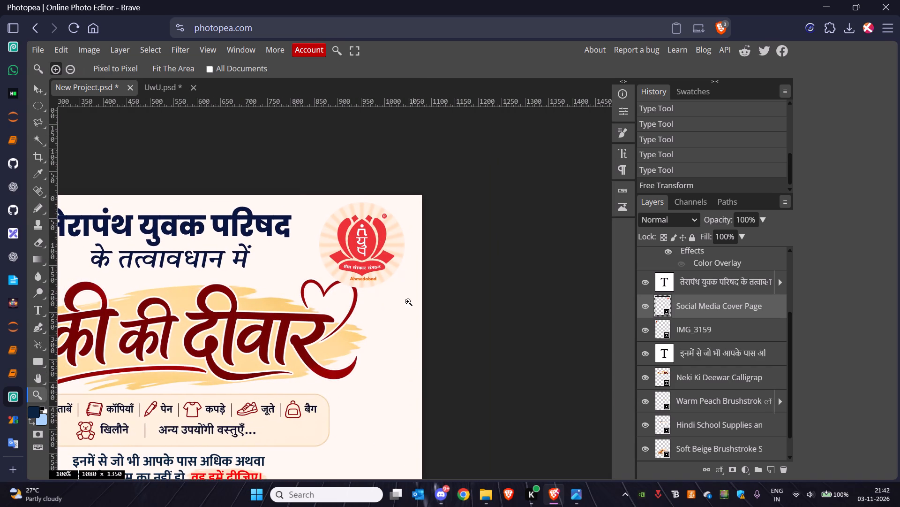
drag(373, 255, 407, 268)
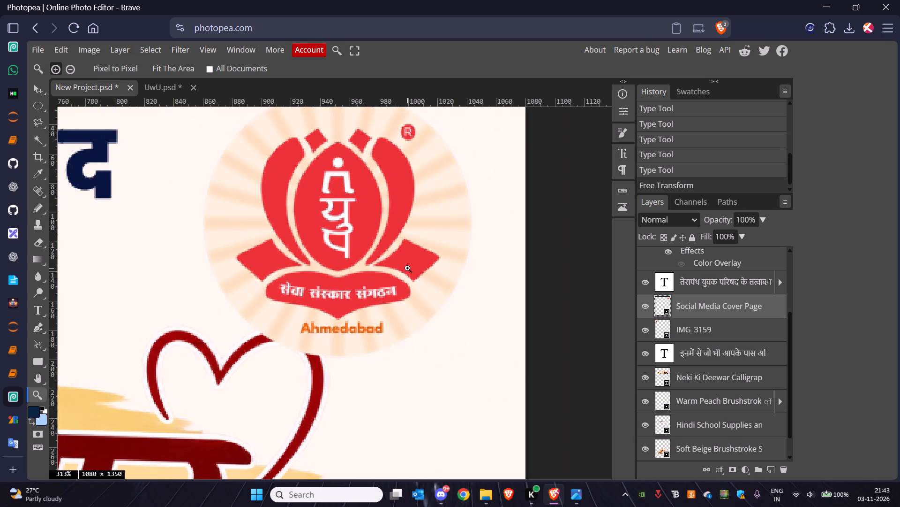
drag(407, 268, 396, 268)
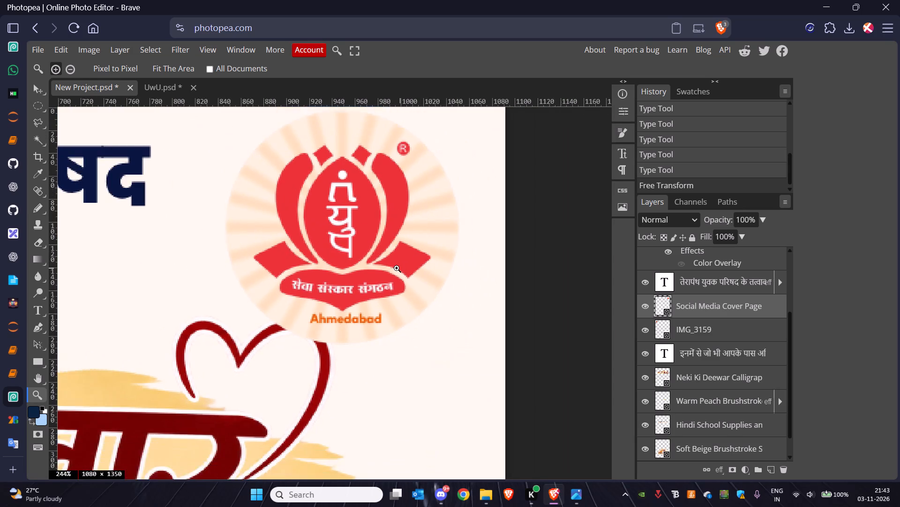
drag(396, 268, 368, 263)
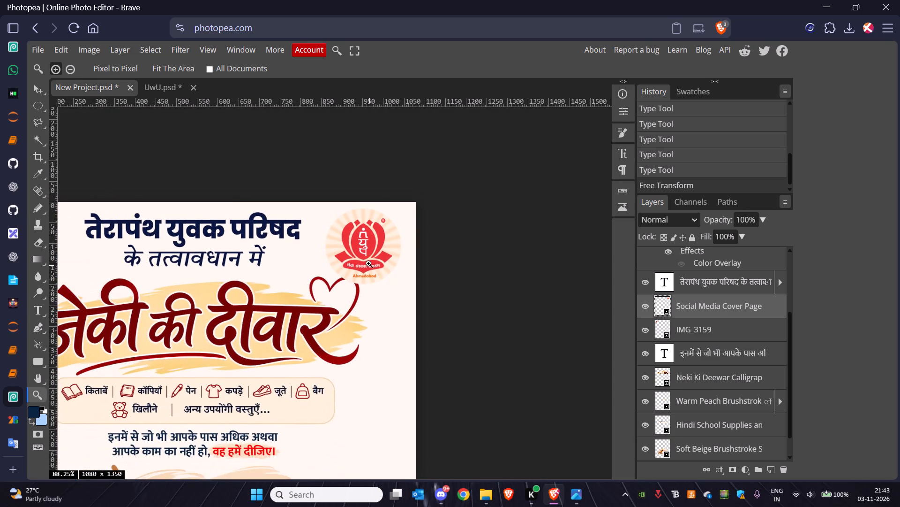
drag(368, 263, 360, 262)
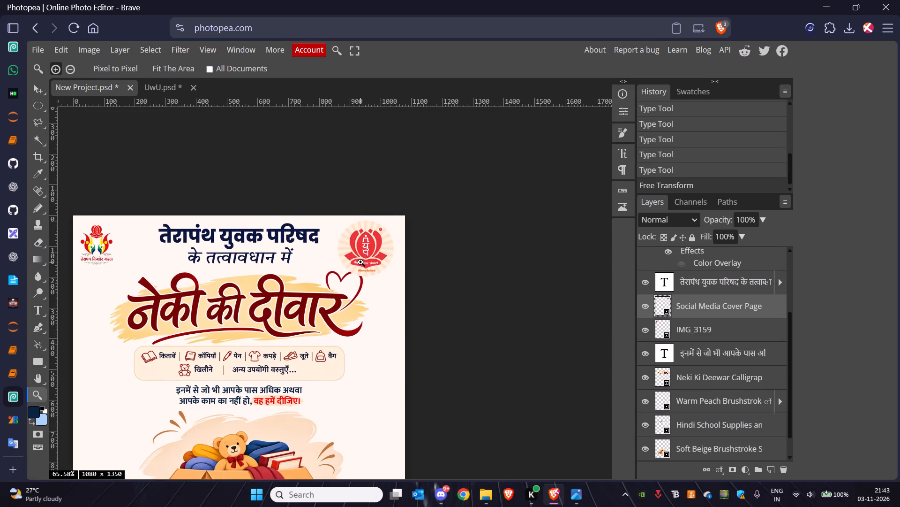
drag(360, 262, 361, 262)
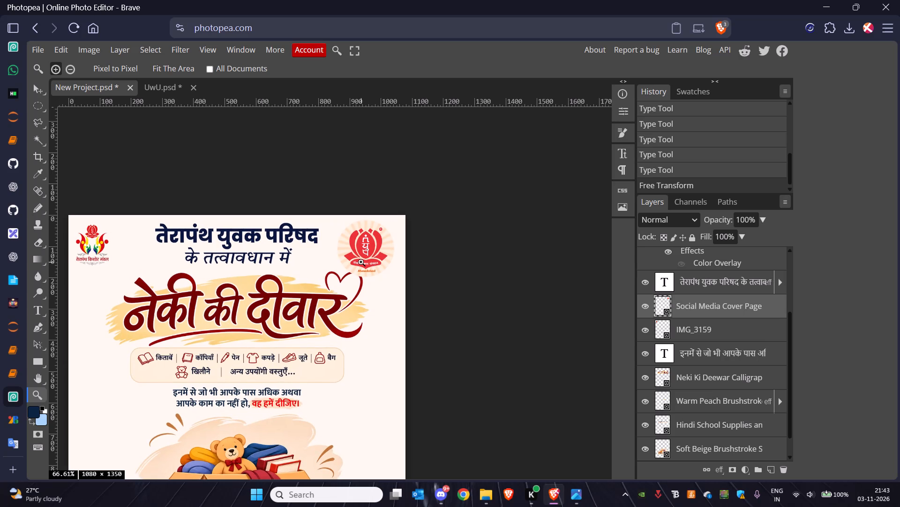
drag(361, 262, 361, 262)
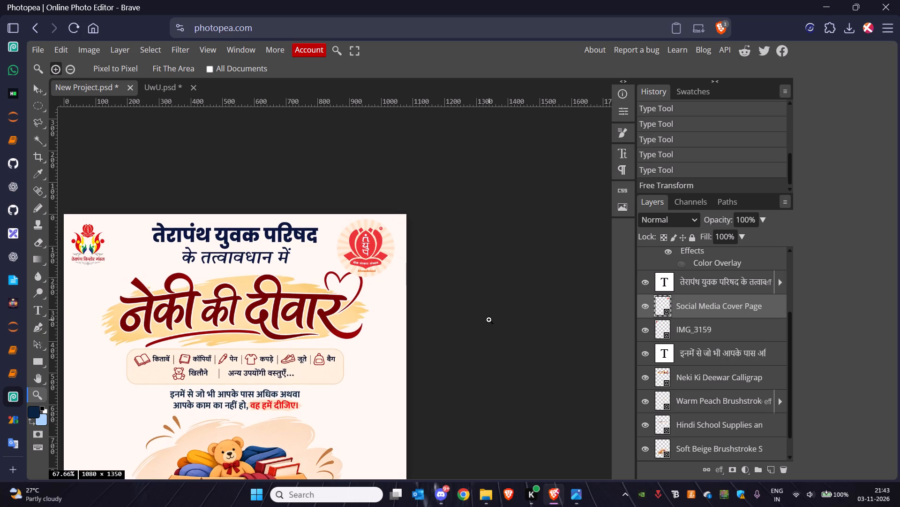
key(h)
drag(314, 303, 353, 297)
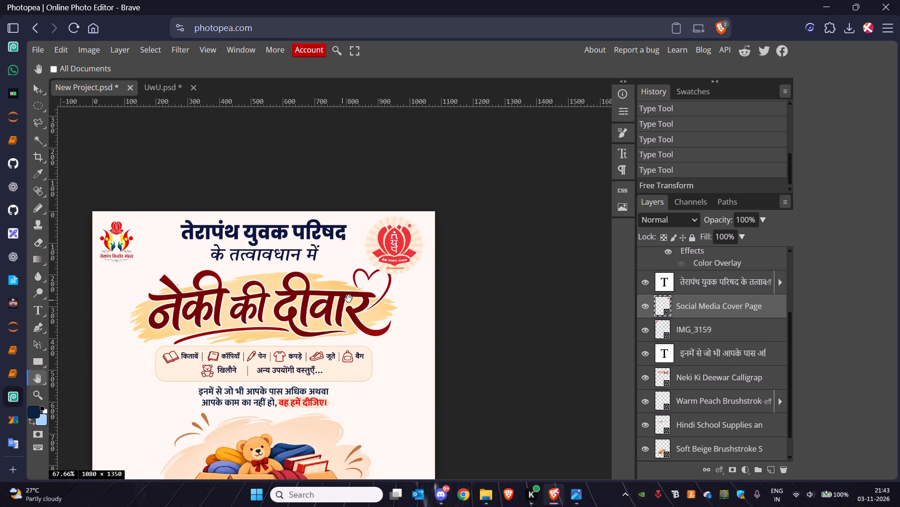
drag(353, 297, 395, 293)
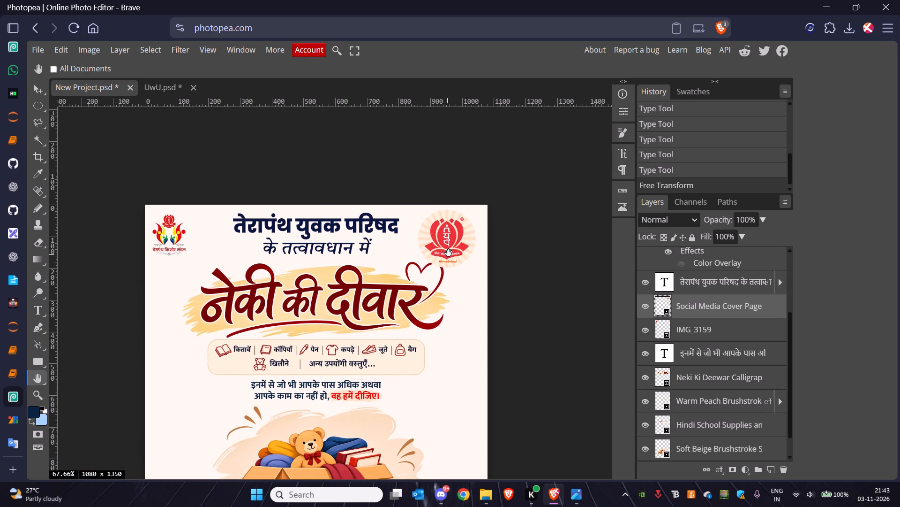
Enlarge the IMG_3159 logo in the poster's upper-left corner to 17.92%, extending it down and to the right.
click(719, 334)
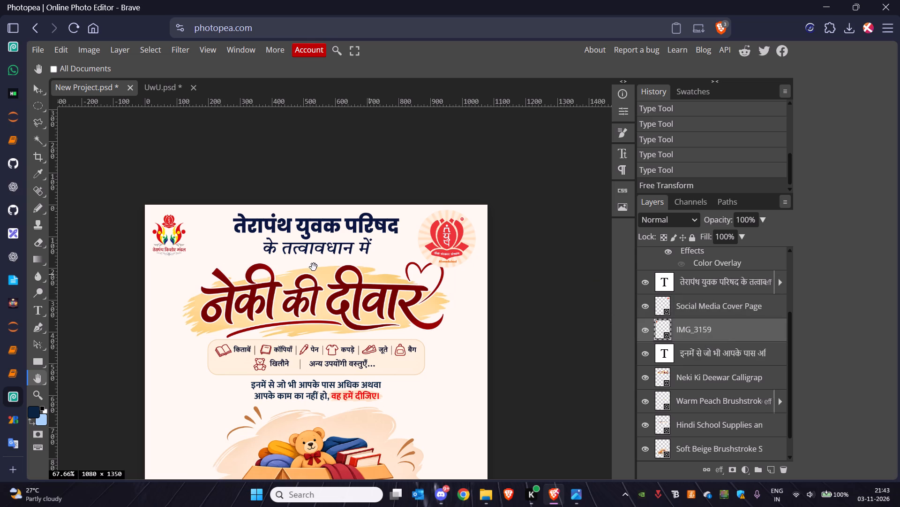
key(v)
click(174, 233)
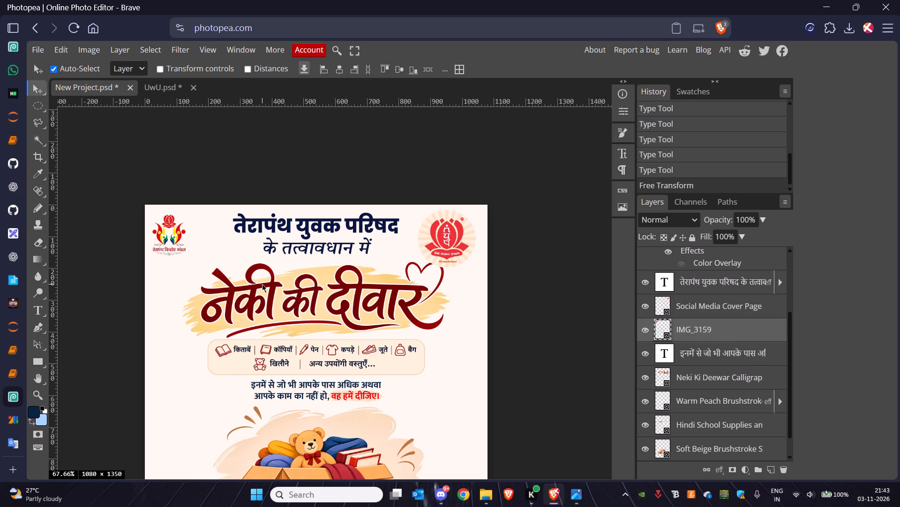
key(ctrl+alt+t)
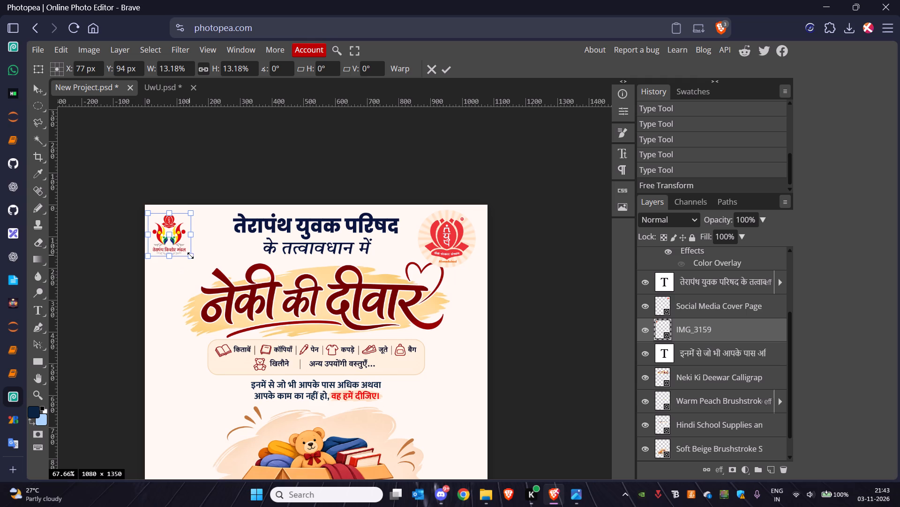
drag(191, 256, 204, 264)
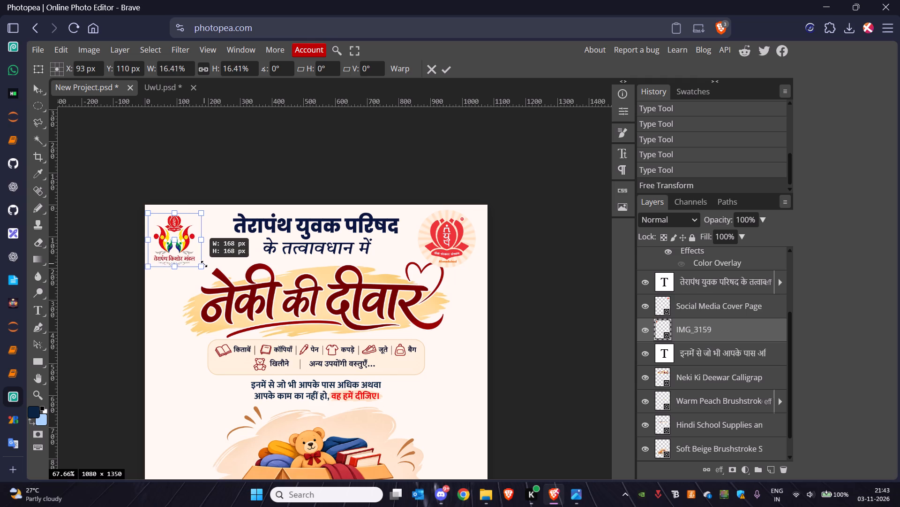
drag(204, 264, 211, 266)
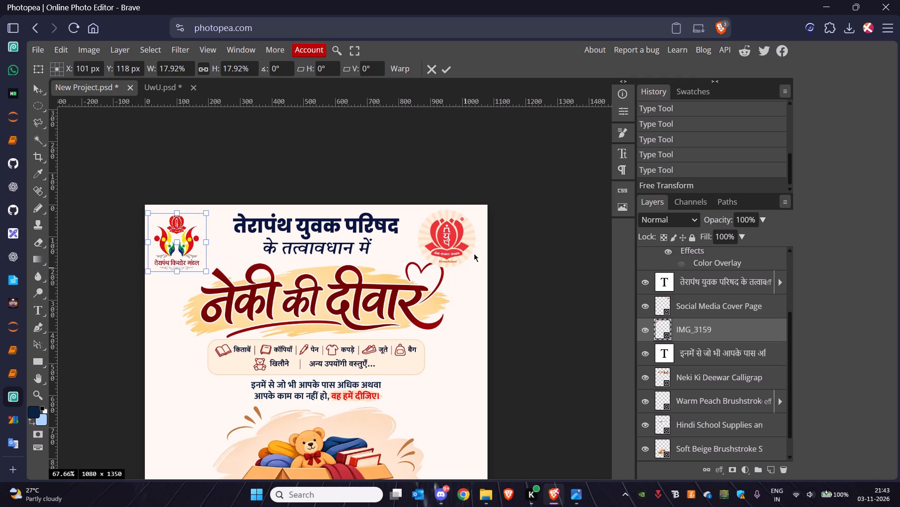
key(v)
Shift the lotus logo slightly right, closer to the poster's right edge.
drag(449, 238, 451, 238)
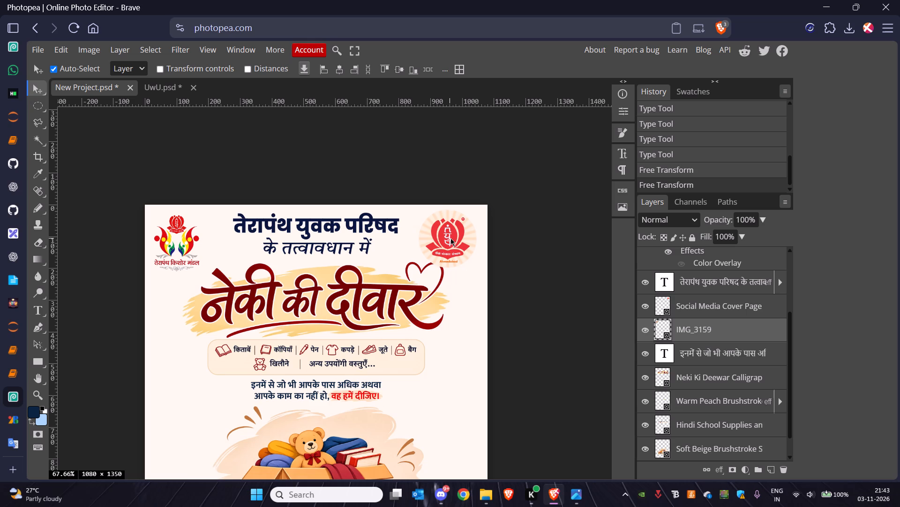
drag(451, 238, 460, 237)
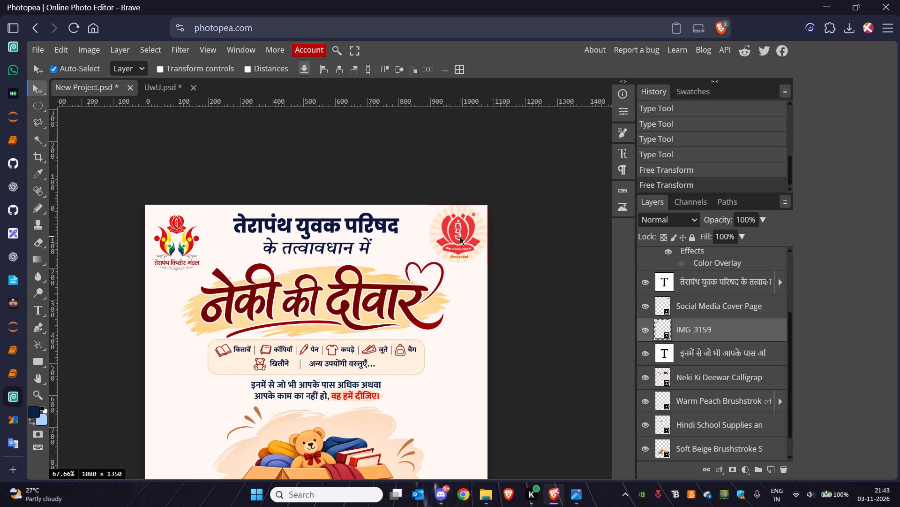
drag(460, 237, 455, 238)
Move the Neki Ki Deewar calligraphy layer to the top of the layer stack.
scroll(712, 331, down, 1)
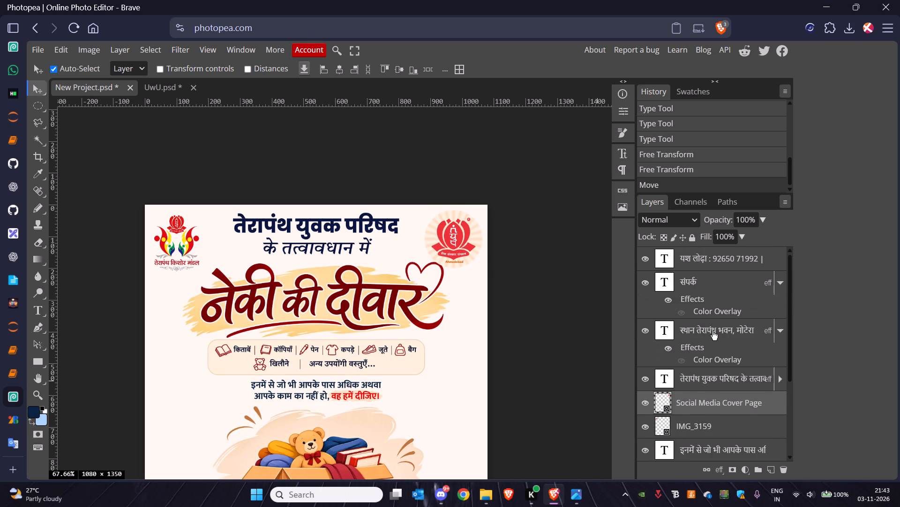
scroll(712, 331, down, 1)
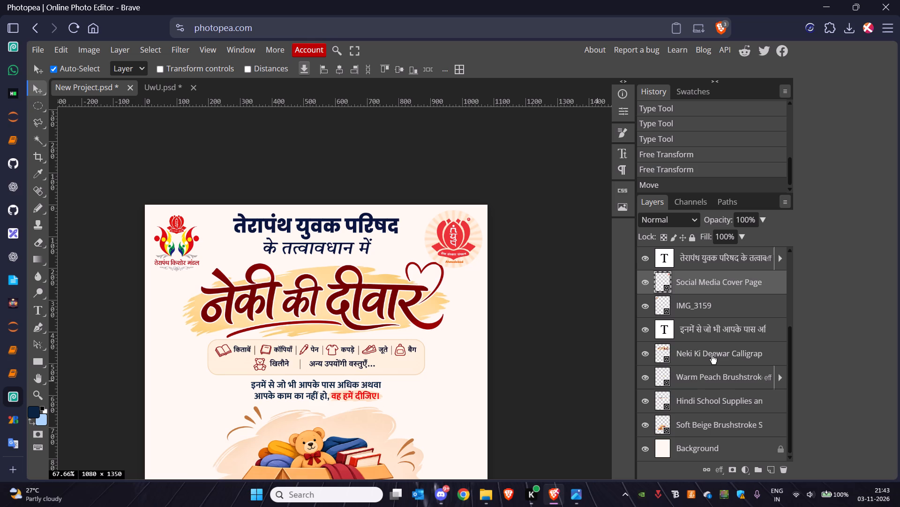
drag(712, 355, 707, 246)
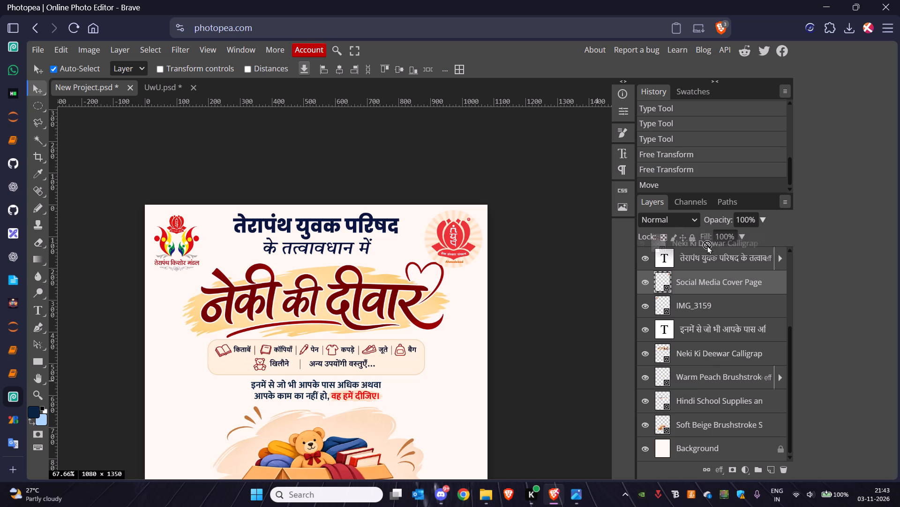
drag(707, 246, 698, 256)
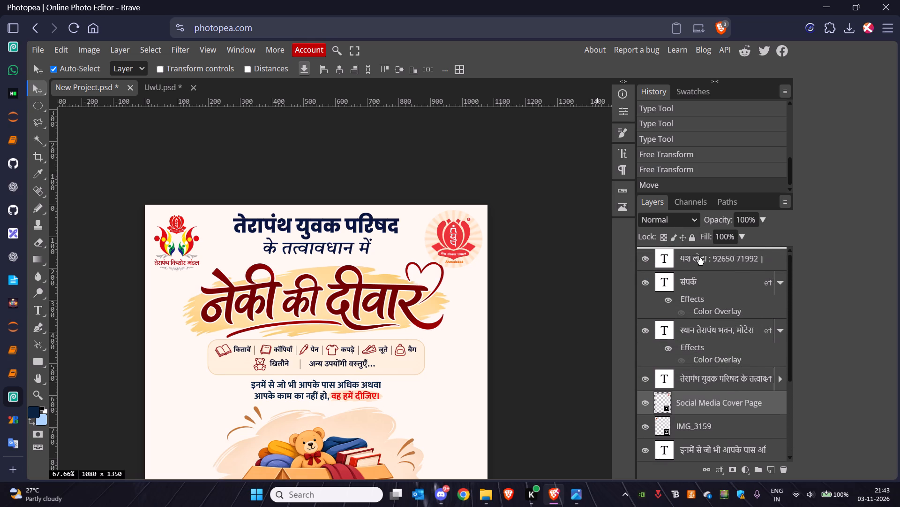
Review the poster layout from the header logos and title down to the donation illustration.
scroll(459, 355, down, 1)
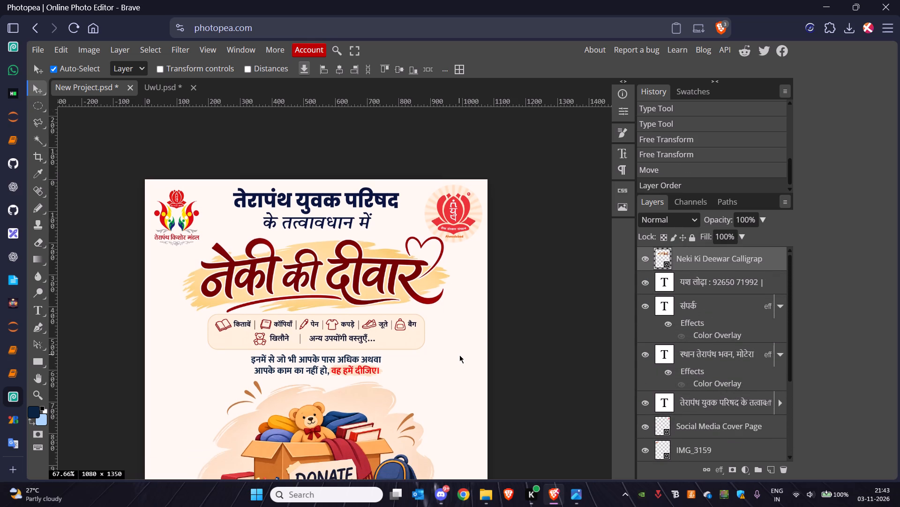
scroll(459, 355, down, 2)
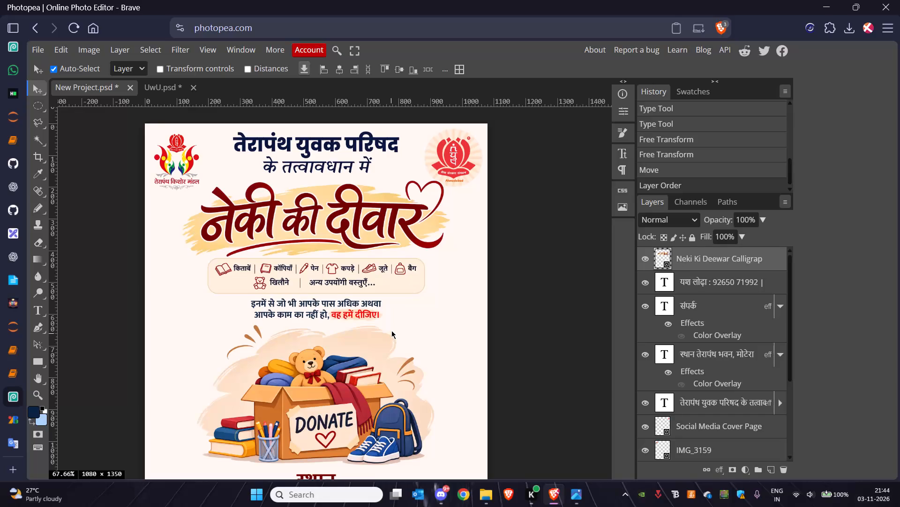
key(z)
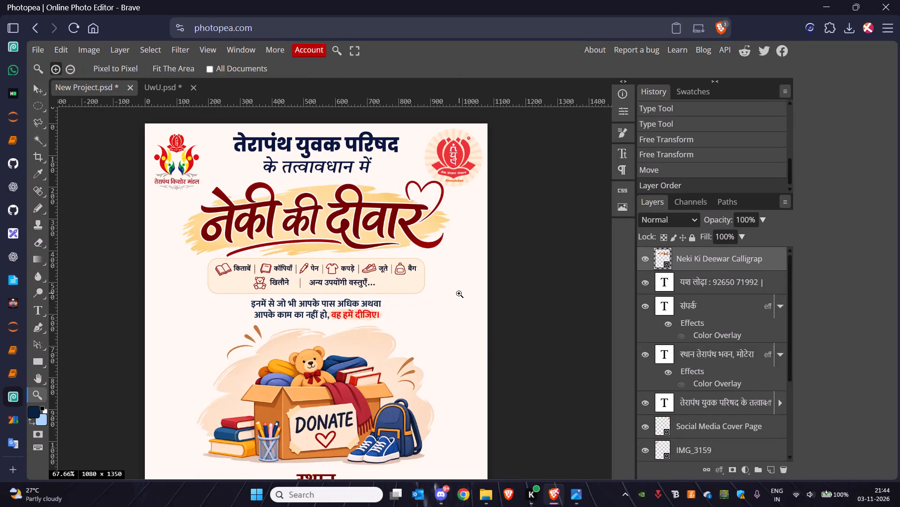
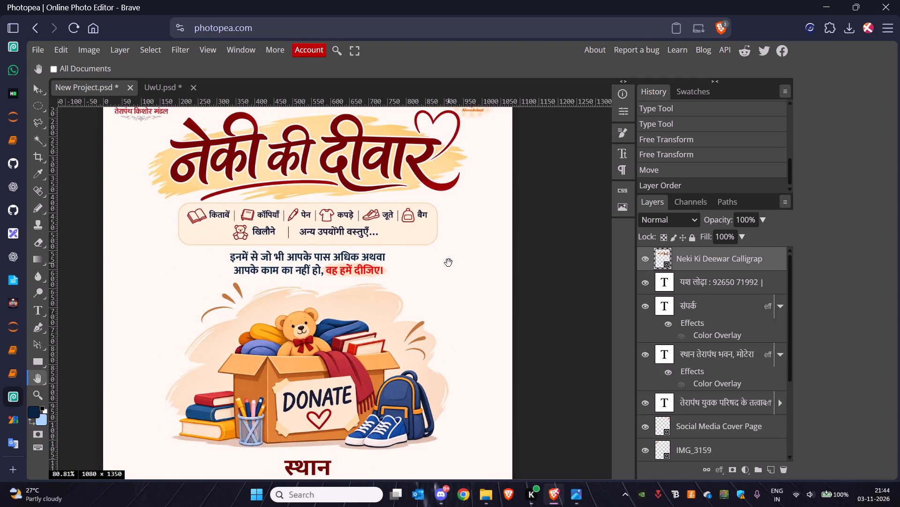
Examine the overall layout of the donation poster, from the header logos to the contact details.
drag(449, 263, 480, 258)
key(z)
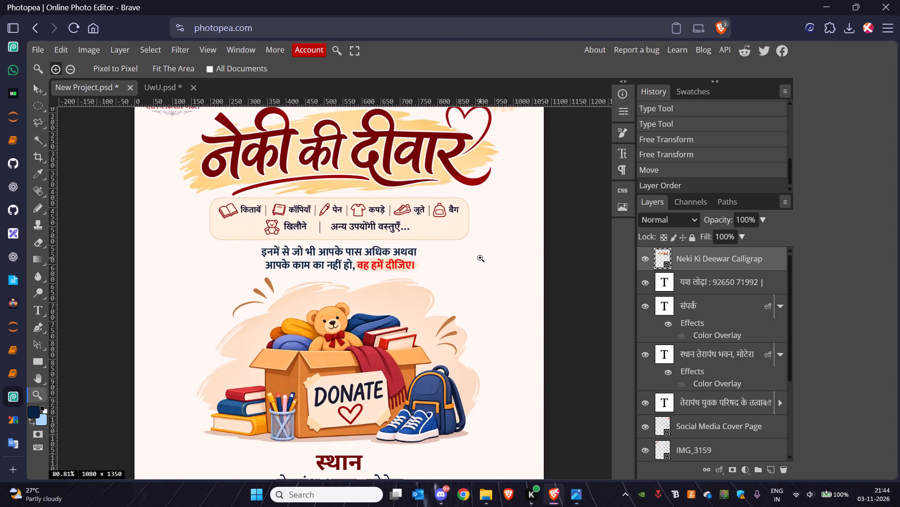
drag(467, 259, 464, 259)
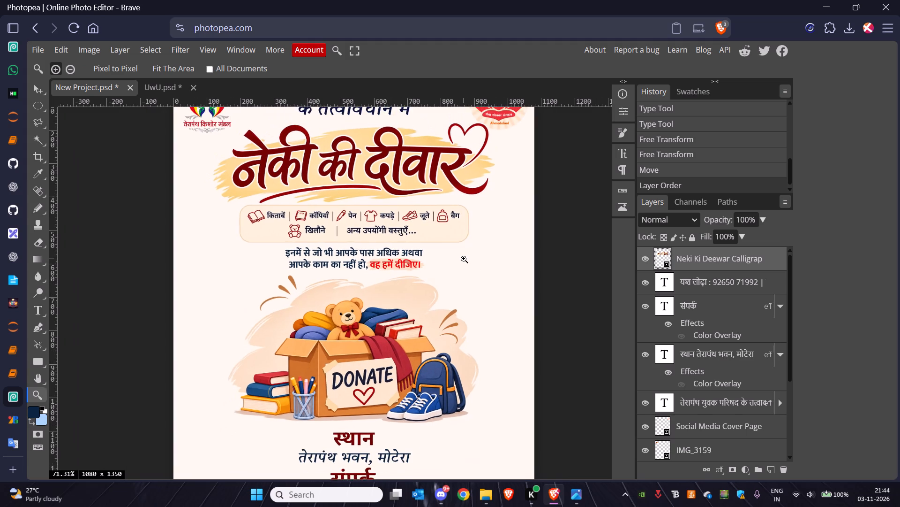
drag(464, 259, 457, 259)
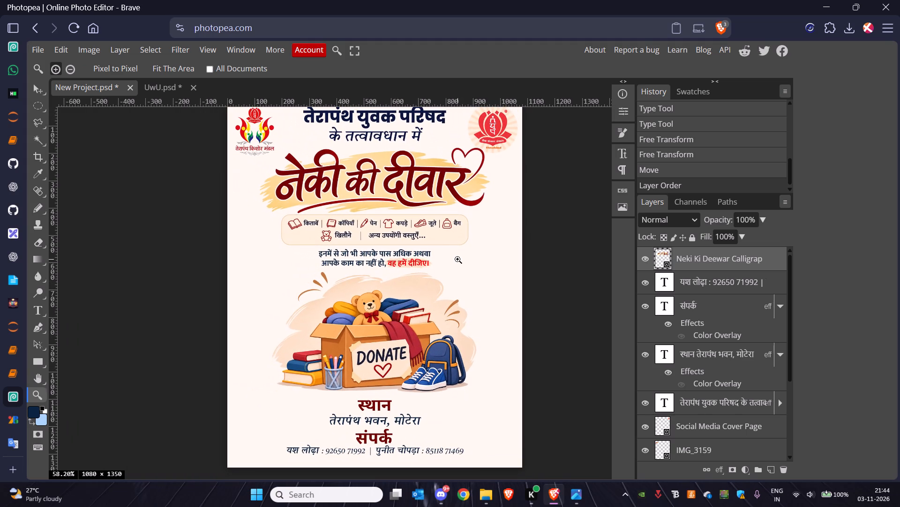
key(h)
drag(452, 269, 442, 279)
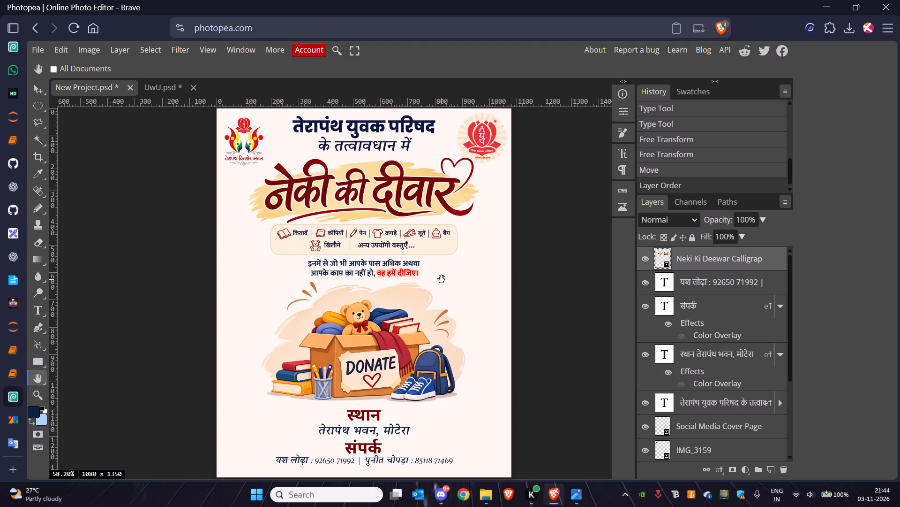
drag(442, 279, 441, 279)
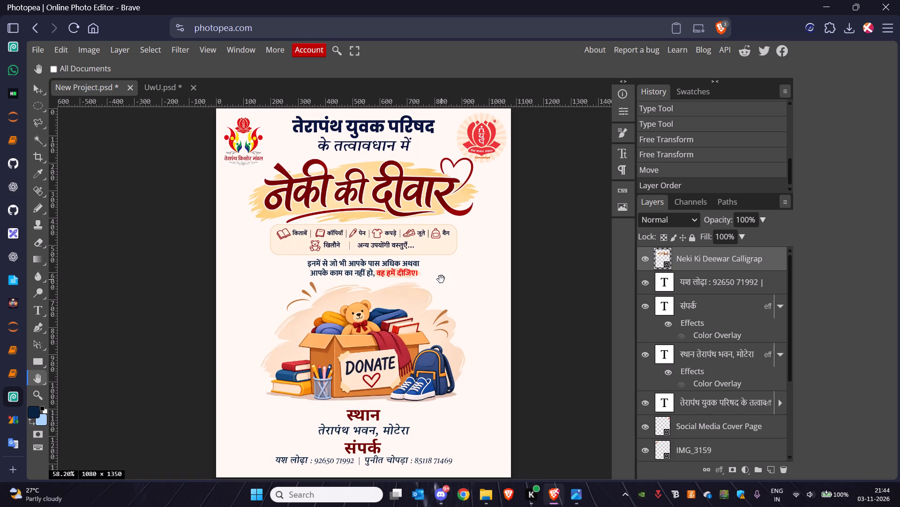
Capture a screen snip of the full donation poster canvas, cropped to the poster's edges.
key(Print)
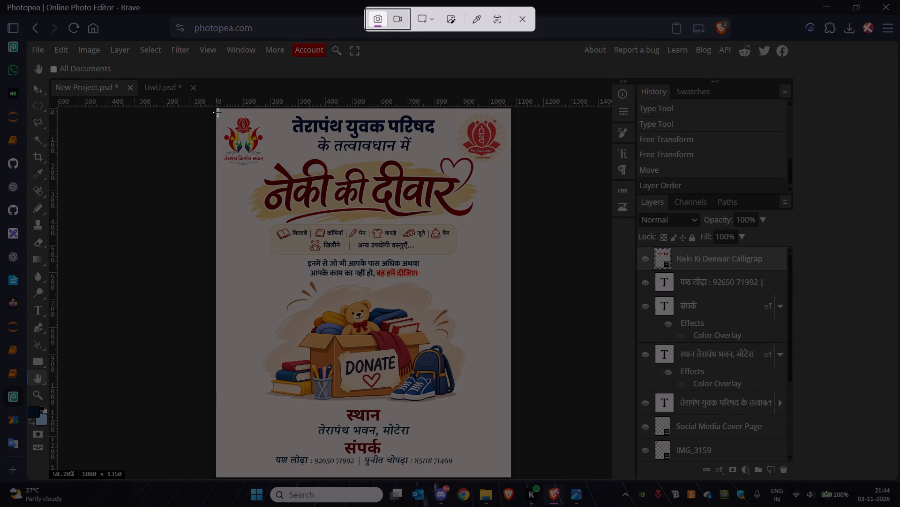
drag(217, 110, 468, 408)
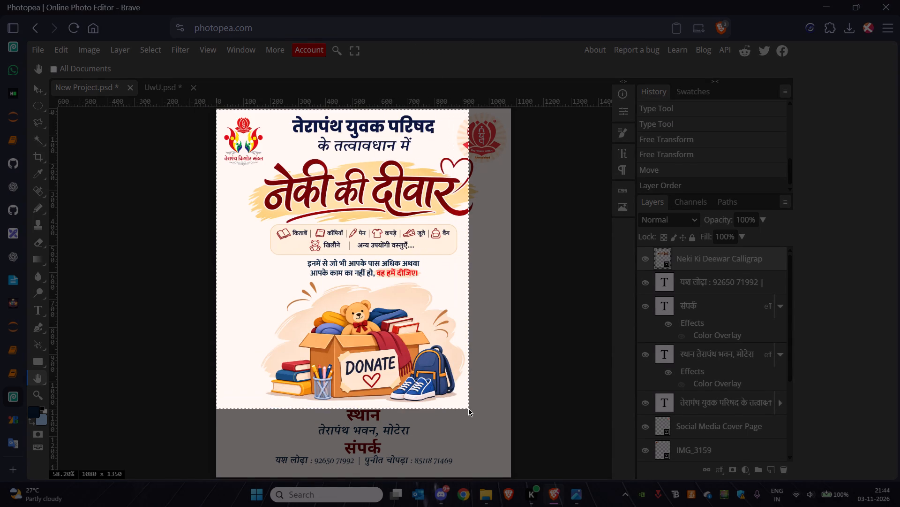
drag(468, 408, 497, 470)
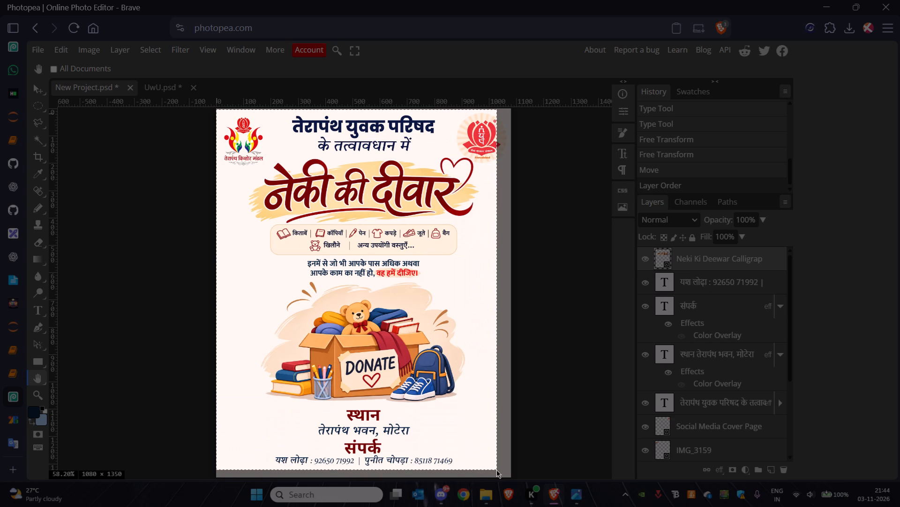
drag(497, 470, 509, 506)
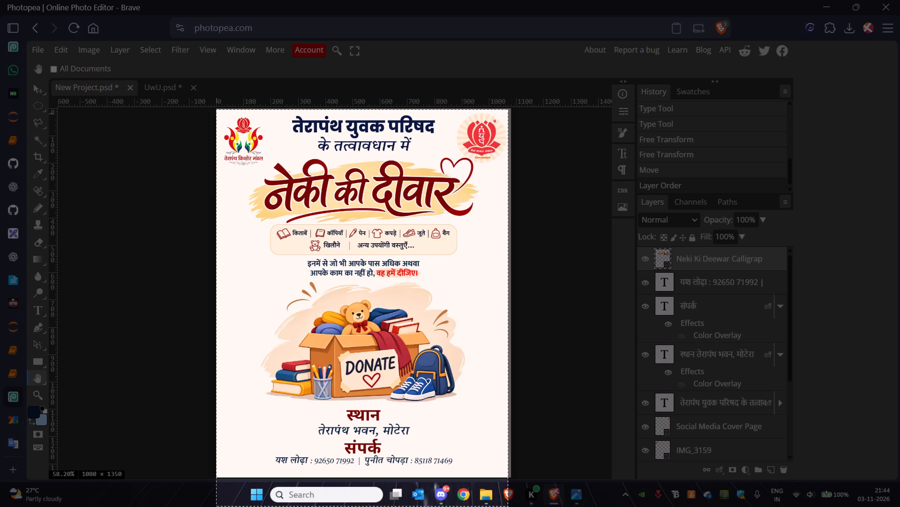
drag(509, 506, 511, 478)
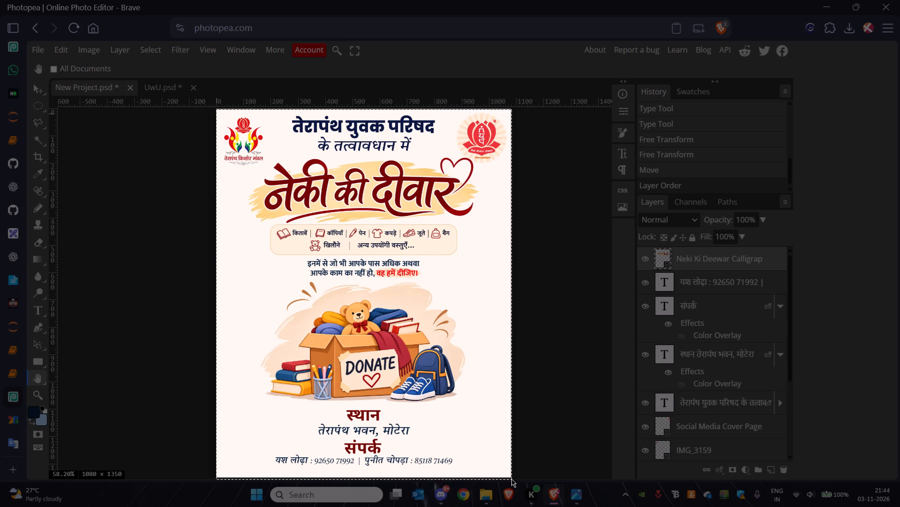
drag(511, 478, 510, 476)
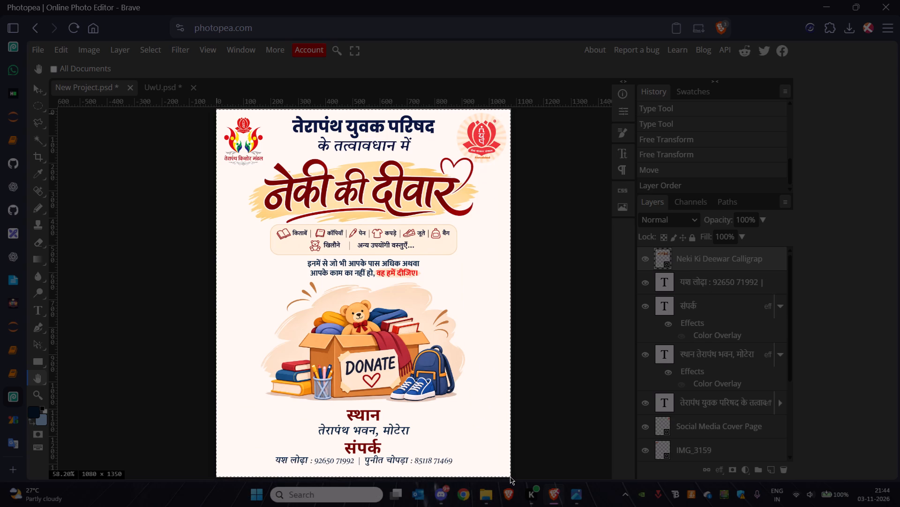
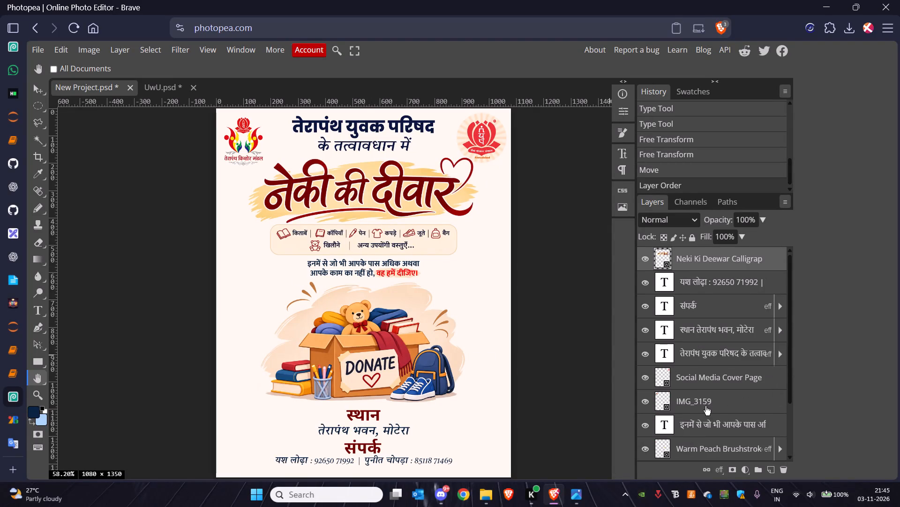
Select the Soft Beige Brushstroke layer just above the Background in the layer stack.
scroll(705, 406, down, 2)
click(698, 438)
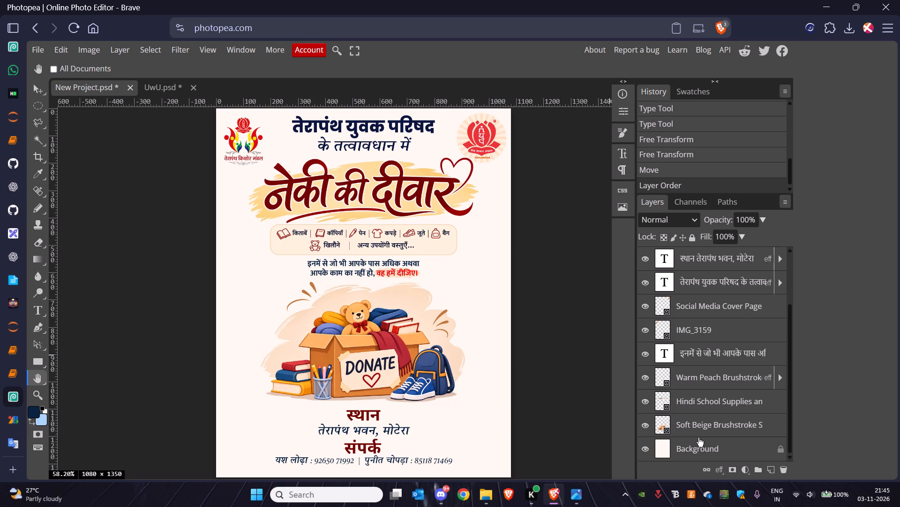
click(703, 430)
Group all poster layers above the Background, from the title calligraphy down to the beige brushstroke illustration, into one folder.
scroll(727, 410, up, 8)
shift+click(720, 257)
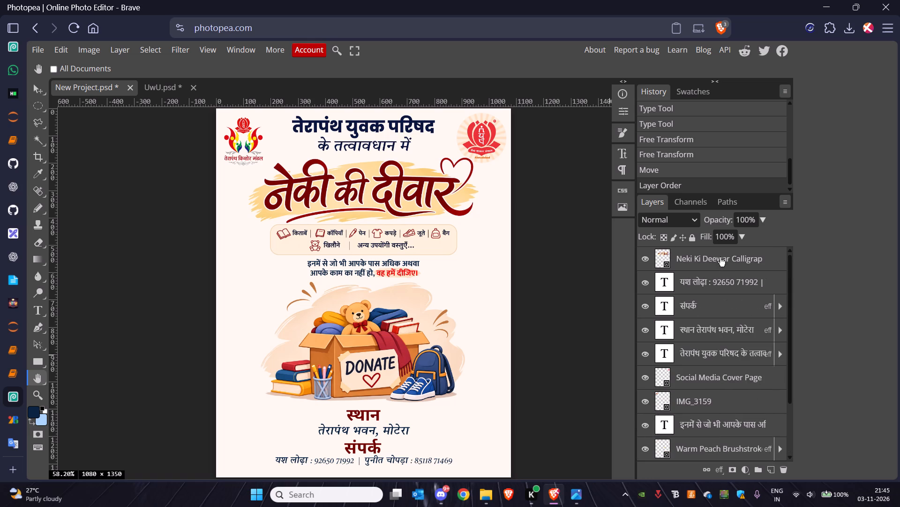
right_click(708, 282)
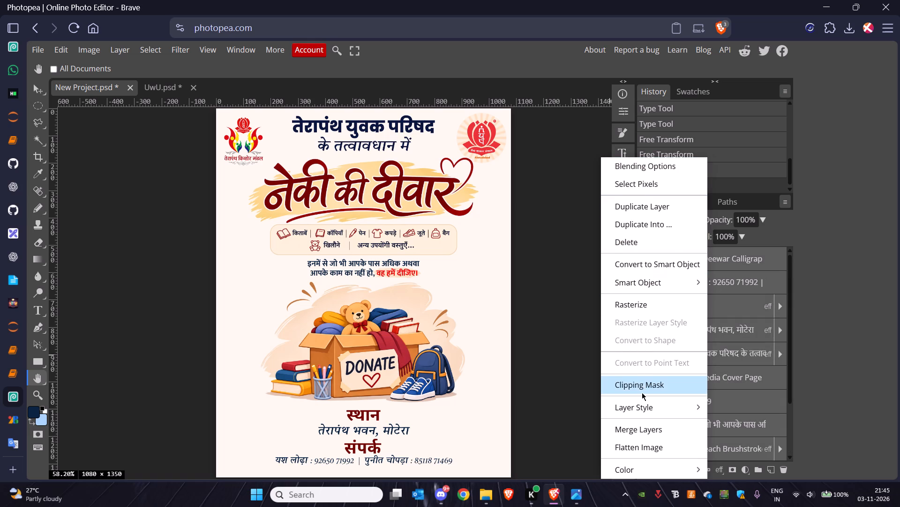
scroll(642, 392, down, 1)
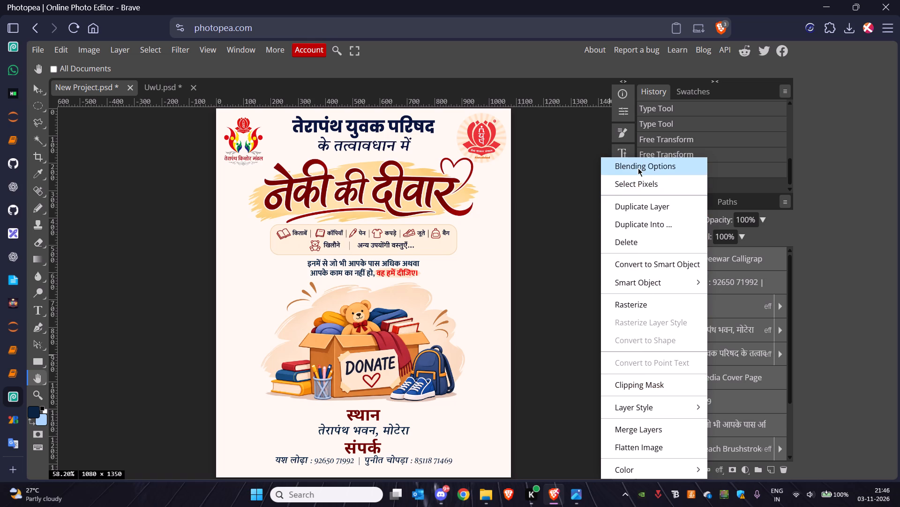
click(757, 470)
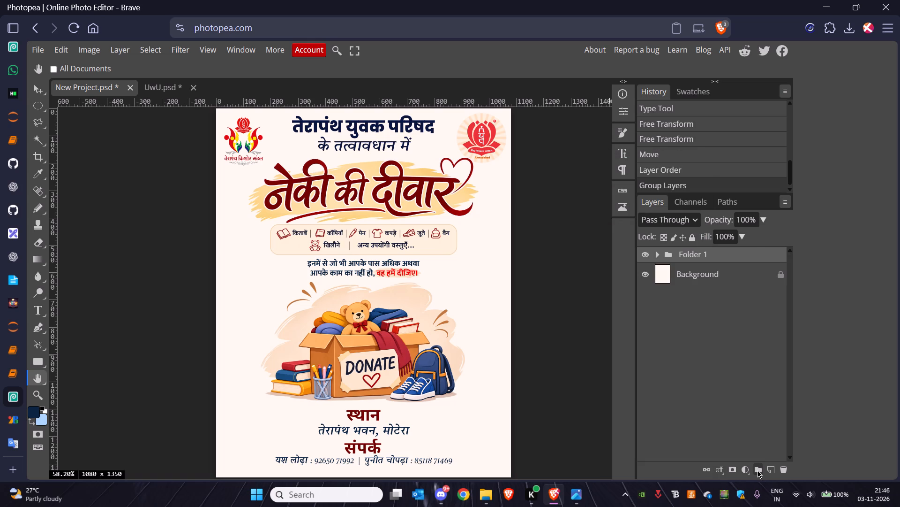
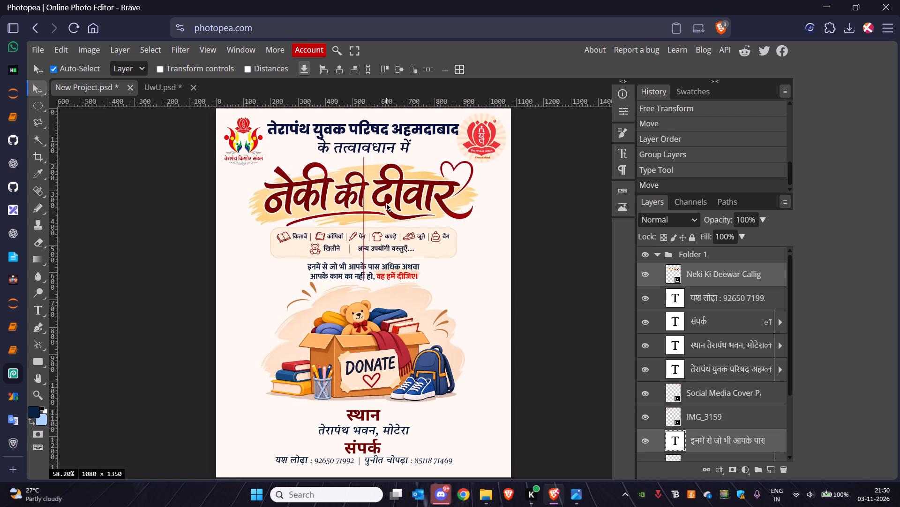
drag(386, 203, 384, 210)
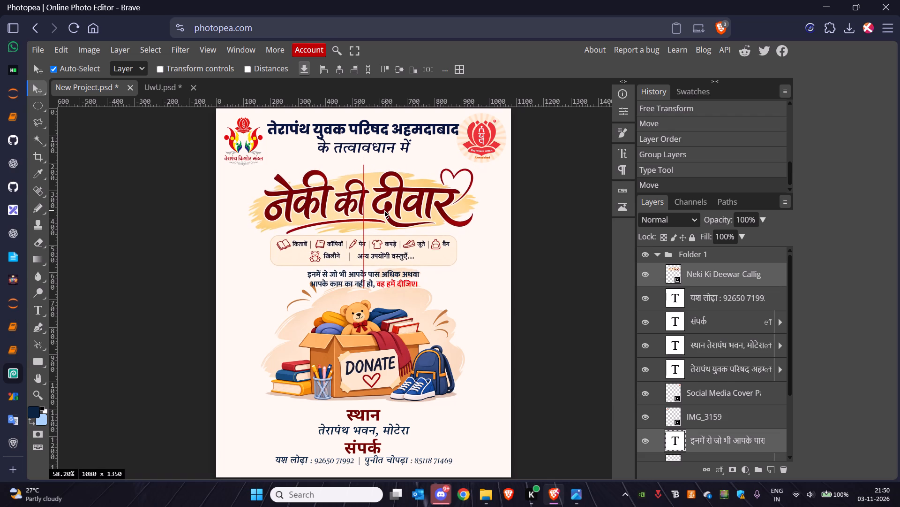
drag(384, 210, 385, 205)
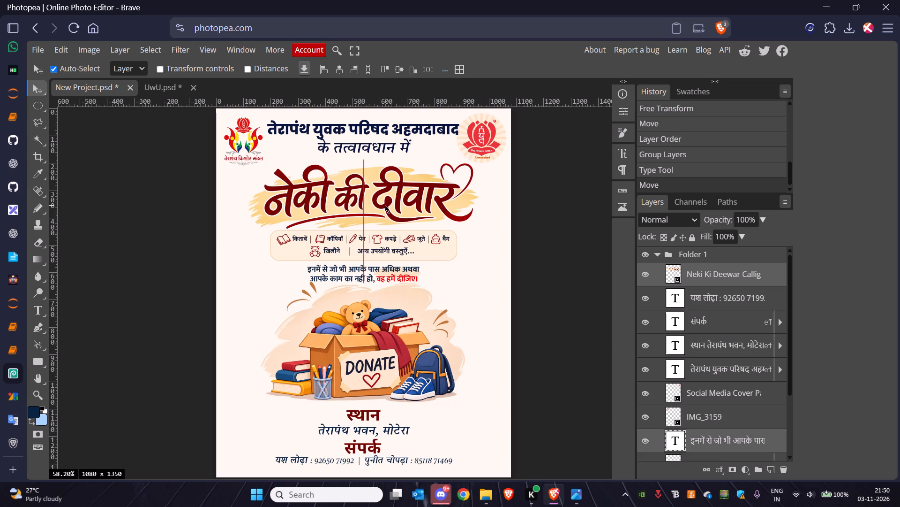
drag(385, 205, 384, 209)
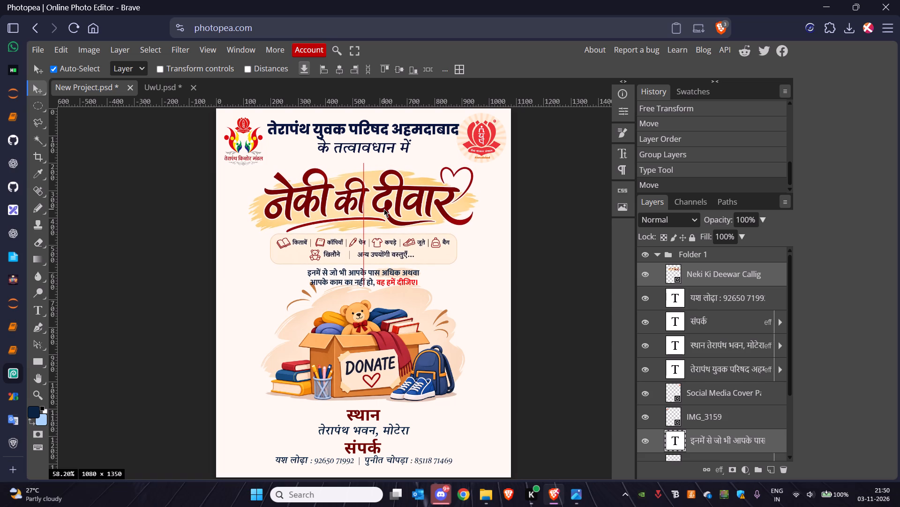
drag(384, 209, 384, 208)
Move the donation box illustration down slightly, keeping it horizontally centred.
drag(359, 375, 359, 376)
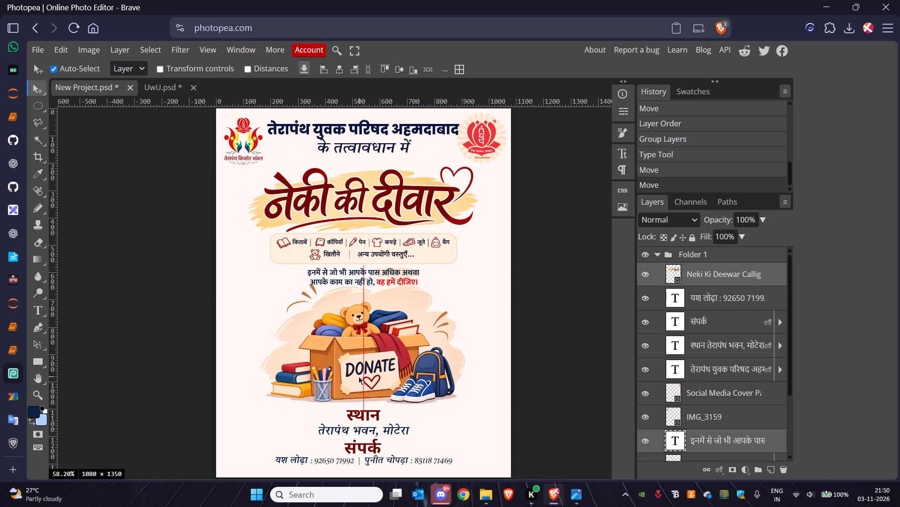
drag(359, 376, 357, 379)
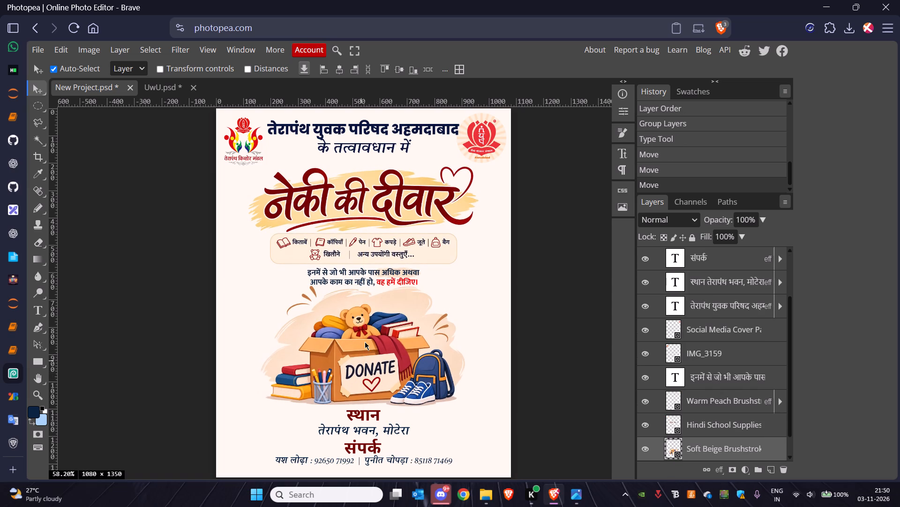
Shift the "नेकी की दीवार" title and the two-line message up slightly to refine their spacing.
click(379, 211)
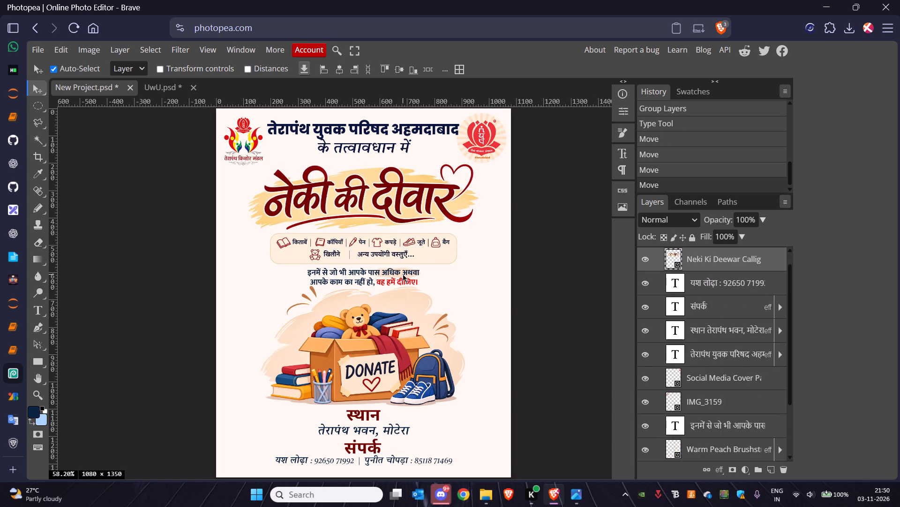
scroll(754, 402, down, 3)
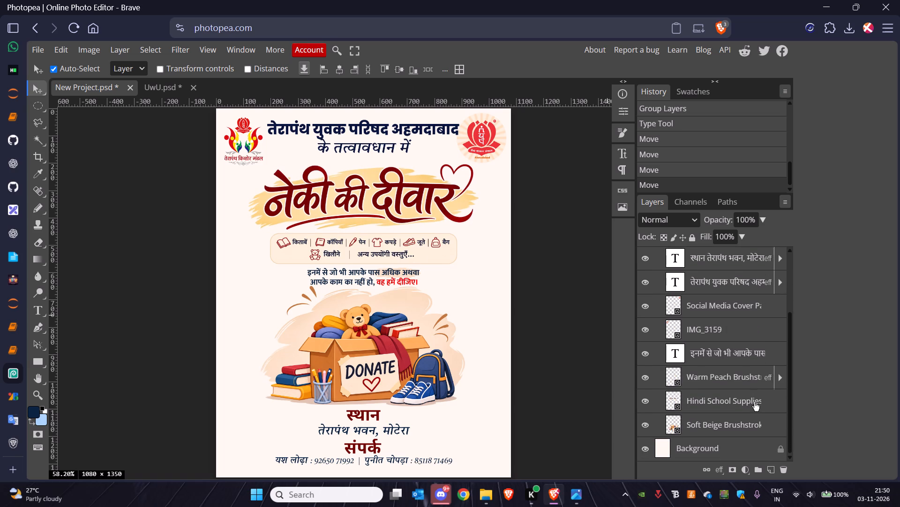
scroll(754, 402, down, 1)
click(737, 418)
click(402, 274)
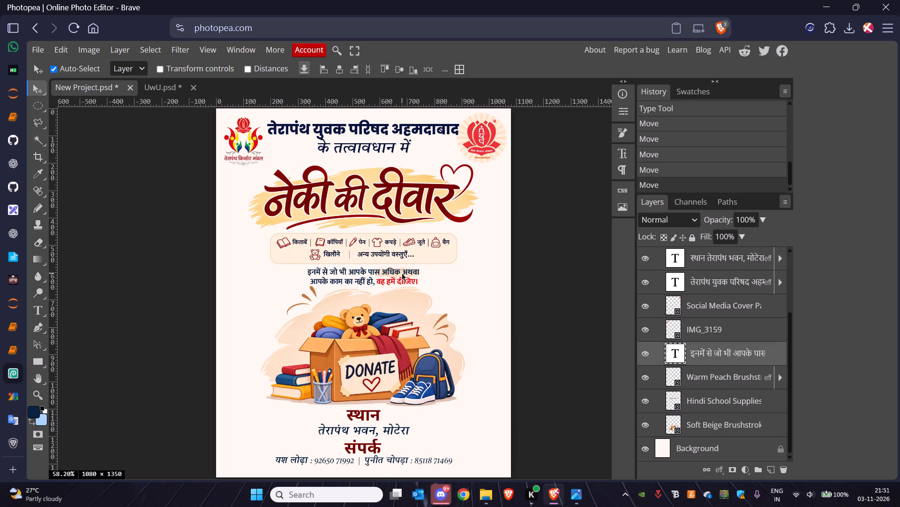
Fine-tune the donation box illustration's vertical position between the message and the "स्थान" heading by nudging it down and back up.
click(715, 421)
key(Down)
key(Down)
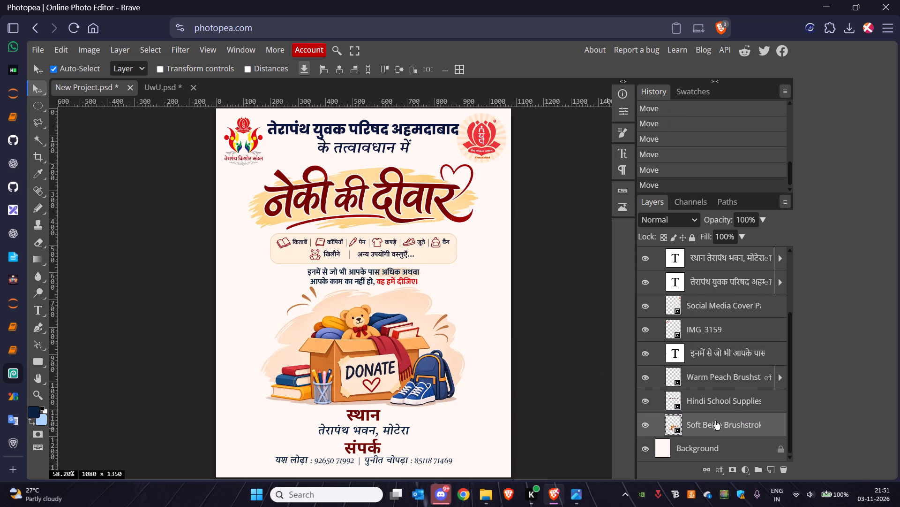
key(Down)
key(Down)
key(Down)
key(Down)
key(Down)
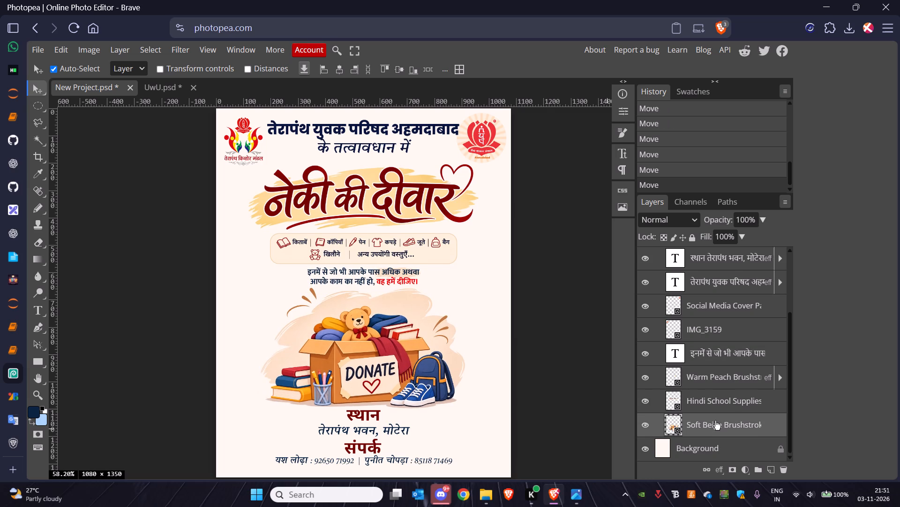
key(Up)
key(Up)
key(Up)
key(Up)
key(Up)
key(Up)
key(Up)
key(Up)
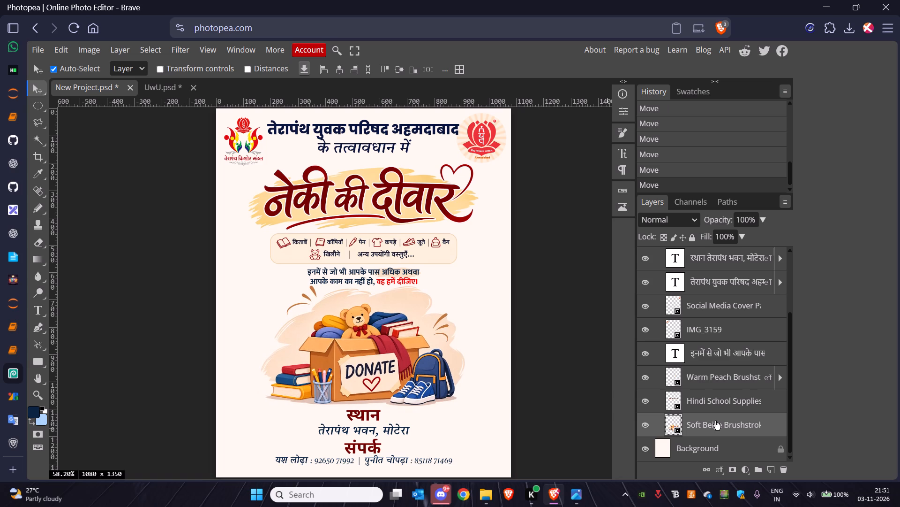
Fine-tune the vertical position of the Warm Peach Brushstroke layer with small downward and upward nudges.
click(706, 329)
scroll(707, 393, down, 1)
scroll(707, 393, up, 4)
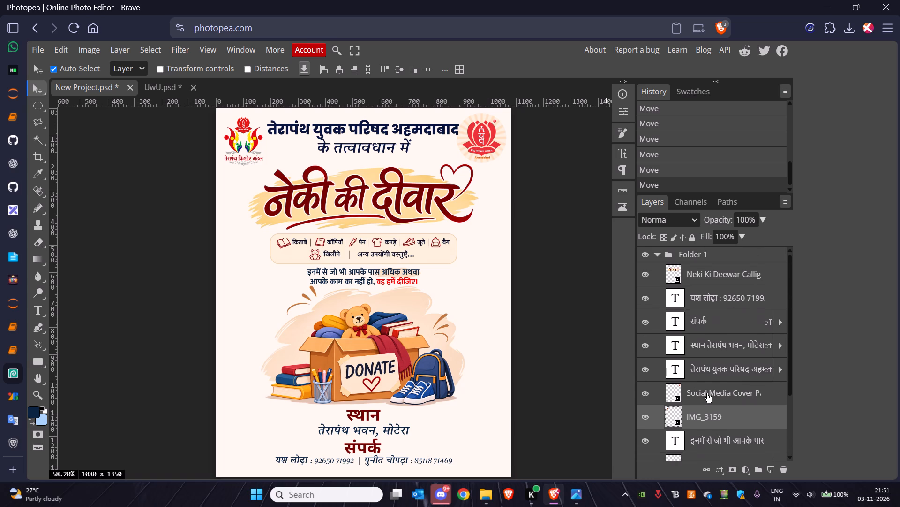
scroll(707, 393, down, 2)
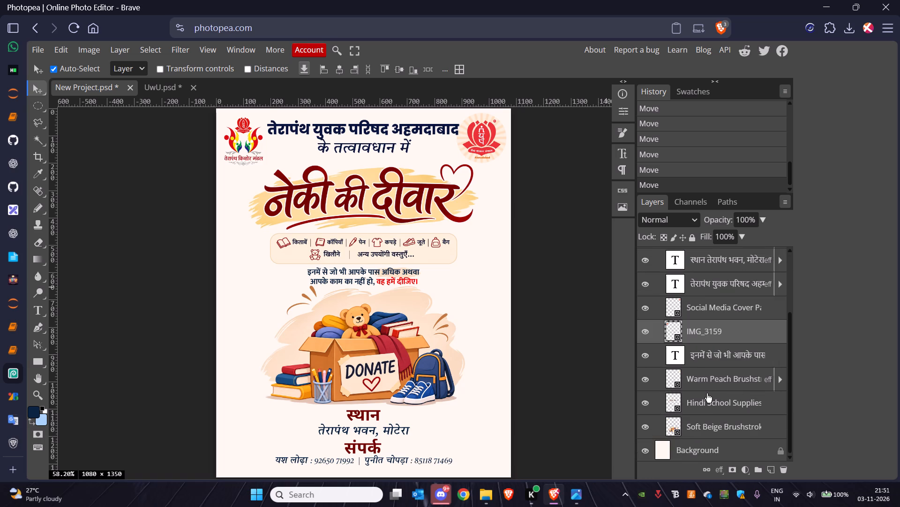
scroll(707, 393, down, 2)
click(707, 383)
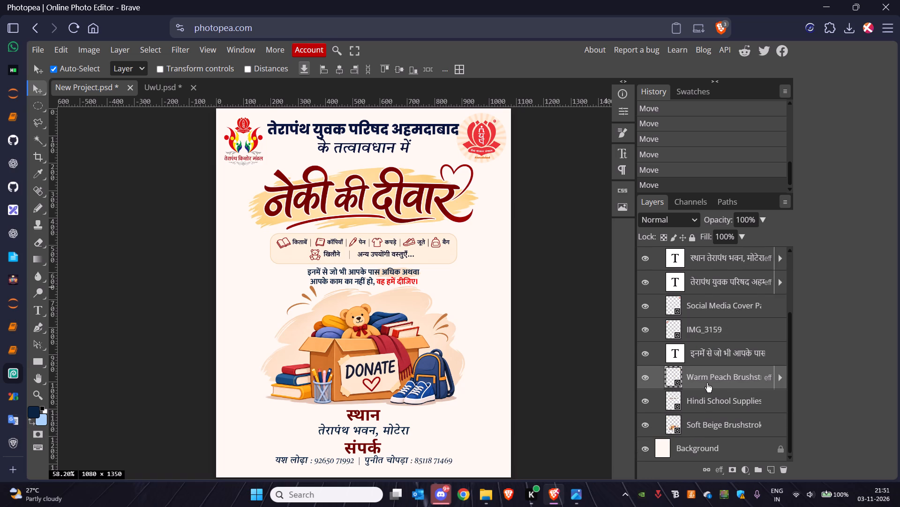
key(Down)
key(Down)
key(Down)
key(Down)
key(Down)
key(Down)
key(Down)
key(Down)
key(Down)
key(Down)
key(Down)
key(Down)
key(Down)
key(Down)
key(Down)
key(Down)
key(Down)
key(Down)
key(Down)
key(Down)
key(Down)
key(Down)
key(Down)
key(Down)
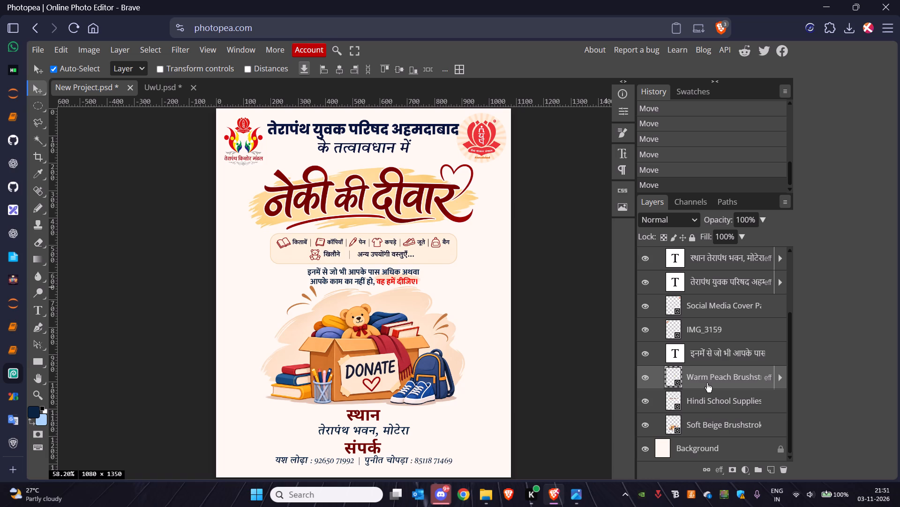
key(Down)
key(Down)
key(Down)
key(Down)
key(Down)
key(Down)
key(Down)
key(Down)
key(Up)
key(Up)
key(Down)
key(Up)
key(Up)
key(Down)
key(Down)
key(Down)
key(Down)
key(Up)
key(Down)
key(Up)
key(Up)
key(Up)
key(Up)
key(Up)
Duplicate the contact details line and move the copy up to just below "के तत्वावधान में", above the "नेकी की दीवार" title.
click(360, 431)
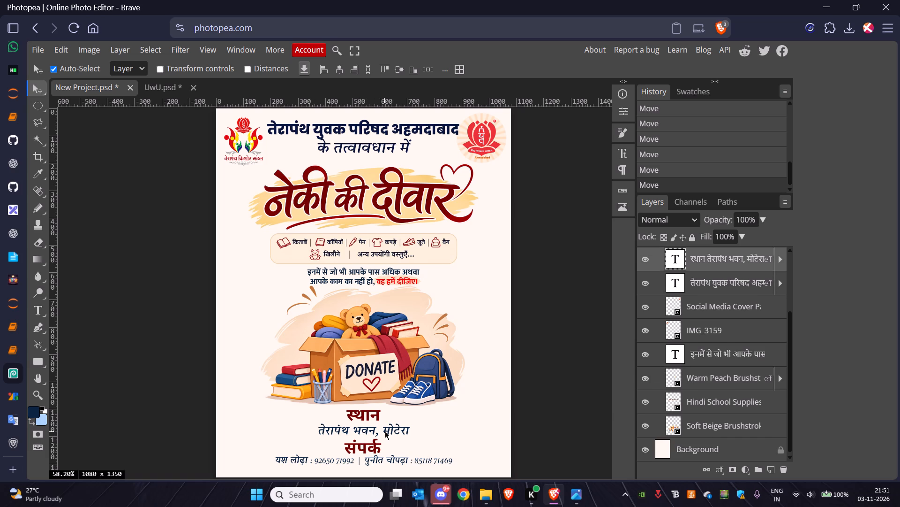
click(372, 460)
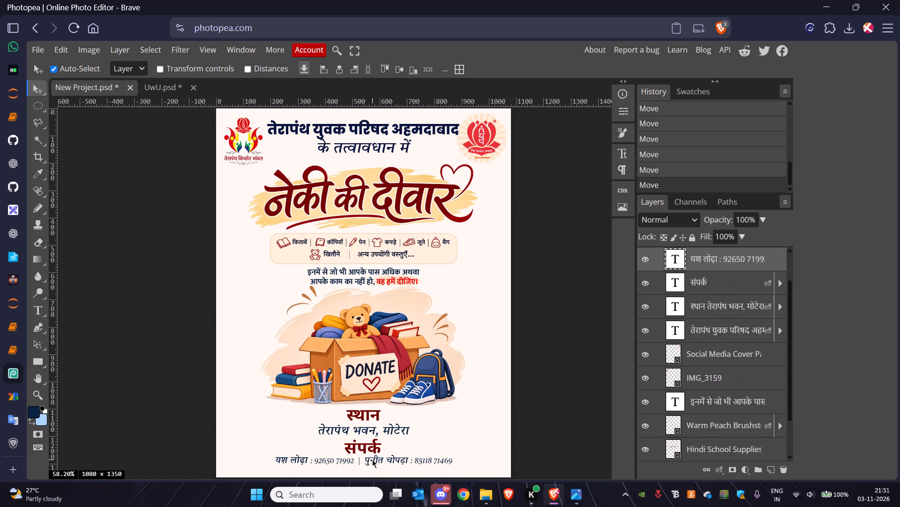
key(ctrl+c)
key(ctrl+v)
drag(372, 460, 373, 238)
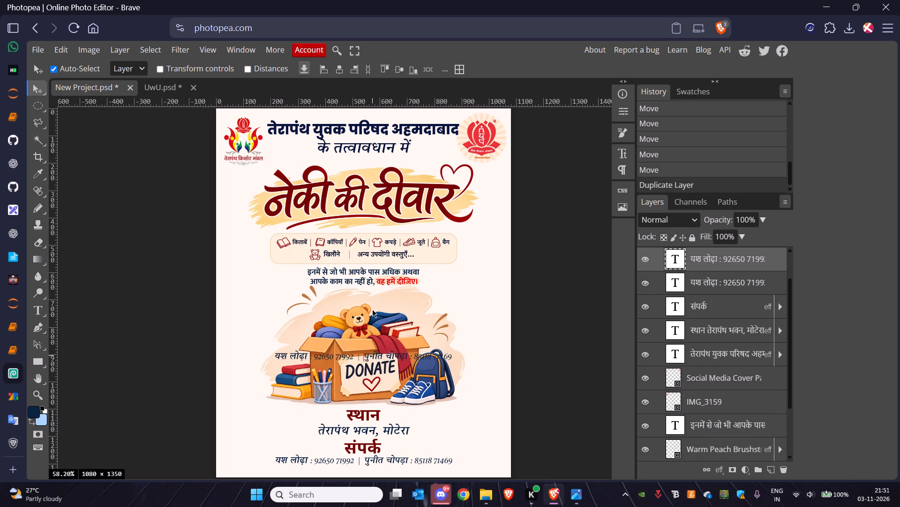
drag(373, 238, 370, 164)
Reorder the duplicated contact line layer to the top of Folder 1, above the Neki Ki Deewar calligraphy layer.
scroll(661, 288, up, 2)
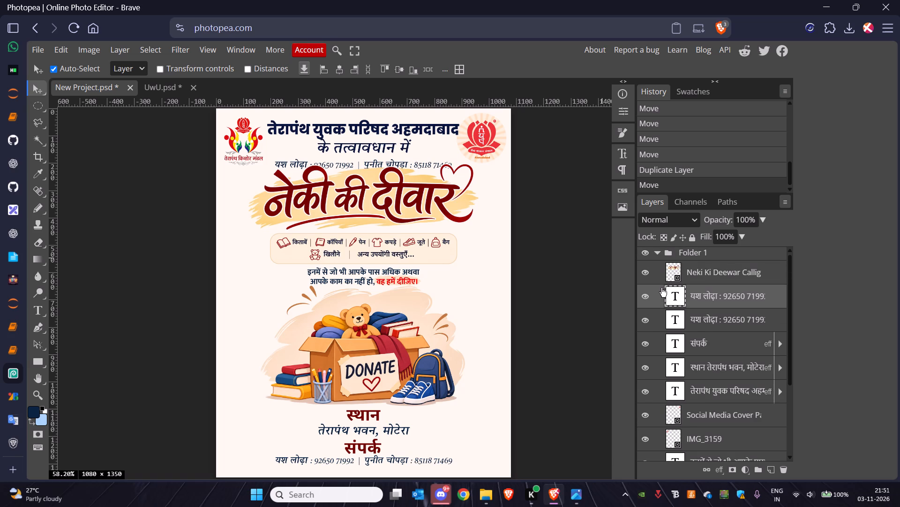
scroll(661, 288, up, 1)
drag(695, 300, 699, 268)
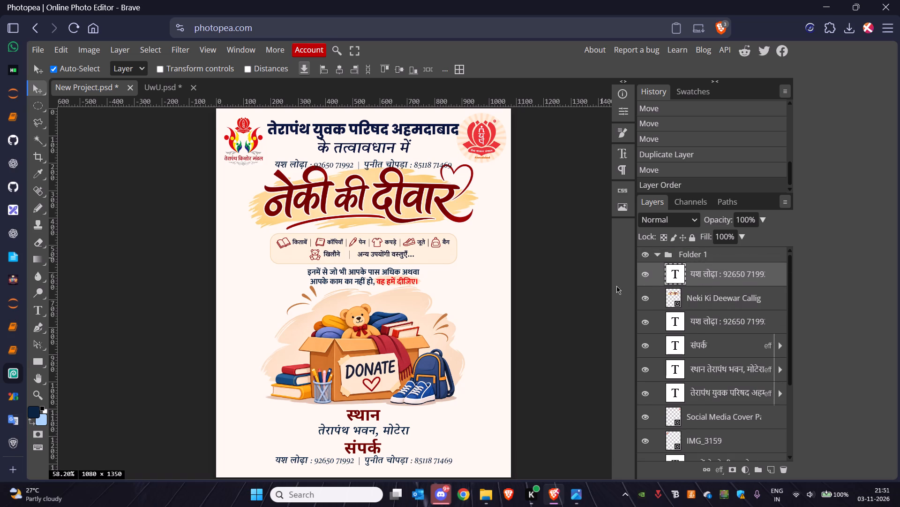
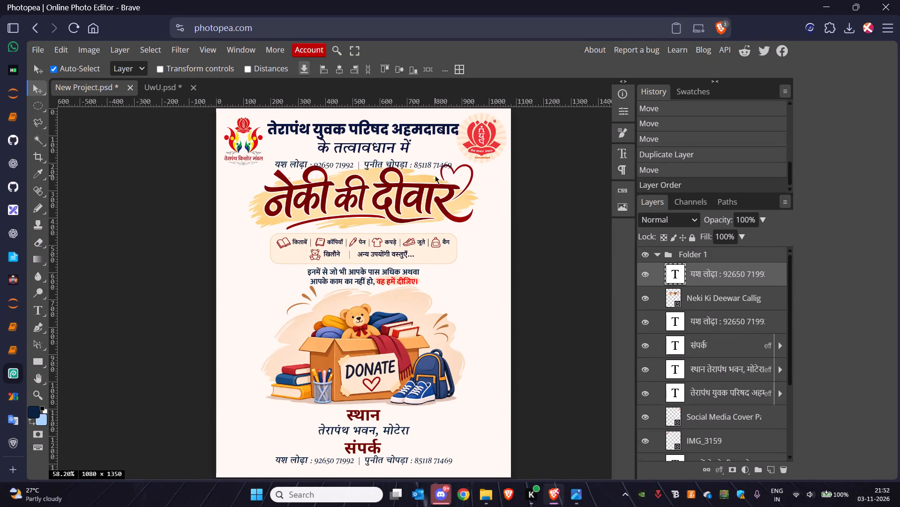
key(t)
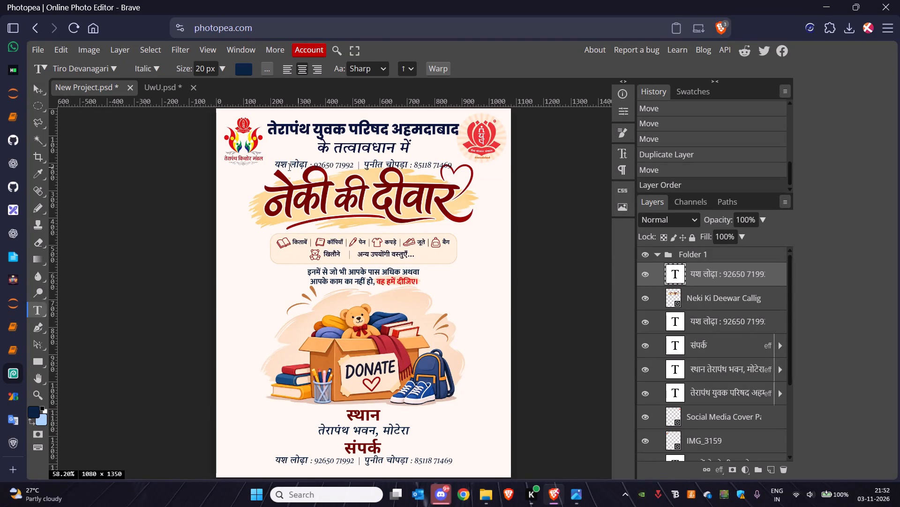
drag(275, 164, 375, 159)
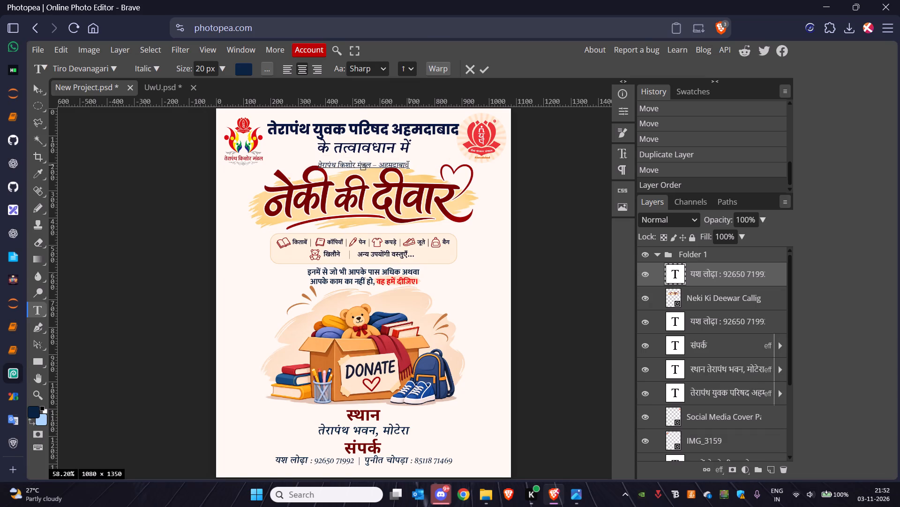
Increase the font size of the "तेरापंथ किशोर मंडल – अहमदाबाद" line by 8 px in total and apply faux bold.
drag(409, 165, 292, 165)
click(626, 159)
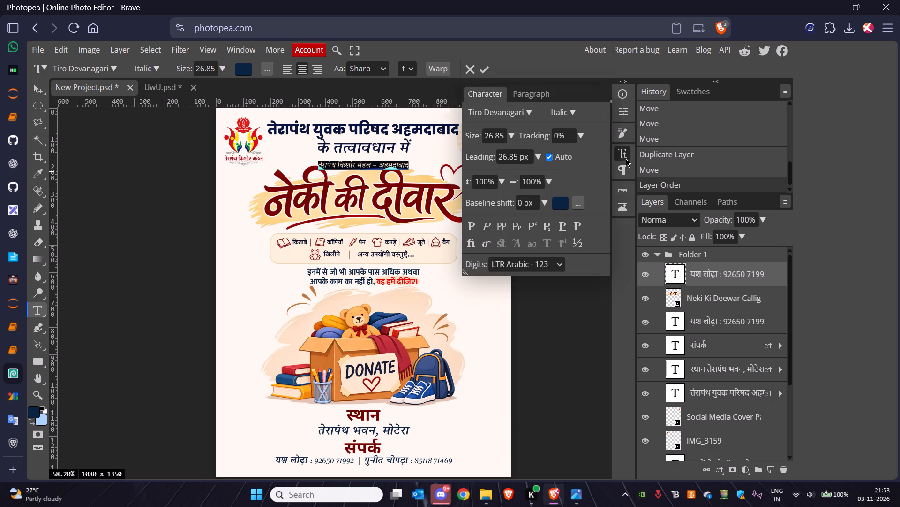
click(501, 132)
key(Up)
key(Up)
key(Up)
key(Up)
key(Up)
key(Up)
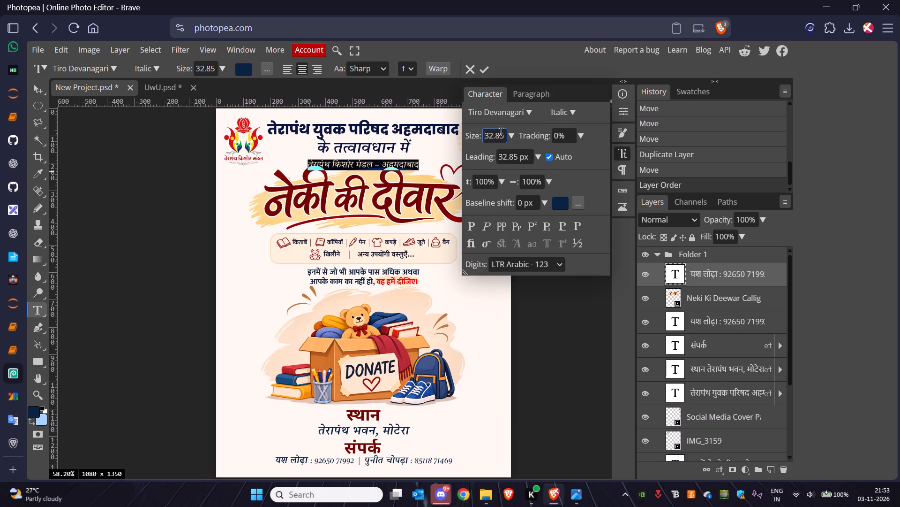
click(470, 225)
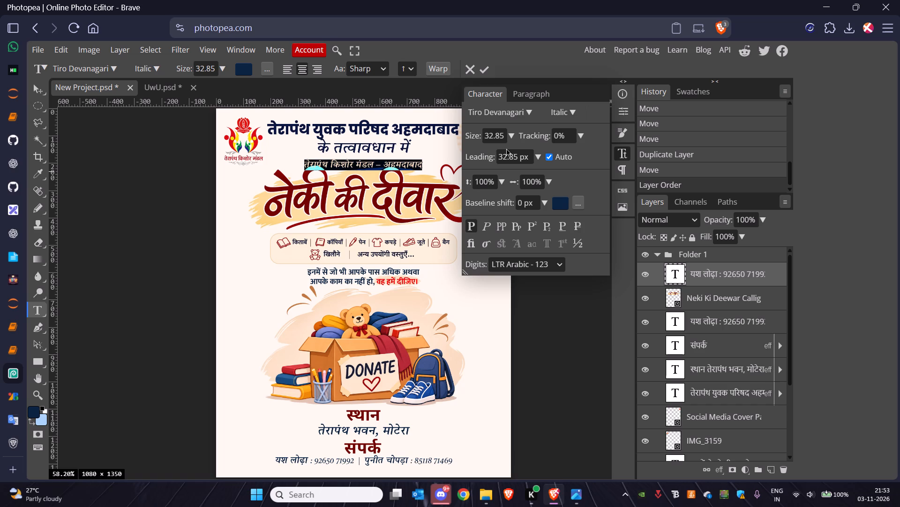
click(495, 138)
key(Up)
key(Up)
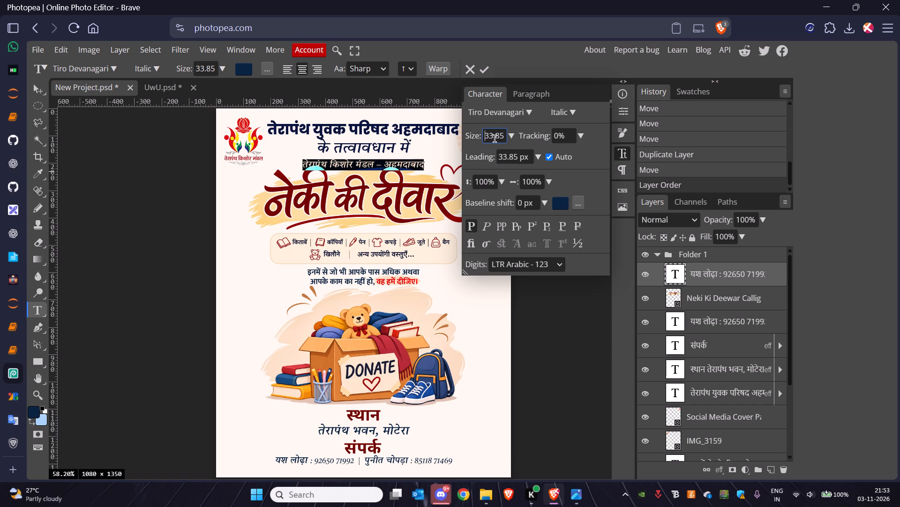
click(618, 155)
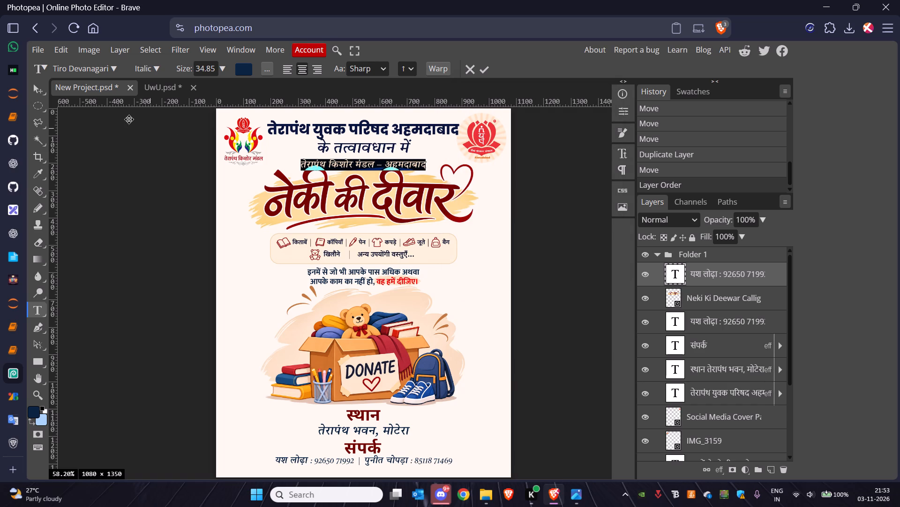
Move the "तेरापंथ किशोर मंडल – अहमदाबाद" line slightly up, closer to "के तत्वावधान में".
click(44, 91)
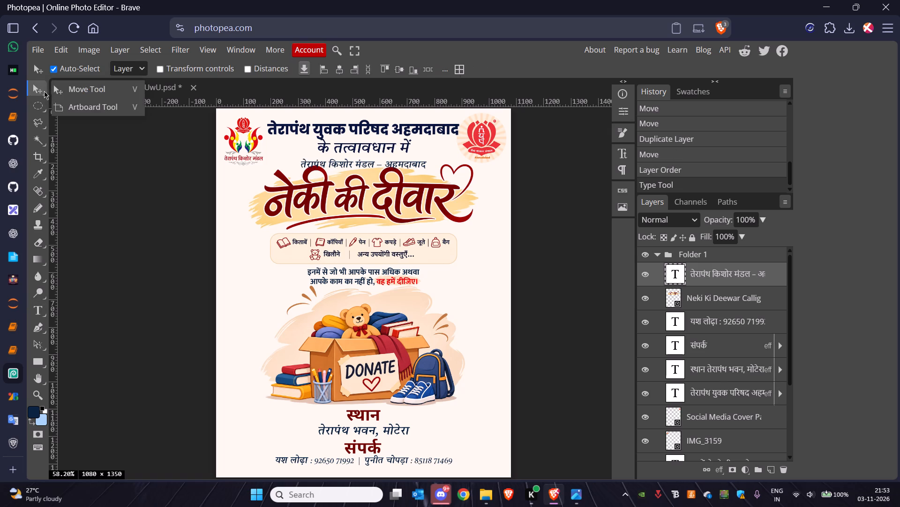
click(338, 163)
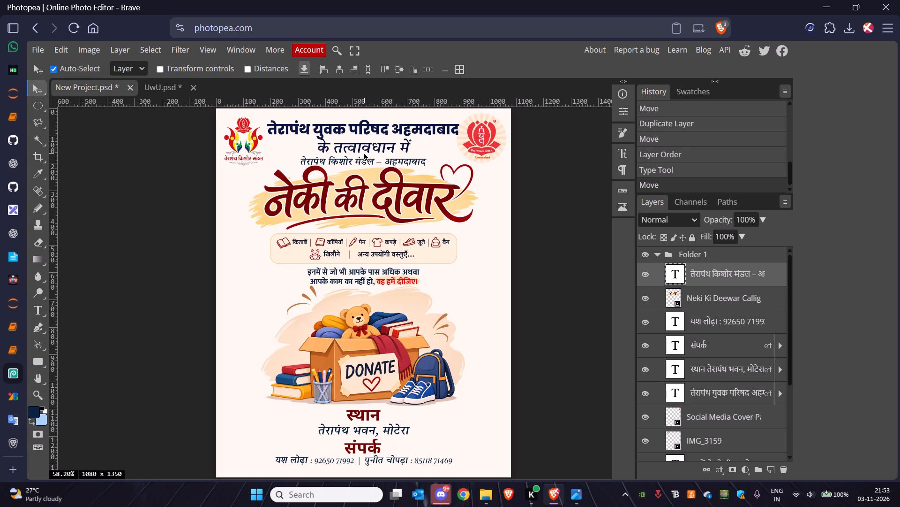
Switch to Photos to check the header wording and layout on the reference poster, and return to the Photopea design.
click(582, 498)
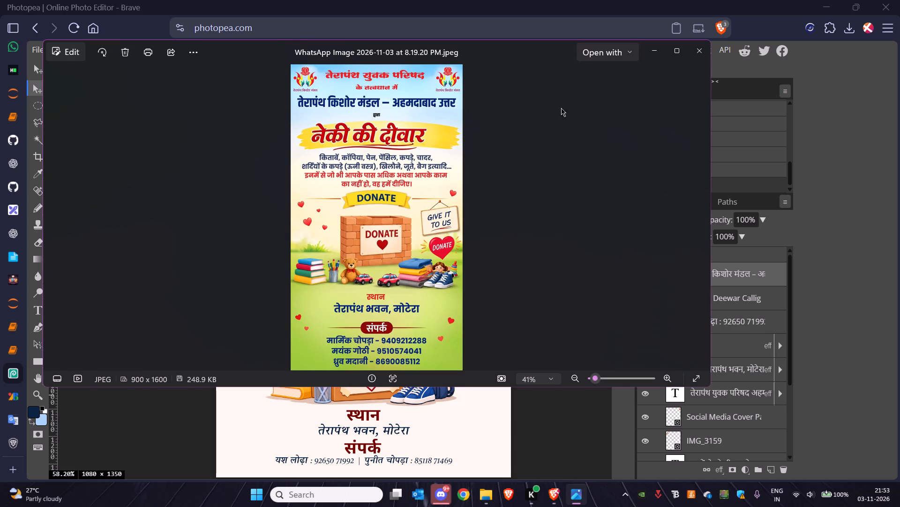
click(660, 53)
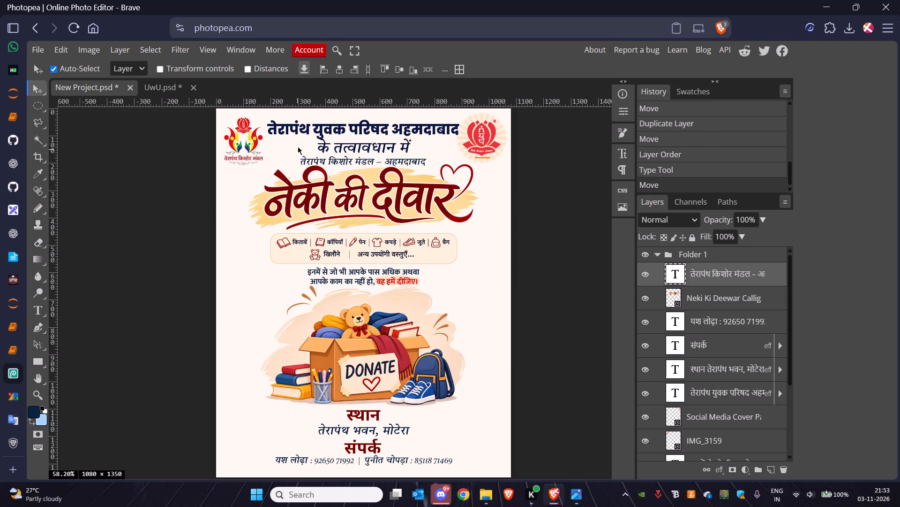
Nudge the "नेकी की दीवार" calligraphy title beneath the "तेरापंथ किशोर मंडल – अहमदाबाद" line.
click(337, 162)
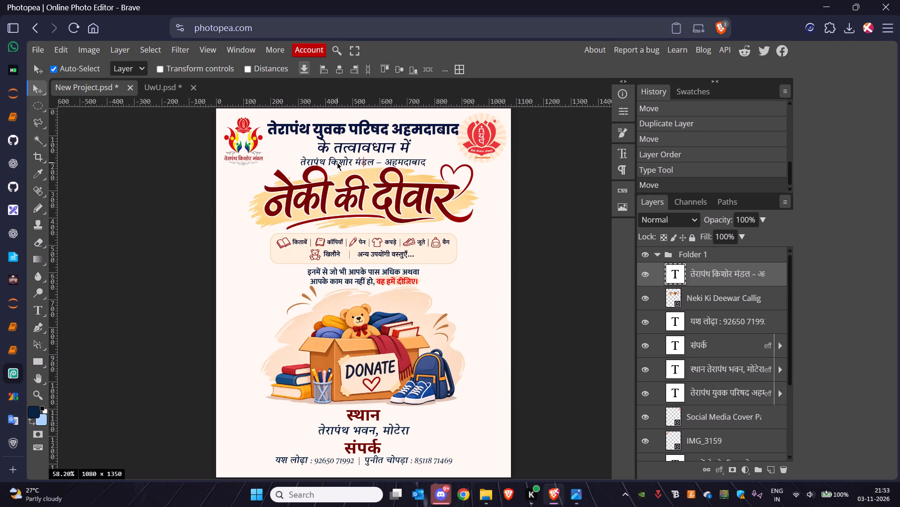
click(347, 192)
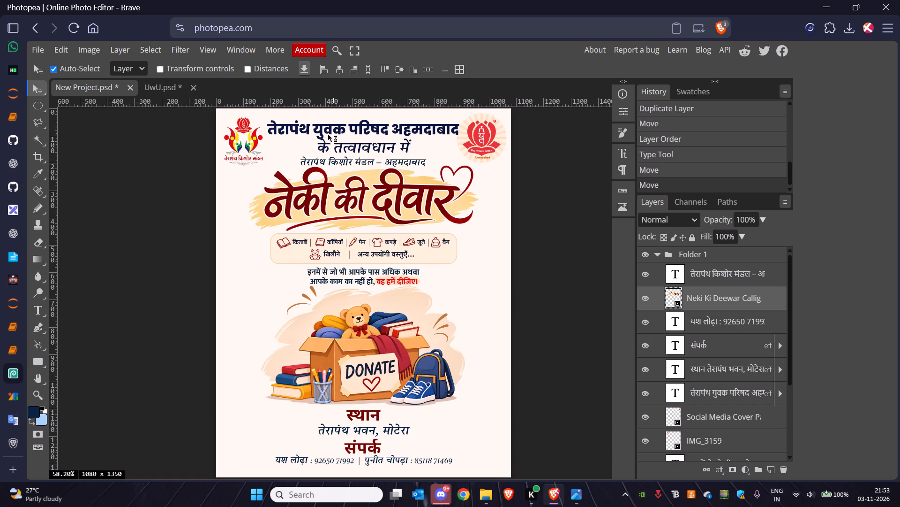
Select the "तेरापंथ किशोर मंडल – अहमदाबाद" line and fine-tune its position between "के तत्वावधान में" and the "नेकी की दीवार" title.
click(344, 162)
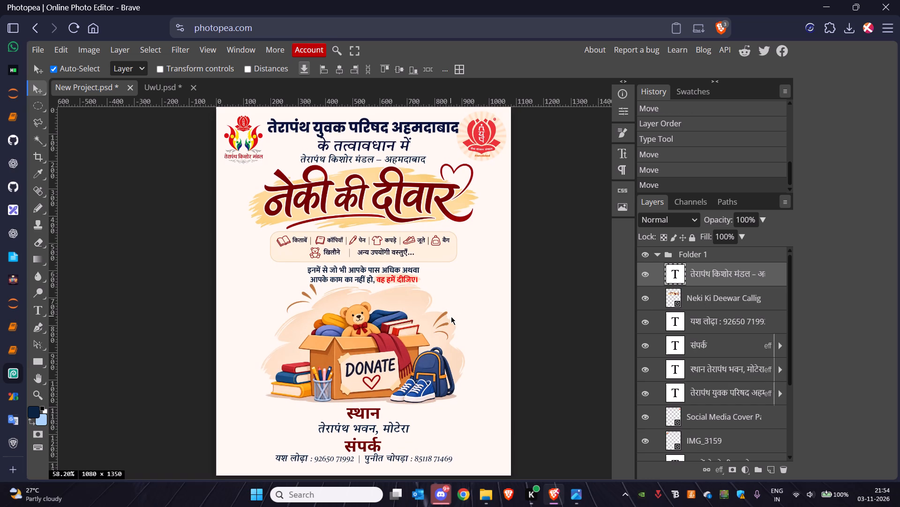
Start a screen capture of the poster.
key(Print)
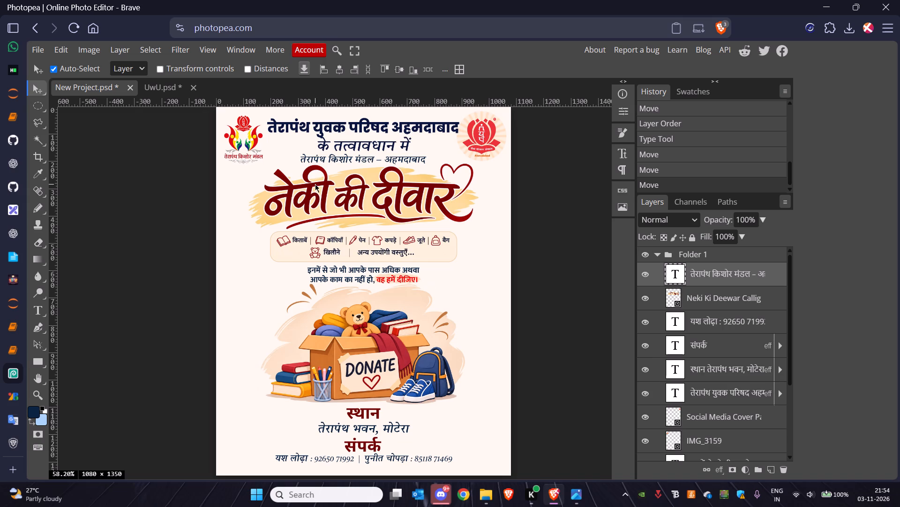
Frame the screen capture region around the entire poster, from its top-left corner to its bottom-right corner.
drag(216, 107, 490, 475)
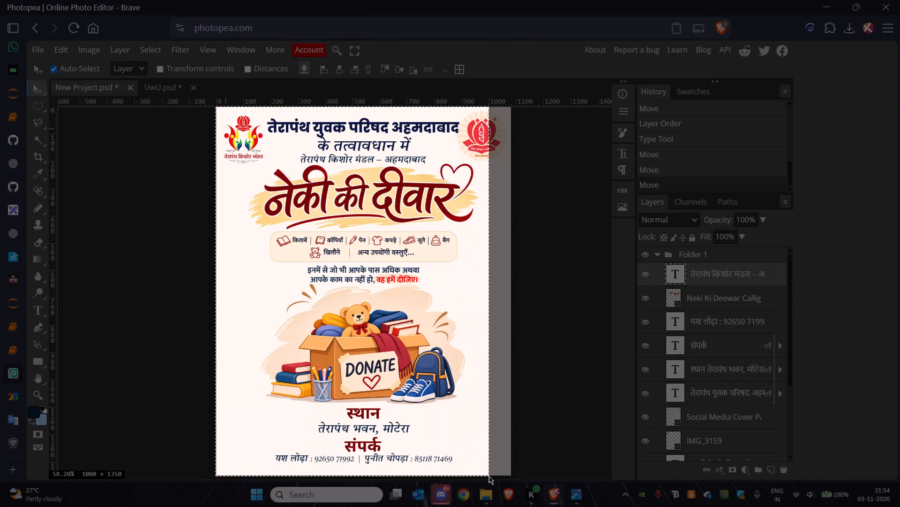
drag(490, 475, 504, 470)
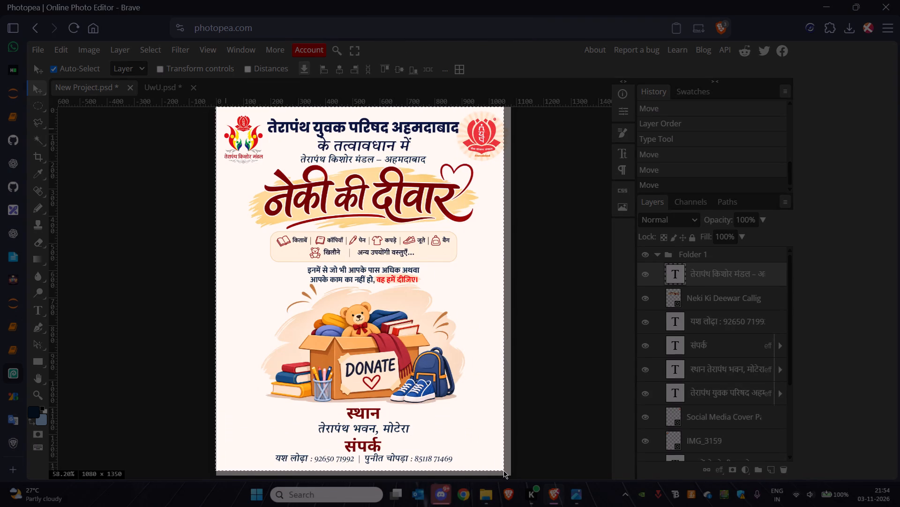
drag(504, 470, 510, 476)
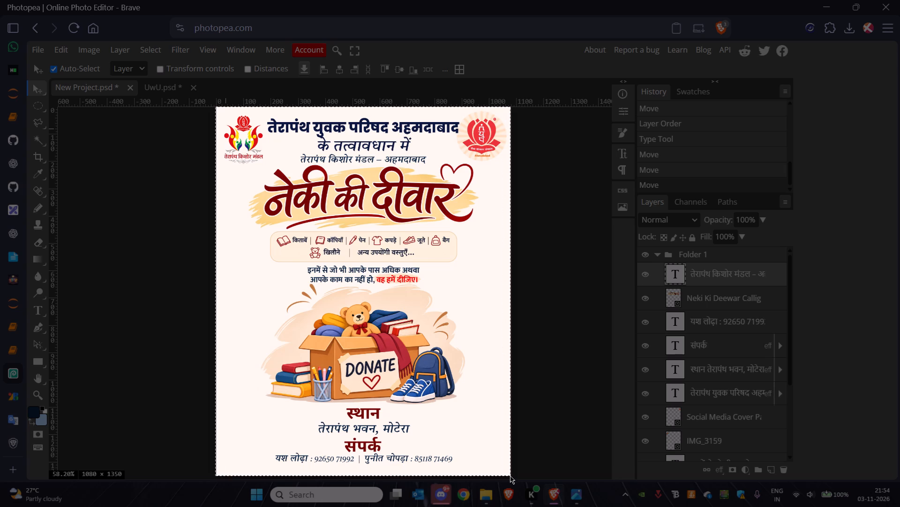
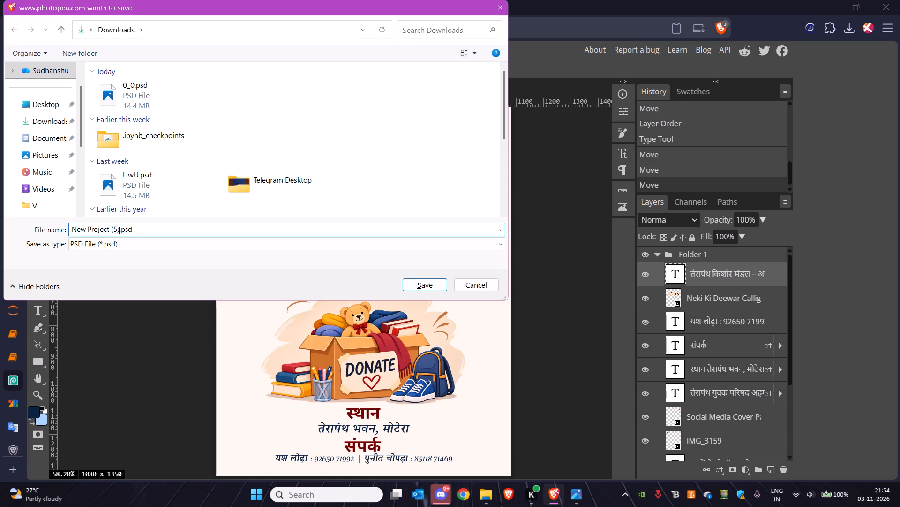
Save the poster project as 0_0.psd in the Downloads folder, replacing the existing file of that name.
key(BackSpace)
key(BackSpace)
key(BackSpace)
key(BackSpace)
key(BackSpace)
key(BackSpace)
key(BackSpace)
key(BackSpace)
key(BackSpace)
key(BackSpace)
key(BackSpace)
key(BackSpace)
key(BackSpace)
key(BackSpace)
key(BackSpace)
key(BackSpace)
key(BackSpace)
key(BackSpace)
key(BackSpace)
key(BackSpace)
text(0_0)
key(Return)
key(Left)
key(Return)
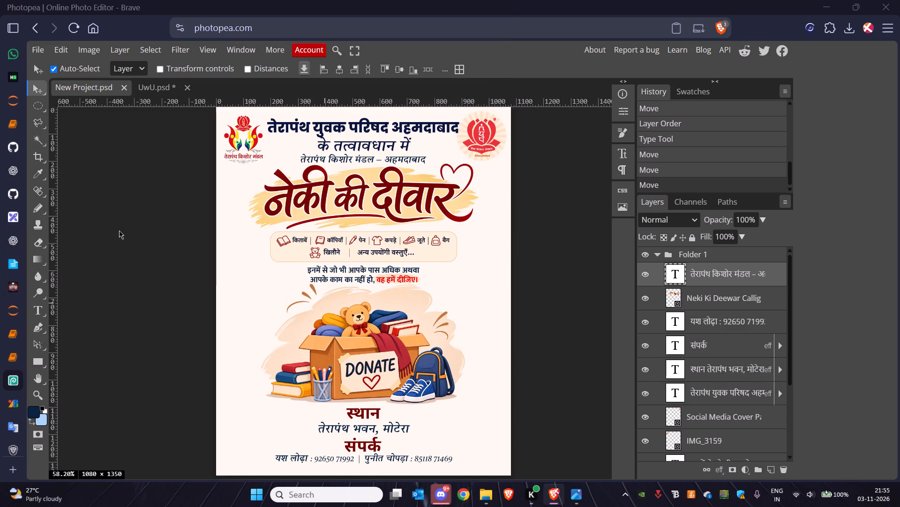
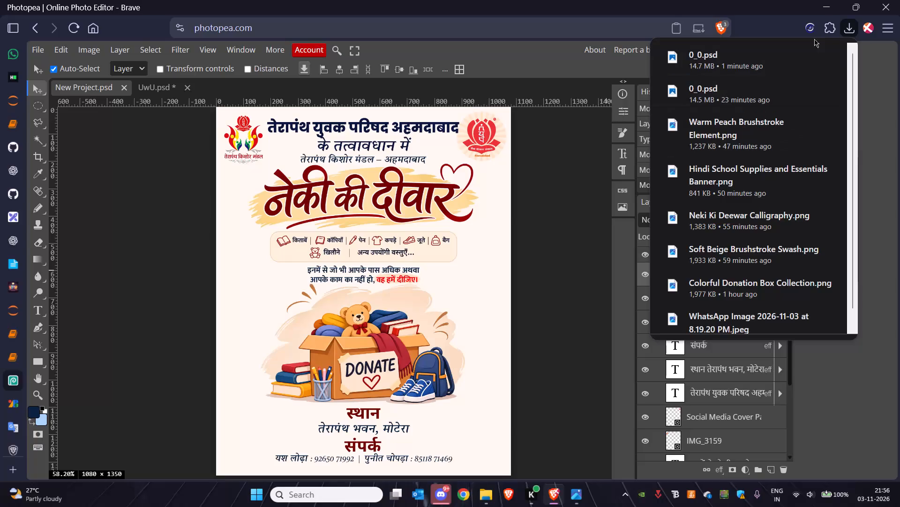
Nudge the तेरापंथ किशोर मंडल logo (IMG_3159) slightly upward beside the poster heading.
click(845, 31)
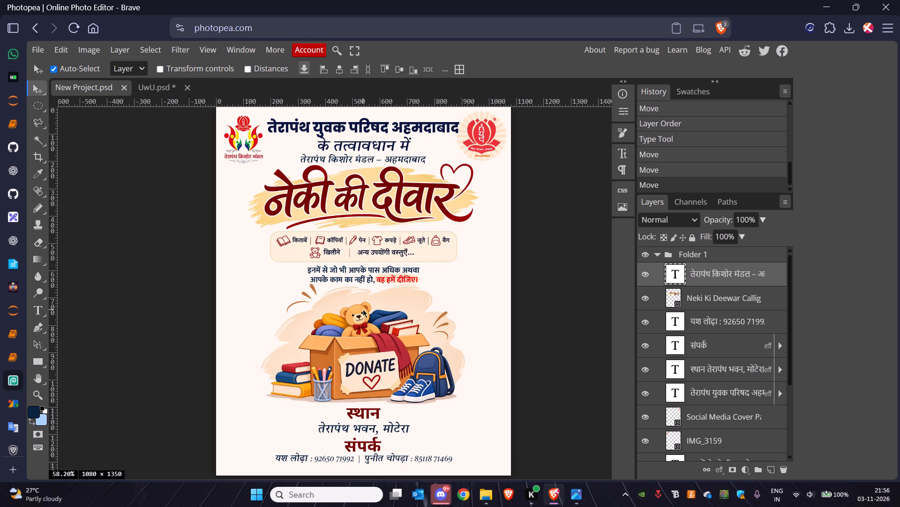
click(238, 126)
key(Up)
key(Up)
key(Up)
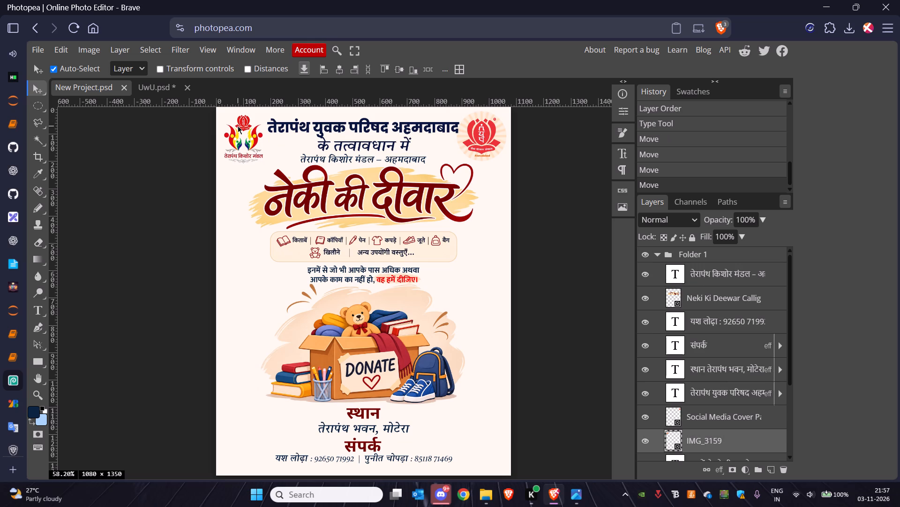
key(Up)
key(Up)
key(Up)
key(Up)
key(Up)
key(Up)
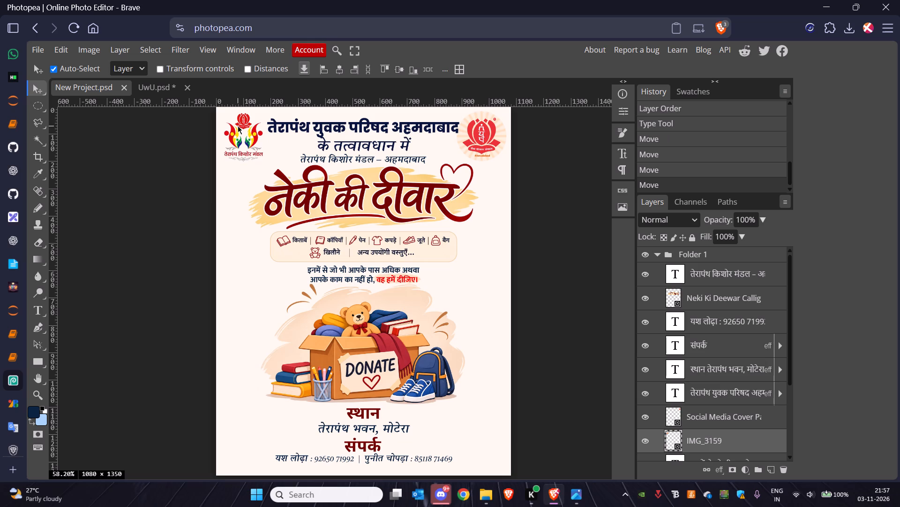
key(Up)
key(Up)
key(Up)
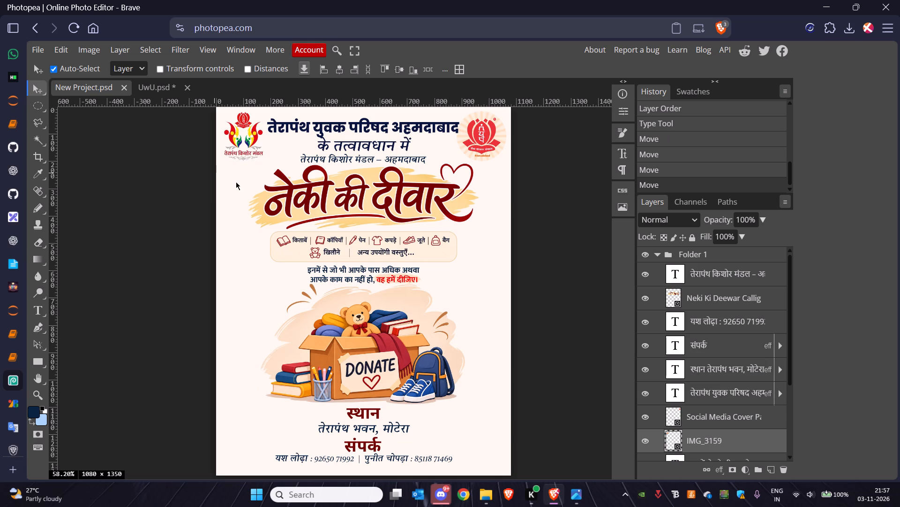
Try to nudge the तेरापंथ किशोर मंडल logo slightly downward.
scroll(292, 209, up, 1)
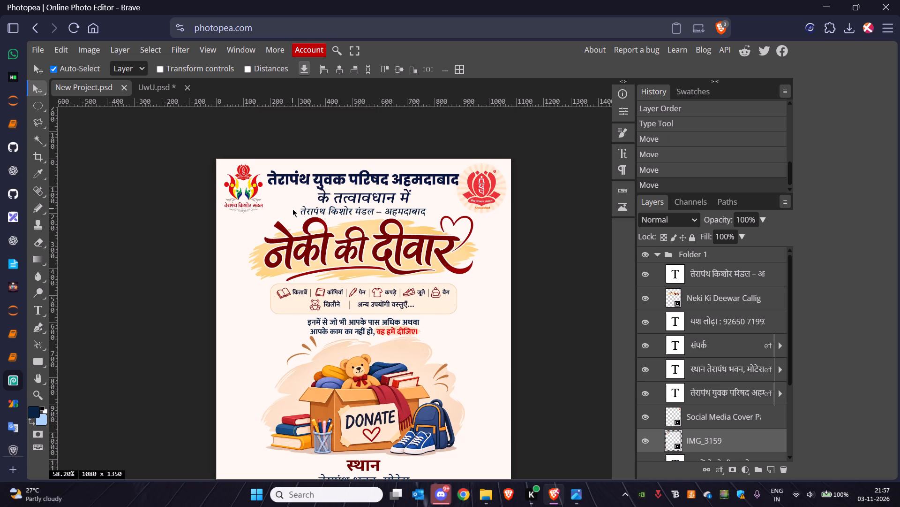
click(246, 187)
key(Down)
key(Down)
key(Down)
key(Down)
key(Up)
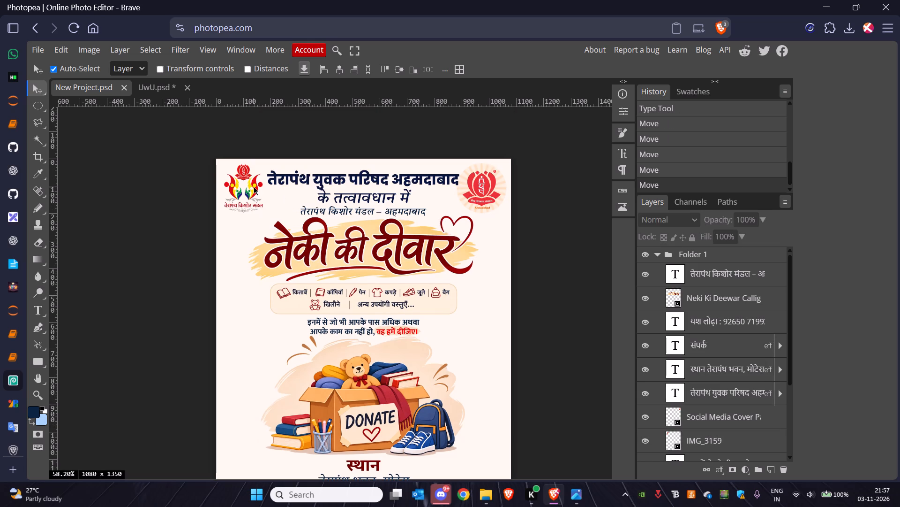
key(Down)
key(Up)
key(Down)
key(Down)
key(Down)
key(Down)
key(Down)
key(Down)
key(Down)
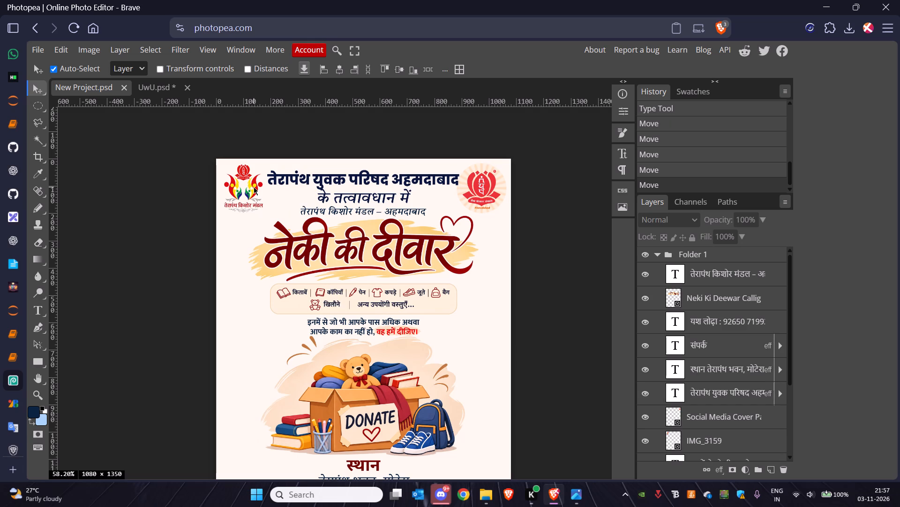
Reselect the तेरापंथ किशोर मंडल logo (IMG_3159) and fine-tune its height by nudging it a few pixels down.
click(254, 187)
key(Down)
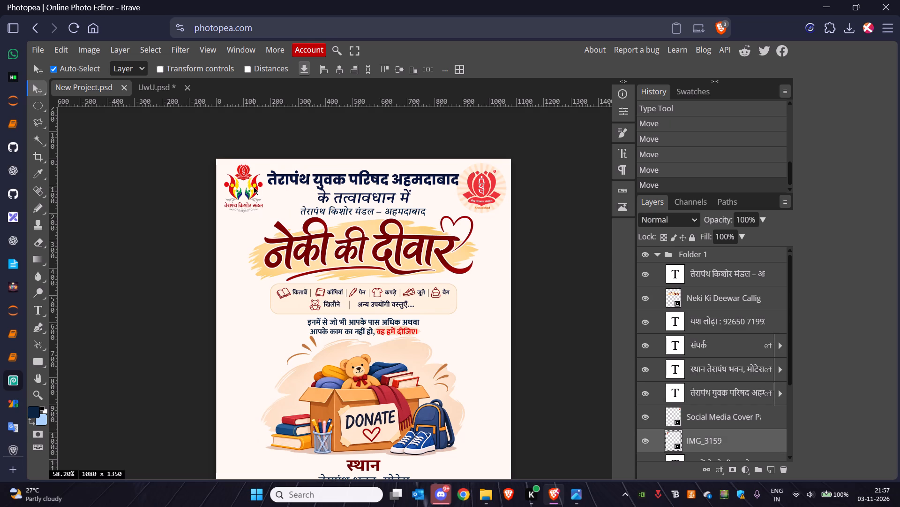
key(Down)
key(Down)
key(Down)
key(Down)
key(Up)
key(Down)
key(Down)
key(Down)
key(Up)
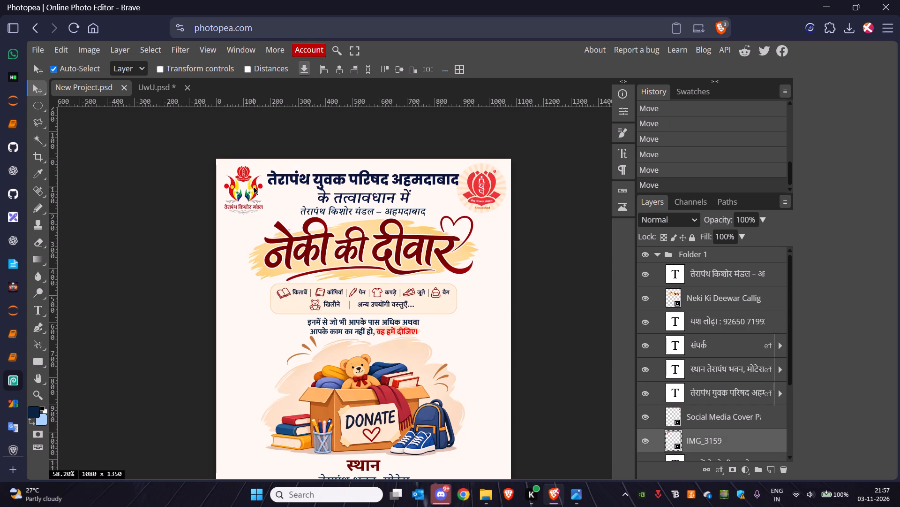
key(Down)
key(Up)
key(Down)
key(Down)
key(Down)
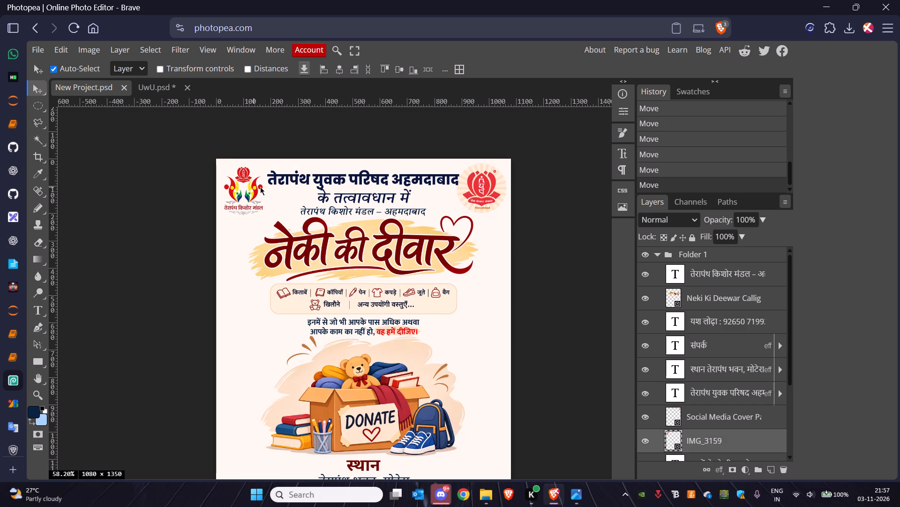
Select the round red emblem (Social Media Cover) beside the poster heading and fine-tune its height, leaving it a few pixels lower.
click(497, 175)
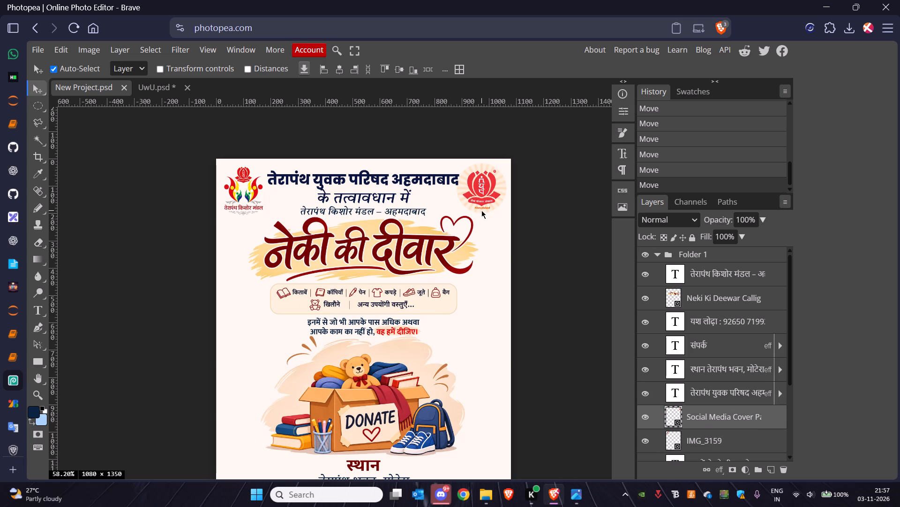
key(Up)
key(Up)
key(Down)
key(Up)
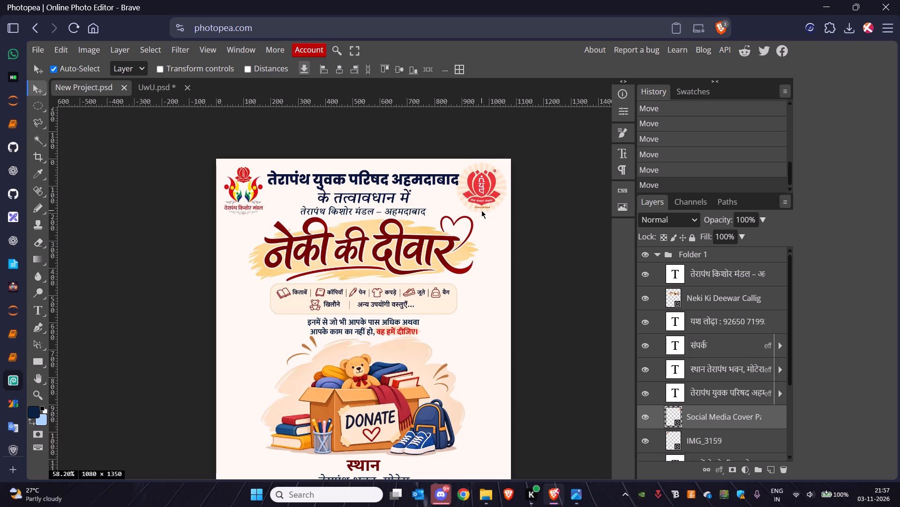
key(Down)
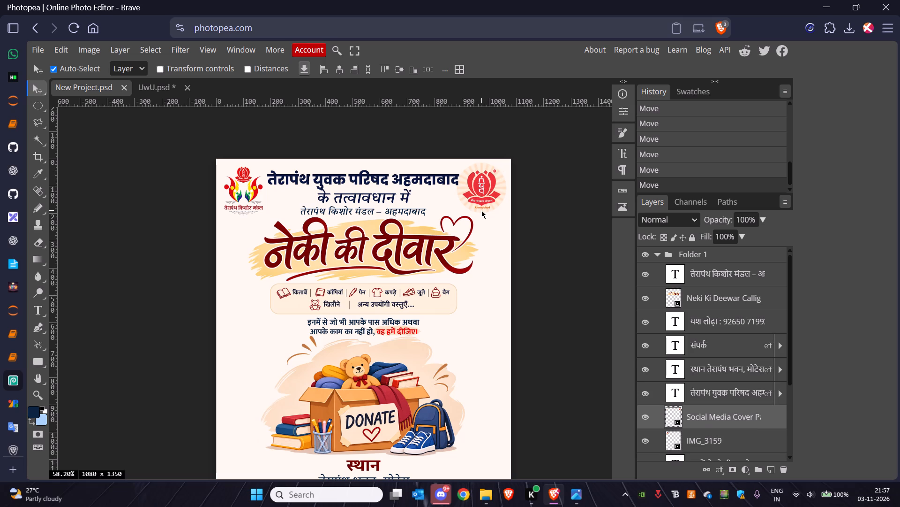
key(Down)
key(Down)
key(Down)
key(Down)
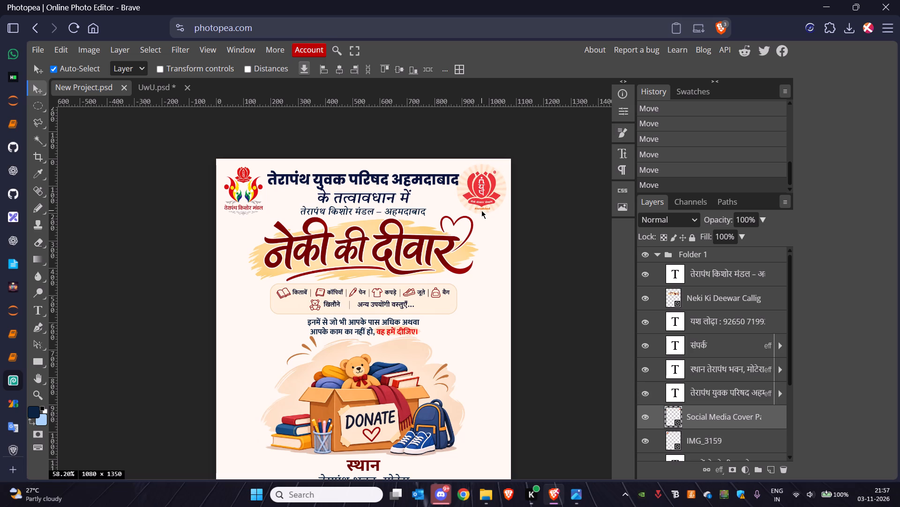
key(Down)
key(Down)
key(Down)
key(Down)
key(Down)
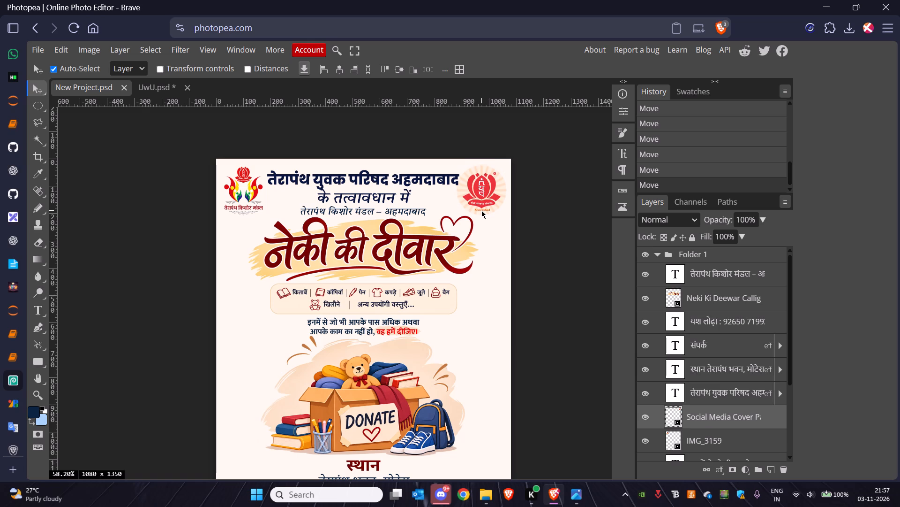
key(Up)
key(Down)
key(Down)
key(Down)
key(Down)
key(Down)
key(Down)
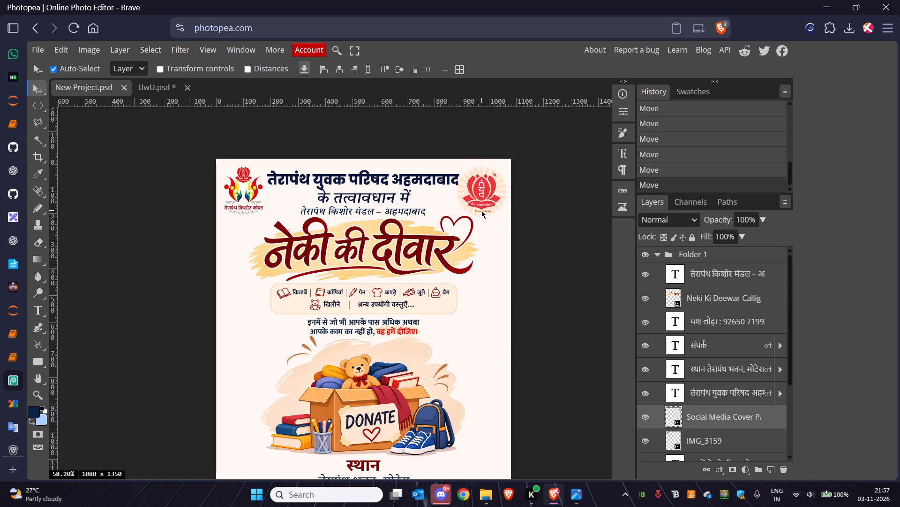
key(Up)
key(Up)
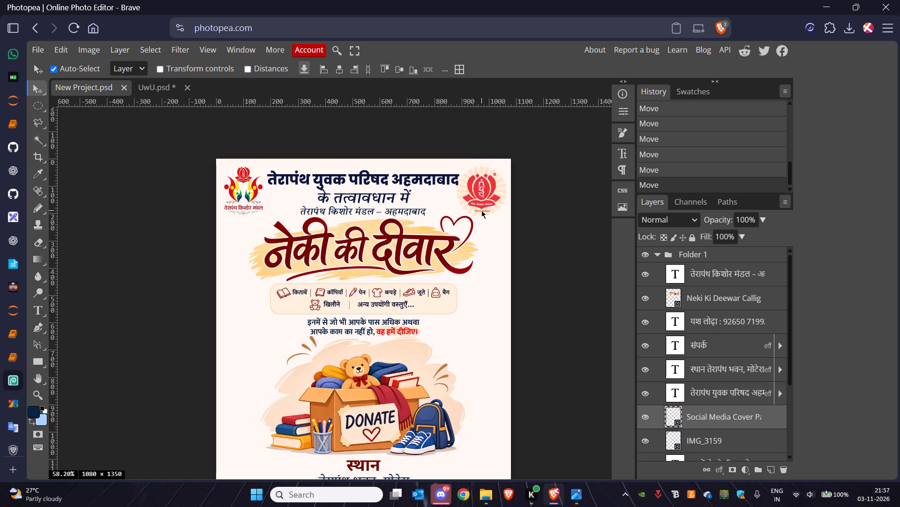
key(Up)
key(Up)
key(Up)
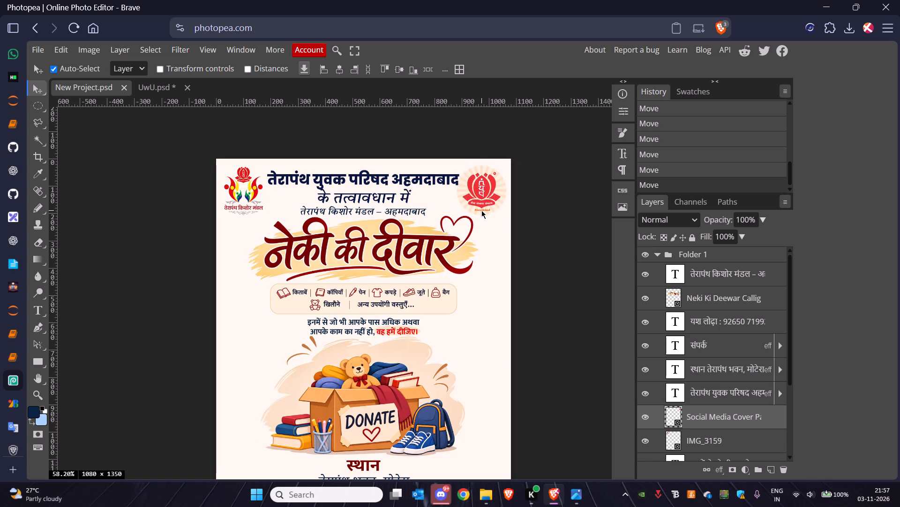
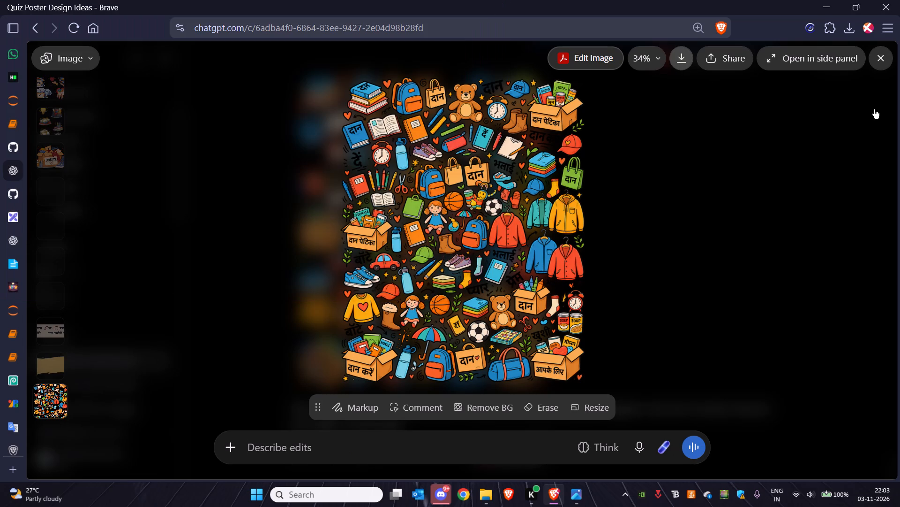
click(876, 59)
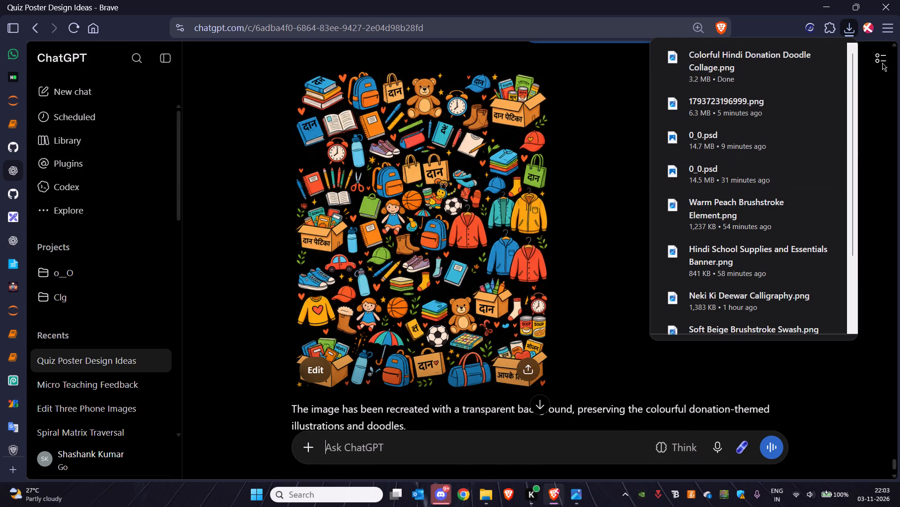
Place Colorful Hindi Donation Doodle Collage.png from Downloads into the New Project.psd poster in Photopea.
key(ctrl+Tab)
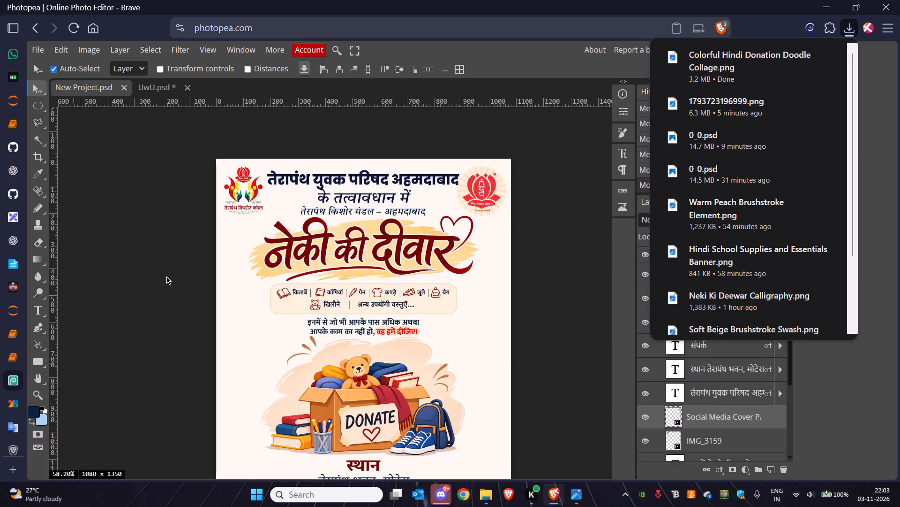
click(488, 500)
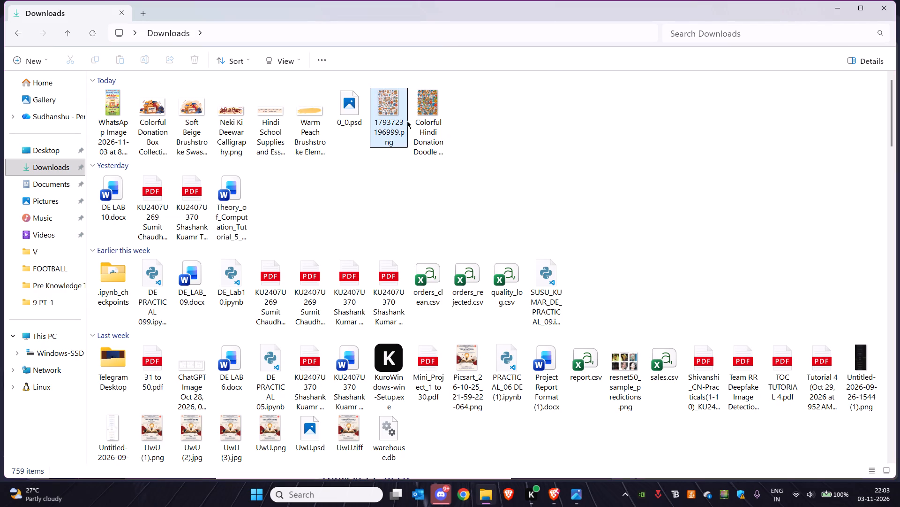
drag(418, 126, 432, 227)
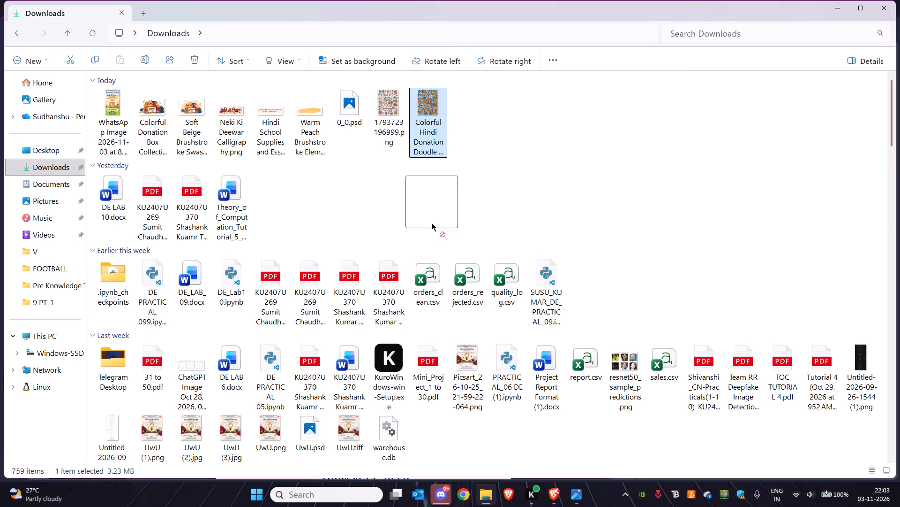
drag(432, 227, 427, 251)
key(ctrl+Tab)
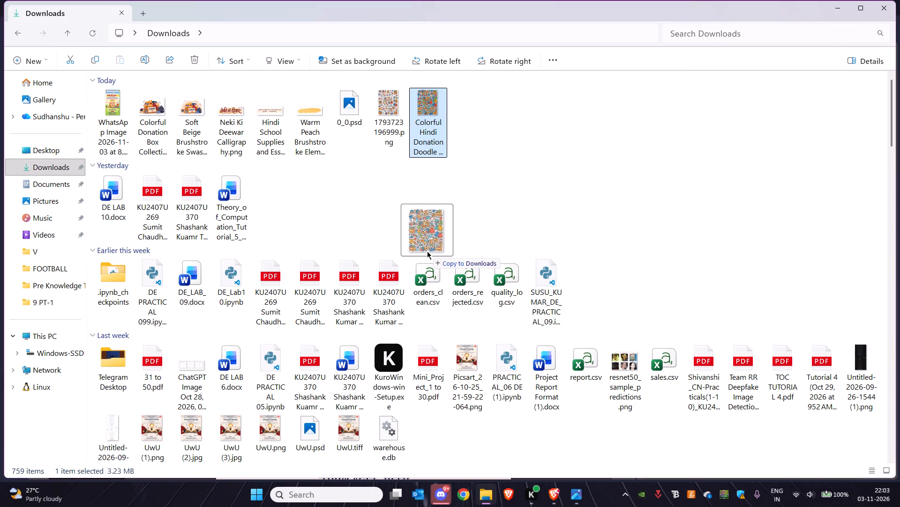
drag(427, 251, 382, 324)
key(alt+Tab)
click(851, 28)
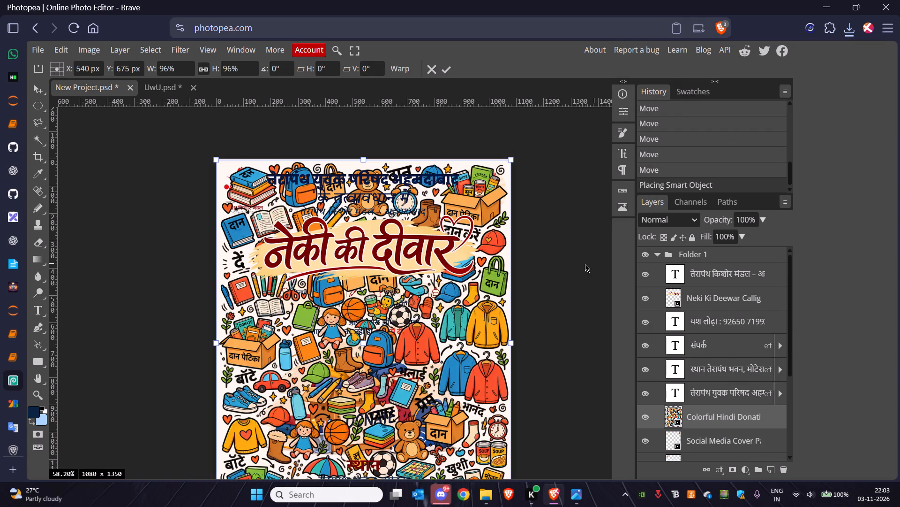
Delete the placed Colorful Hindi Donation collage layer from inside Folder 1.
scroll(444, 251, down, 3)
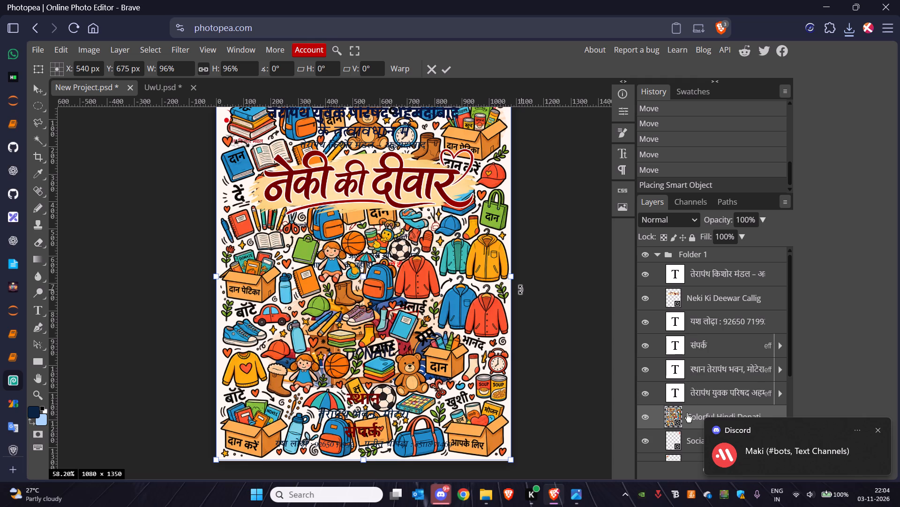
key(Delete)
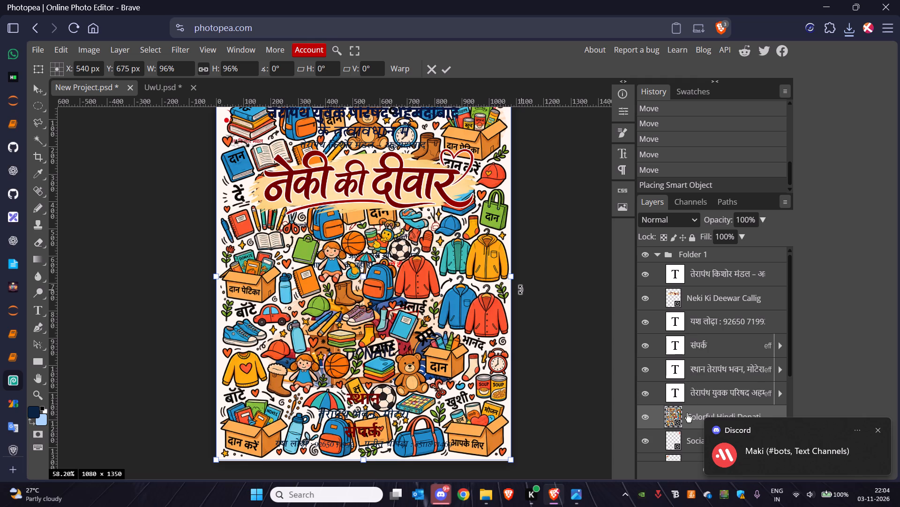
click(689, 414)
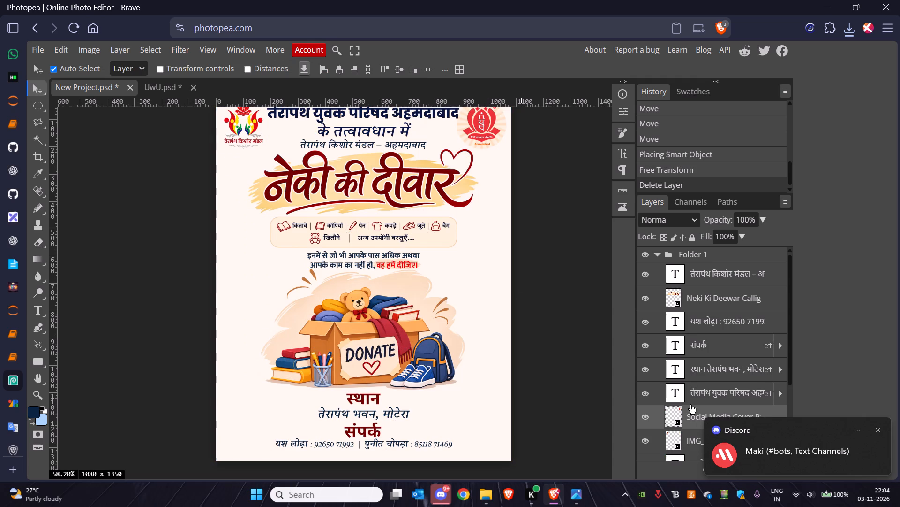
Collapse Folder 1 and hide it together with all its poster layers.
click(644, 251)
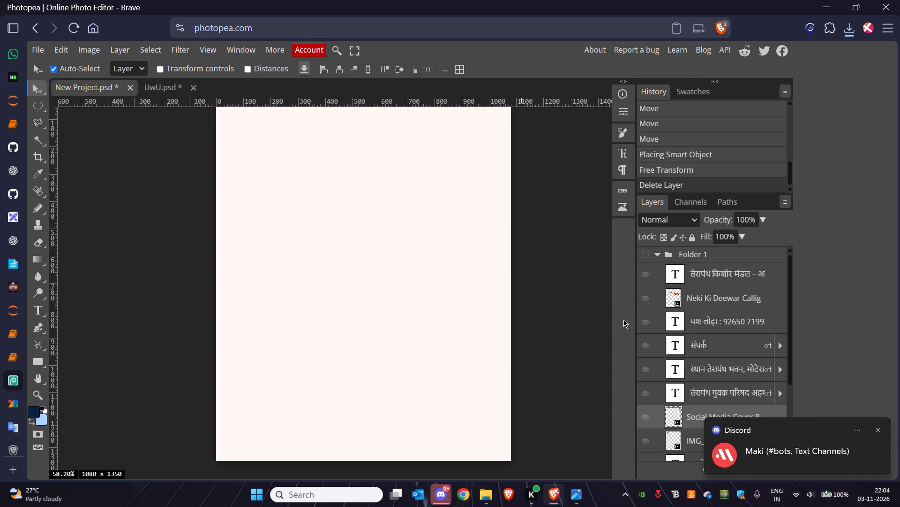
click(646, 255)
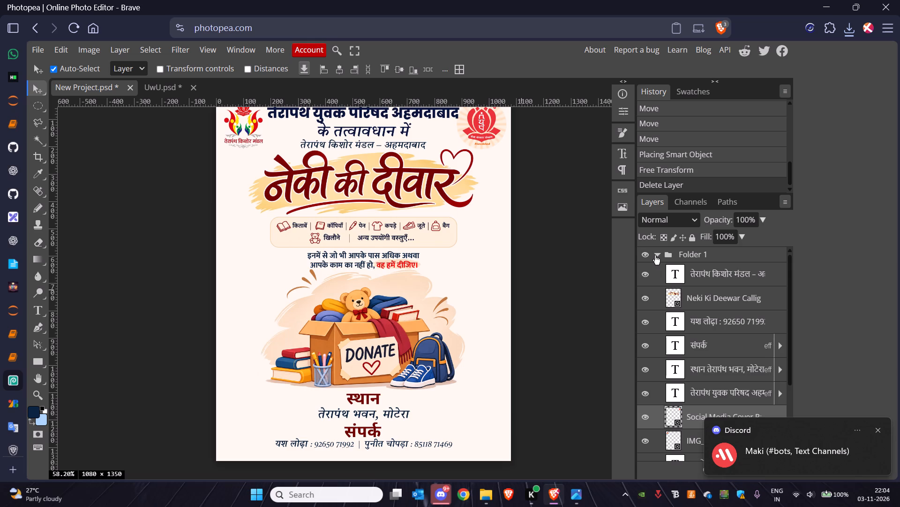
click(655, 255)
click(645, 255)
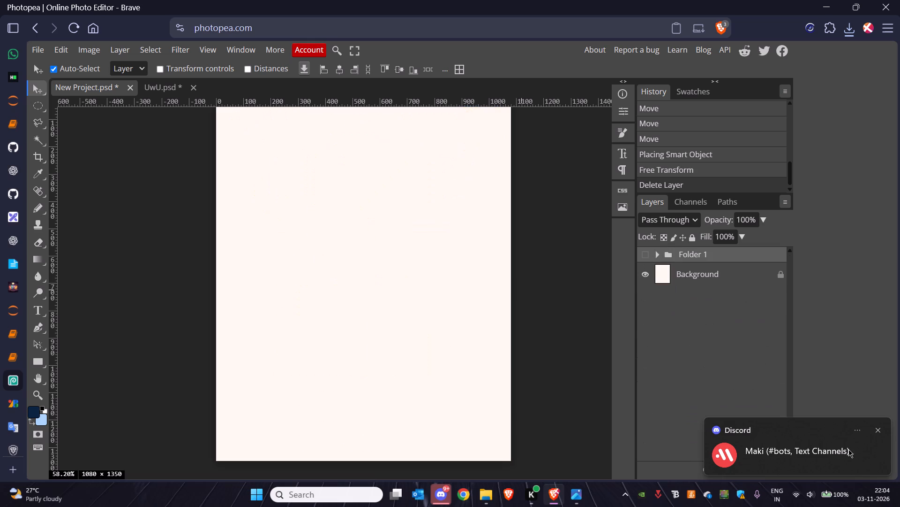
click(877, 430)
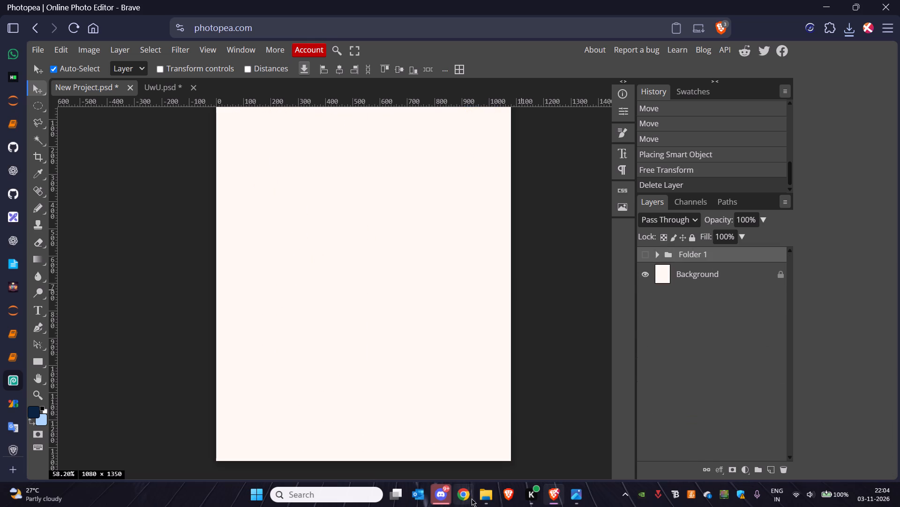
Place Colorful Hindi Donation Doodle Collage.png from Downloads into the New Project.psd poster in Photopea.
click(480, 498)
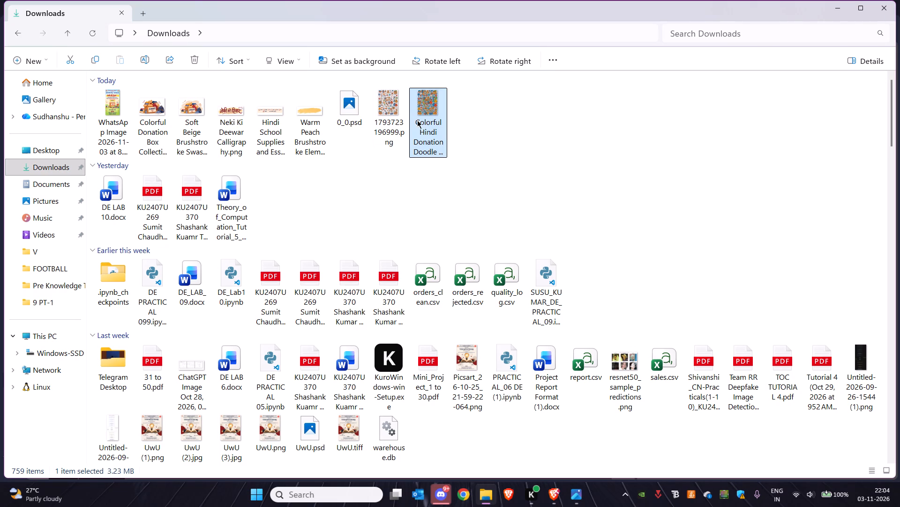
drag(431, 135, 410, 292)
key(alt+Tab)
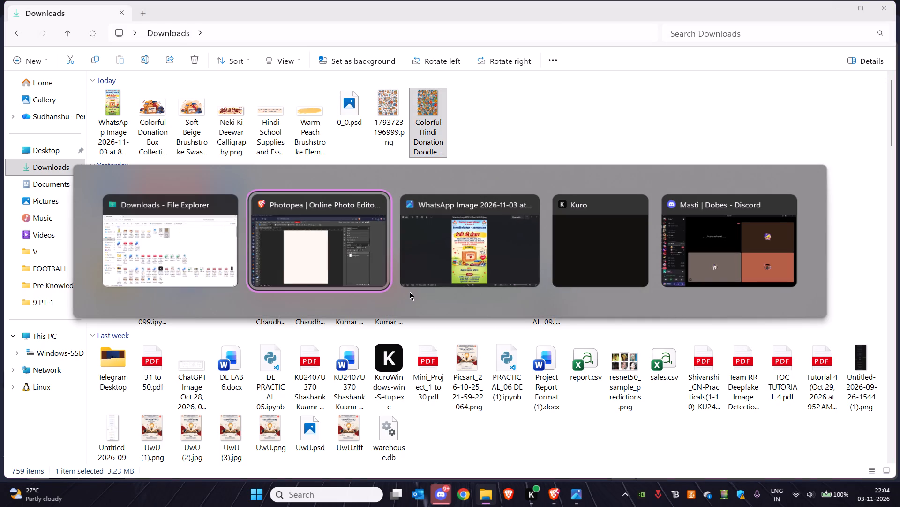
drag(410, 292, 348, 261)
key(Return)
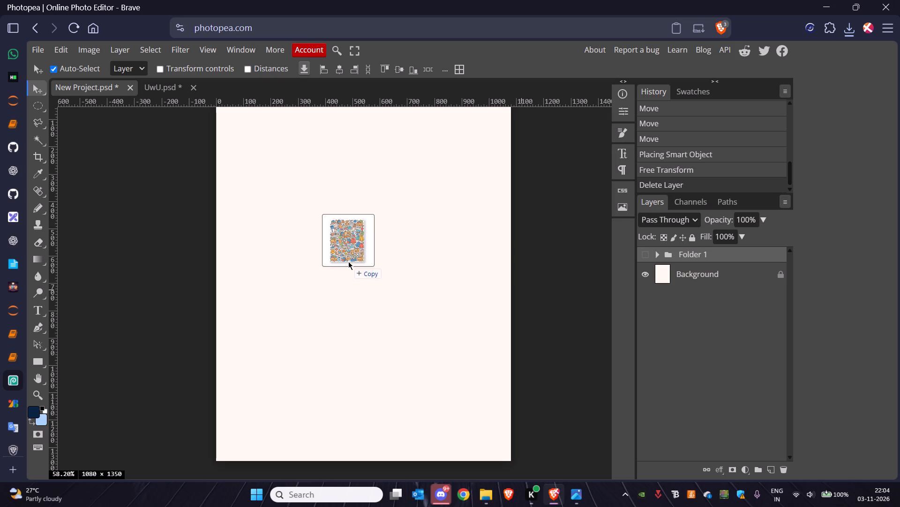
drag(348, 261, 356, 287)
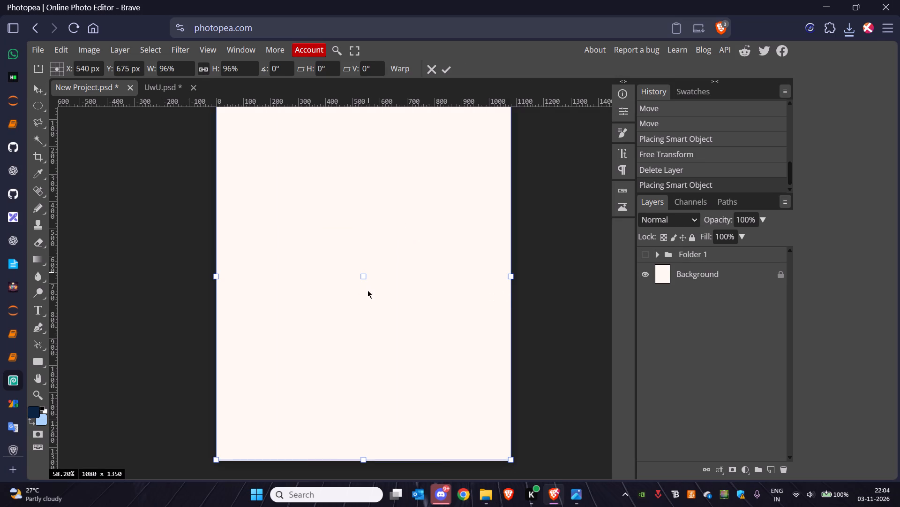
Expand Folder 1 and move the Colorful Hindi Donation collage layer out of it, directly above the folder.
click(654, 257)
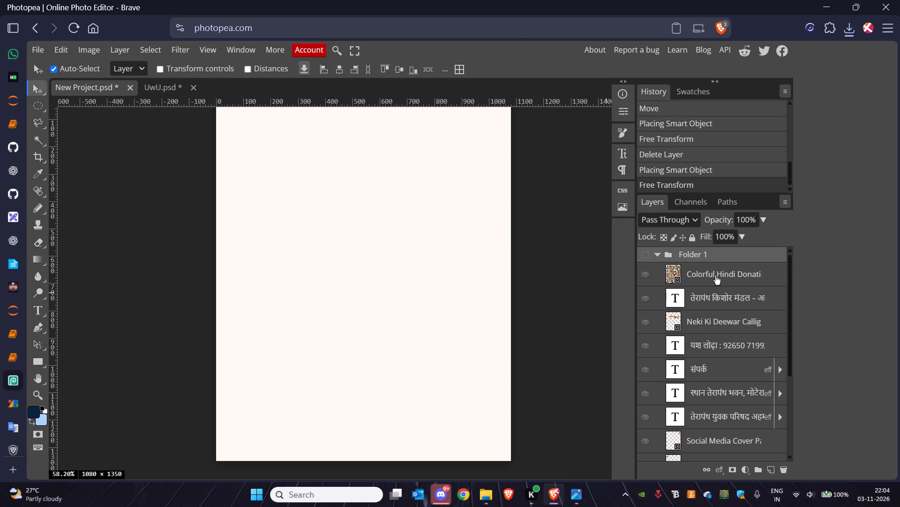
drag(715, 276, 715, 249)
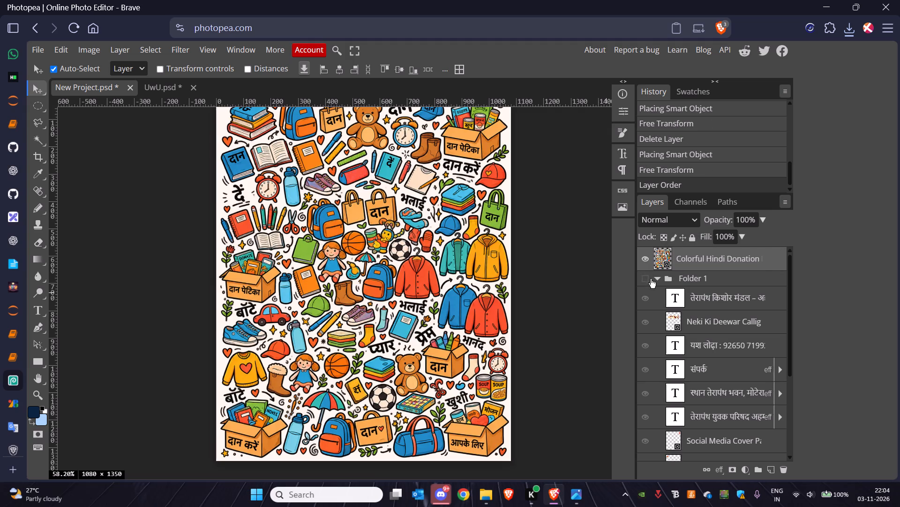
Collapse Folder 1 and move the Colorful Hindi Donation collage layer below it, directly above the Background.
click(653, 279)
drag(685, 260, 685, 261)
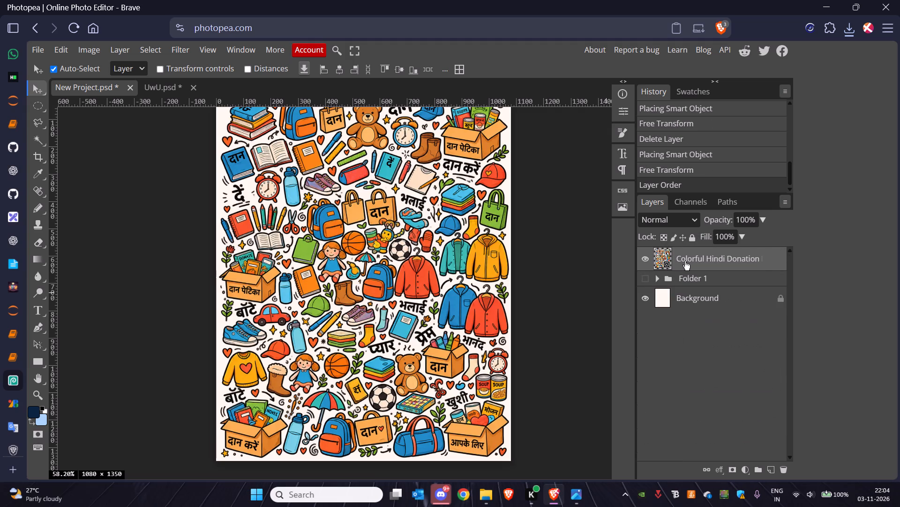
drag(685, 261, 686, 285)
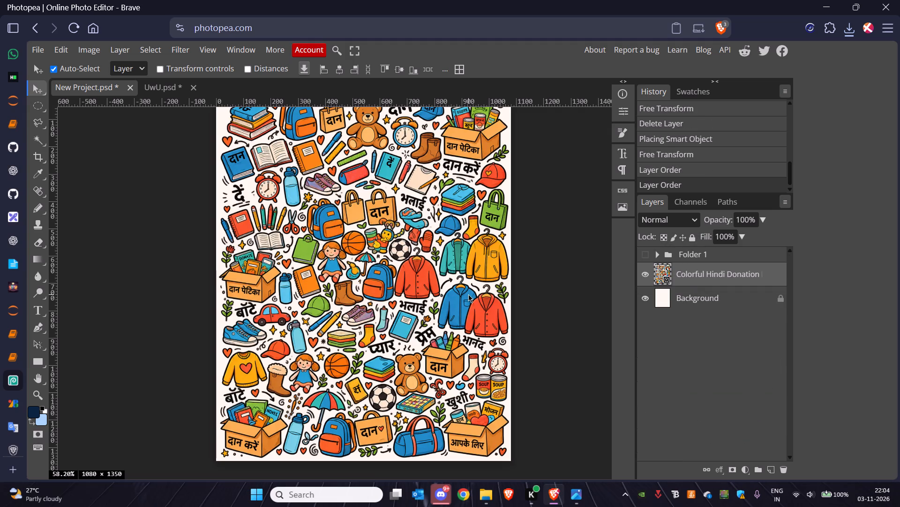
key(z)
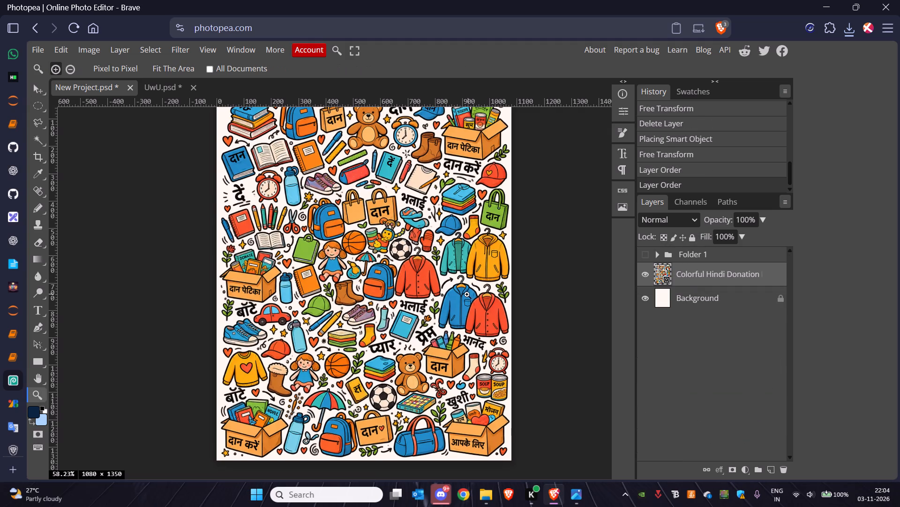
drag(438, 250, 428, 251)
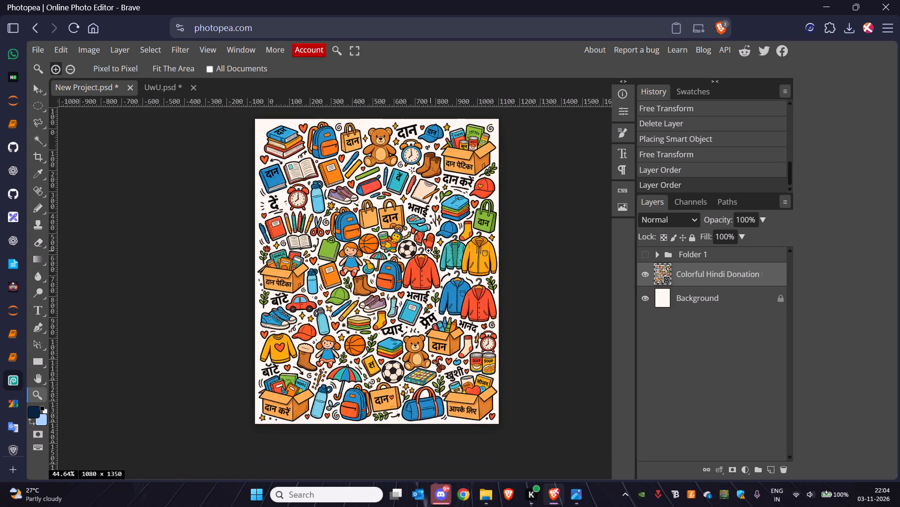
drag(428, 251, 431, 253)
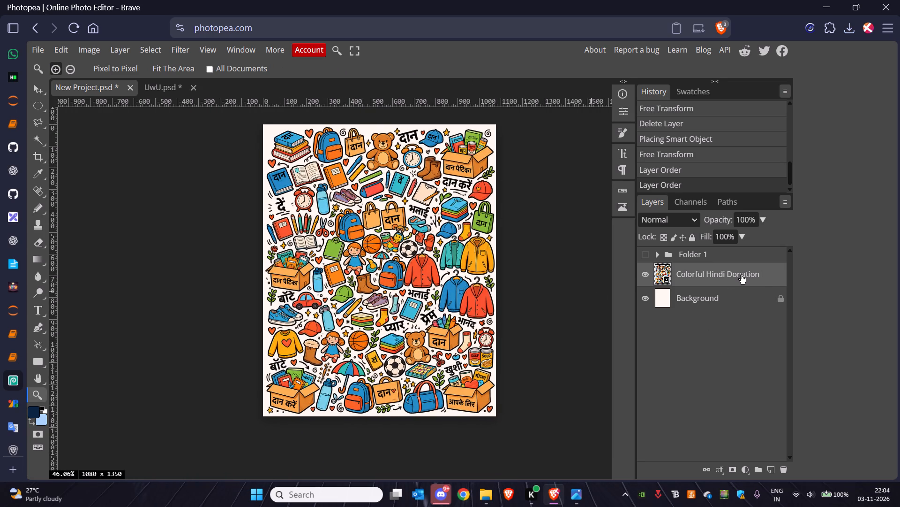
Add a Color Overlay effect in dark navy #091540 to the Colorful Hindi Donation collage layer.
double_click(752, 287)
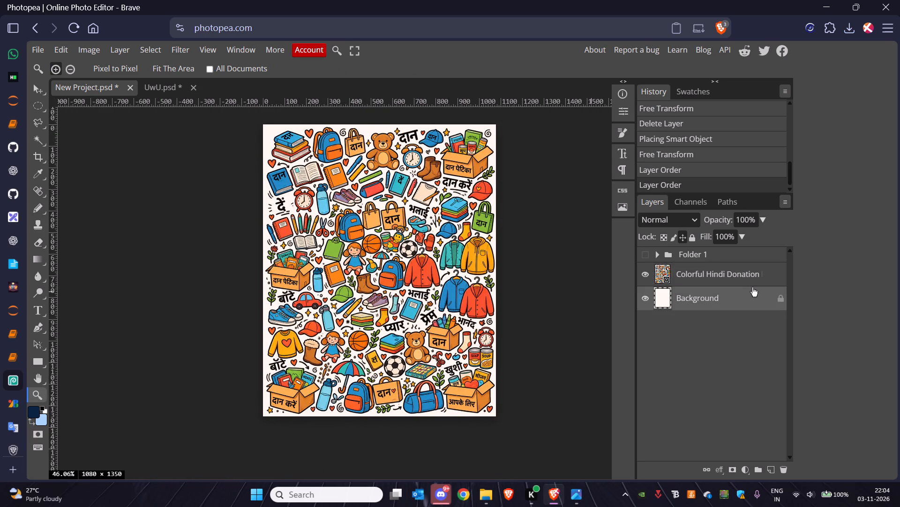
click(755, 277)
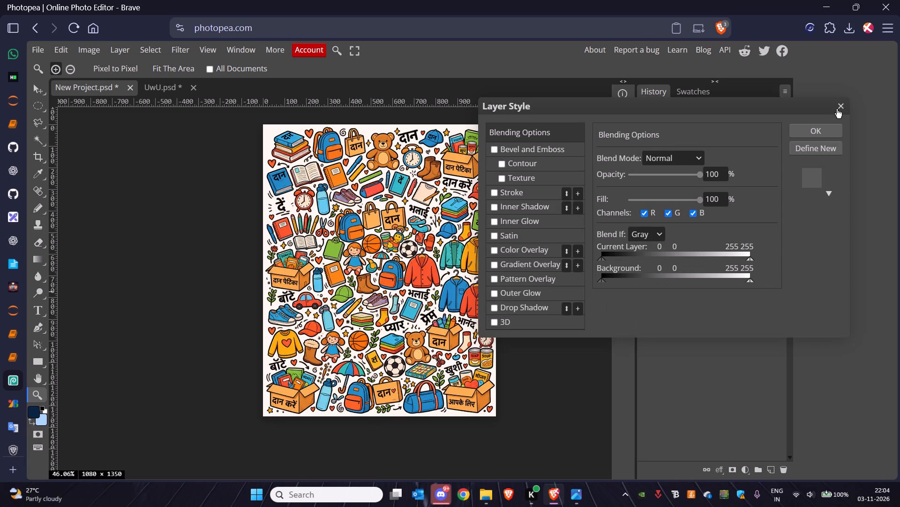
click(839, 107)
double_click(738, 275)
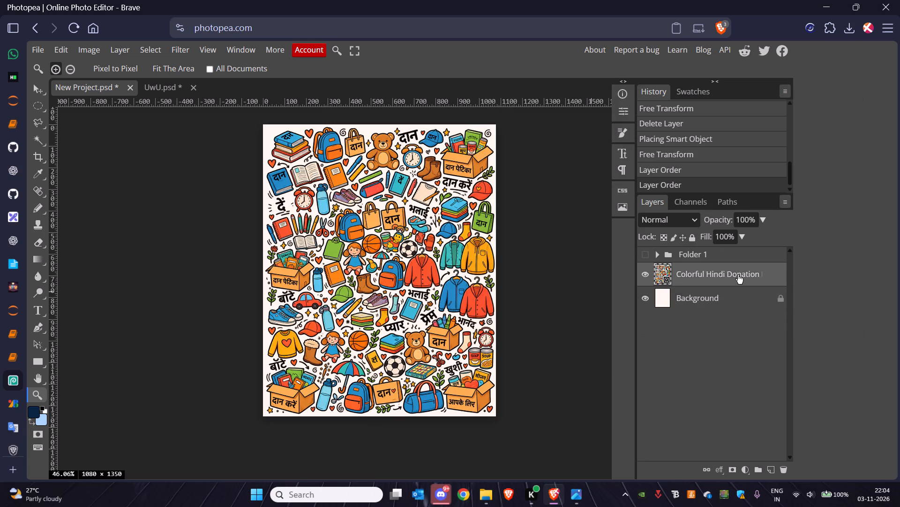
triple_click(777, 275)
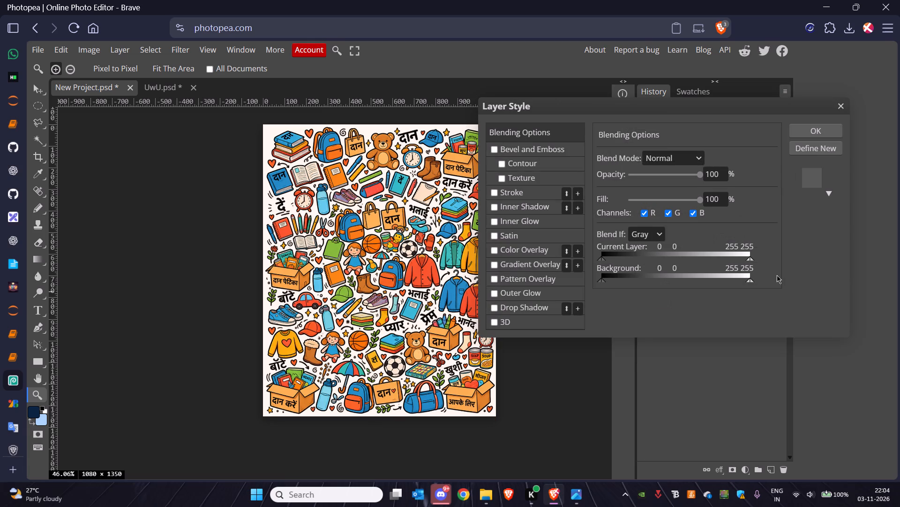
click(493, 249)
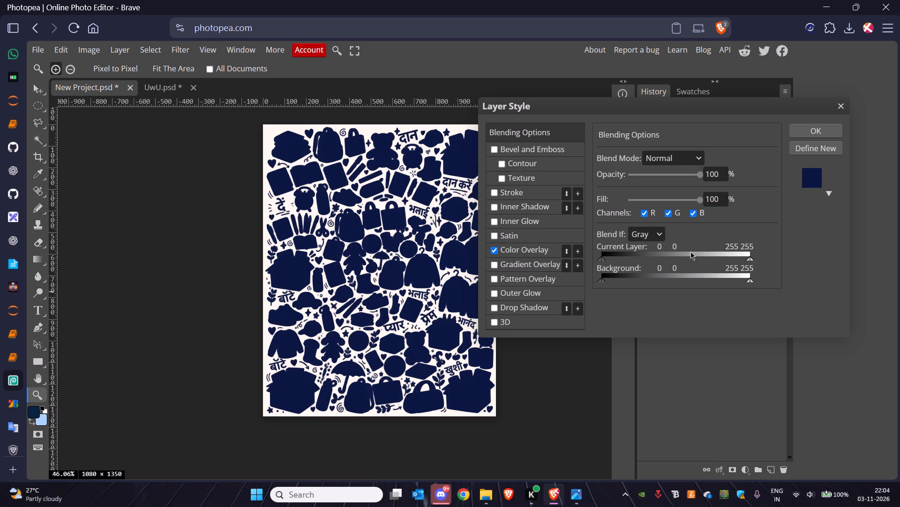
click(556, 252)
click(740, 173)
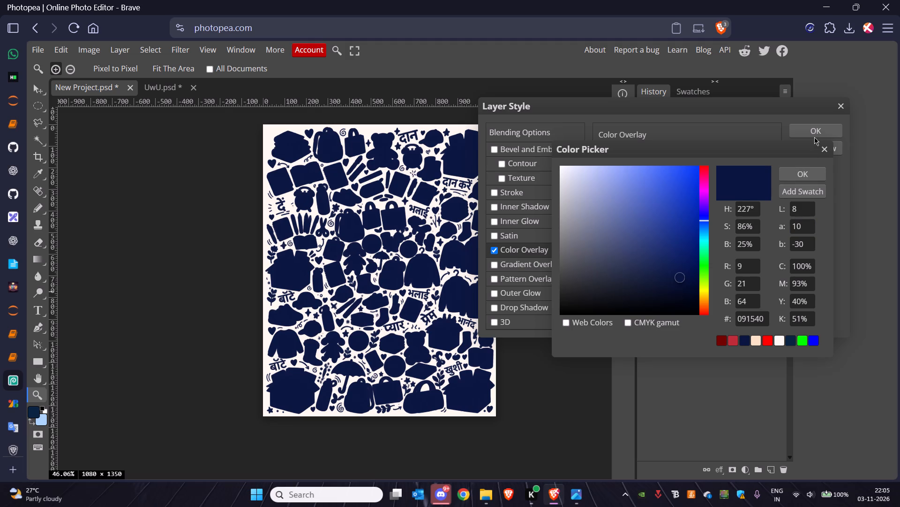
click(802, 176)
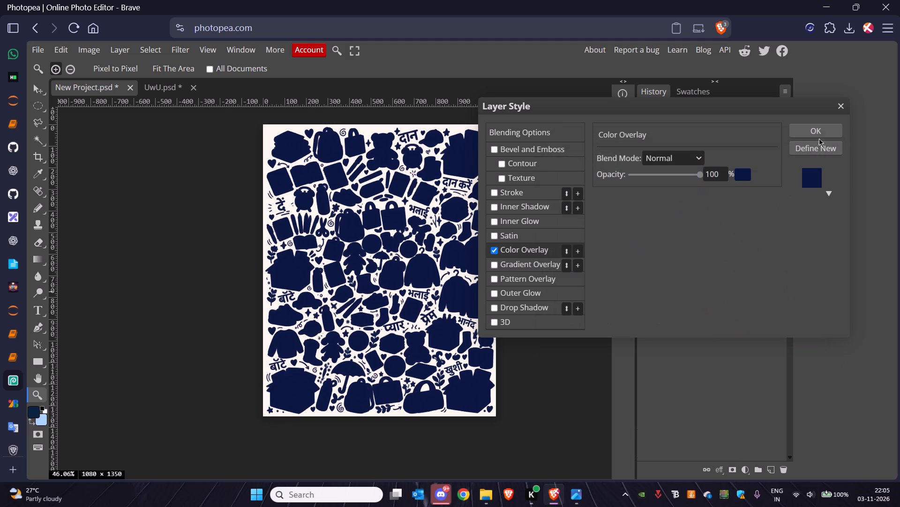
click(820, 133)
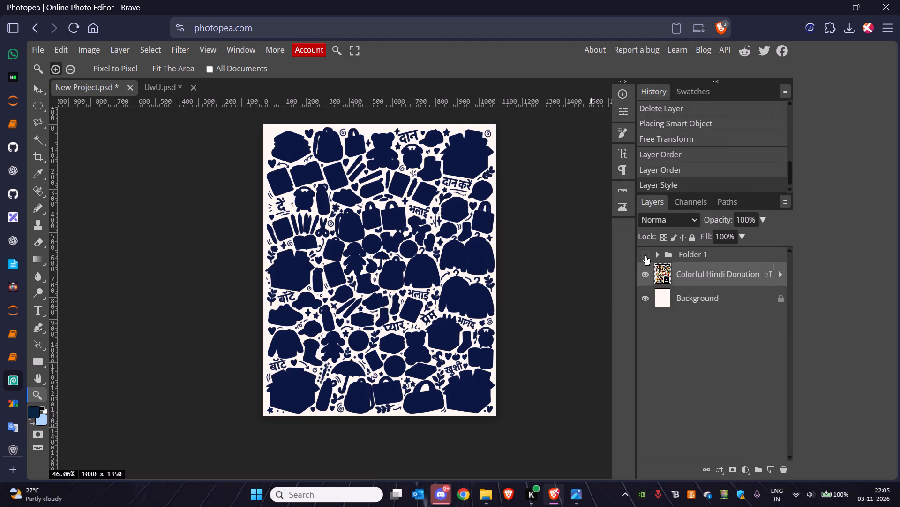
Make Folder 1 visible again so the poster content shows over the collage.
click(645, 256)
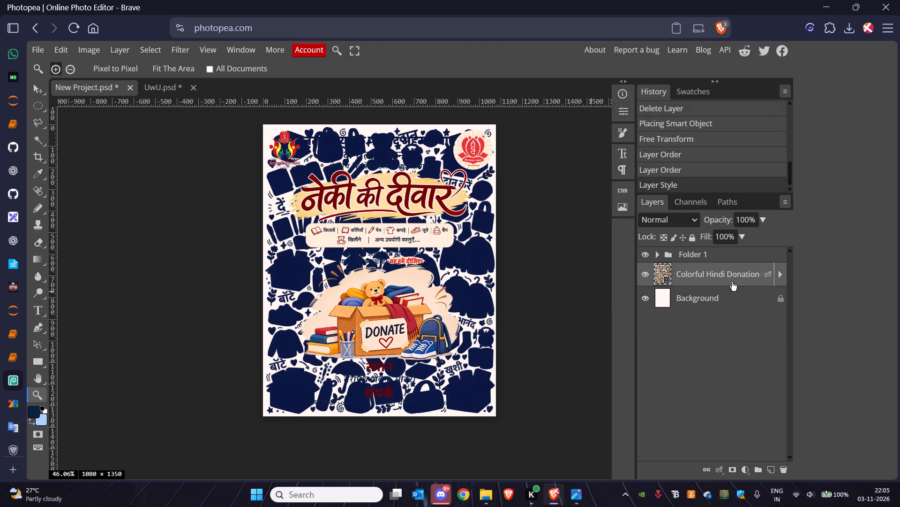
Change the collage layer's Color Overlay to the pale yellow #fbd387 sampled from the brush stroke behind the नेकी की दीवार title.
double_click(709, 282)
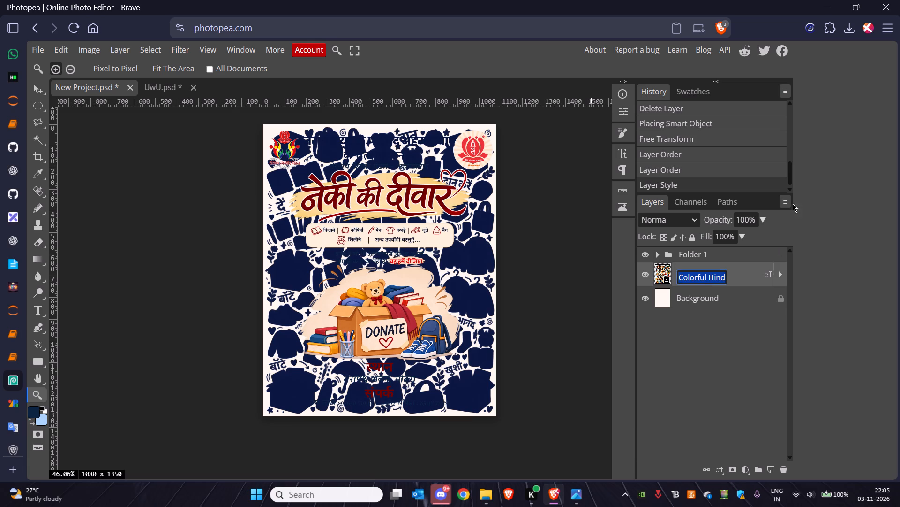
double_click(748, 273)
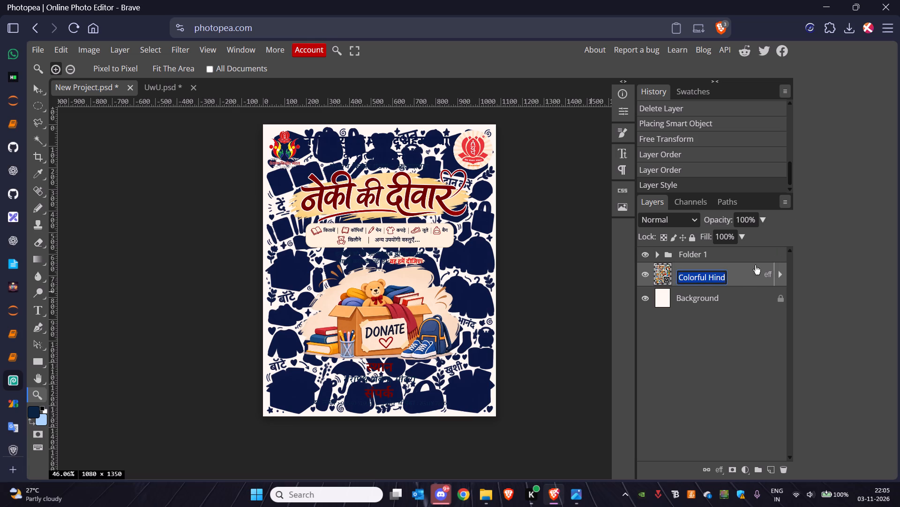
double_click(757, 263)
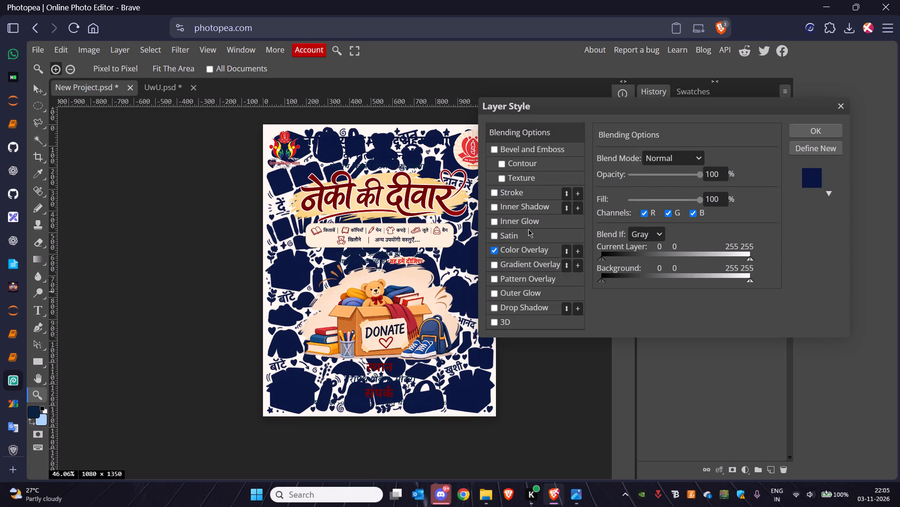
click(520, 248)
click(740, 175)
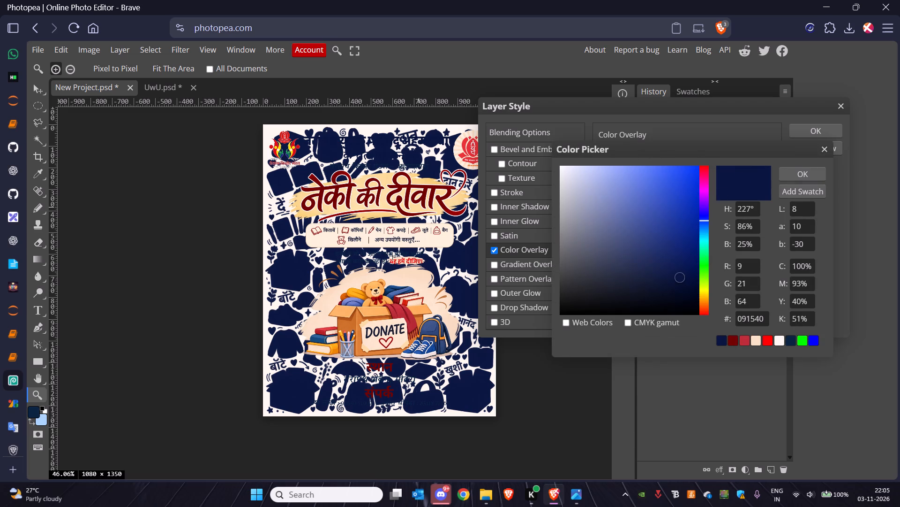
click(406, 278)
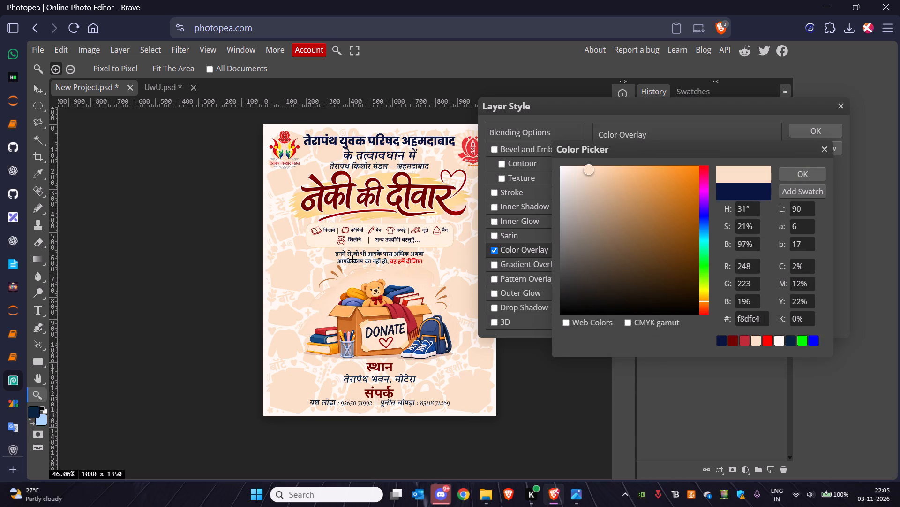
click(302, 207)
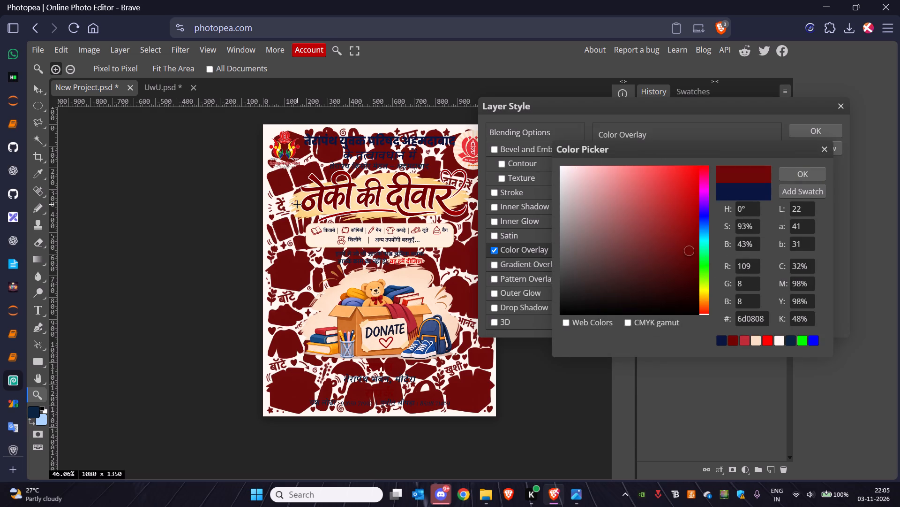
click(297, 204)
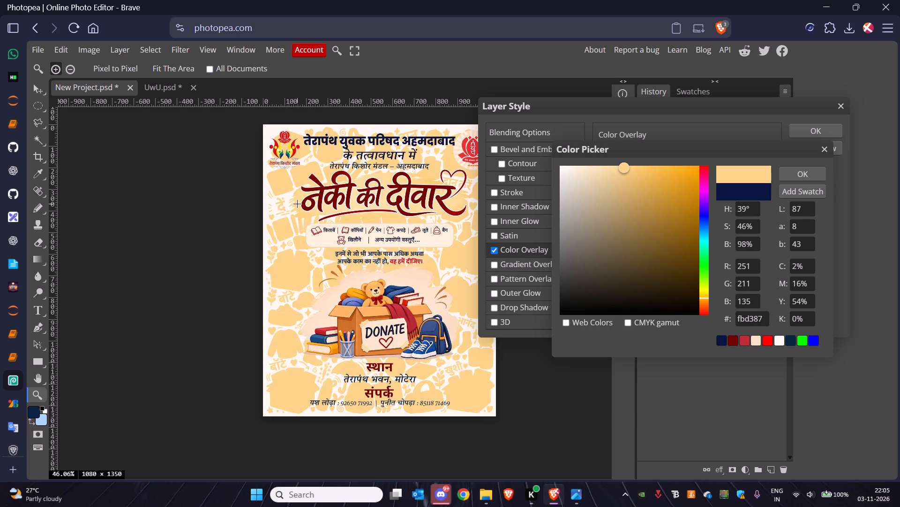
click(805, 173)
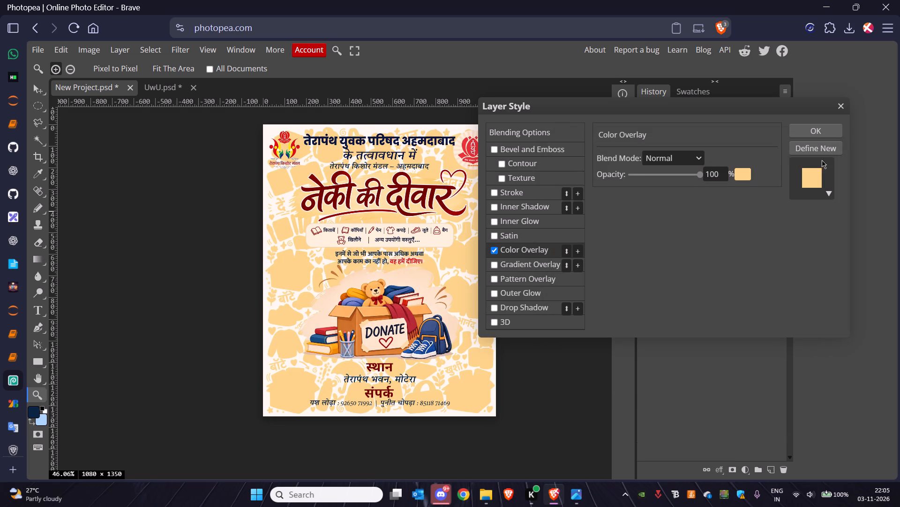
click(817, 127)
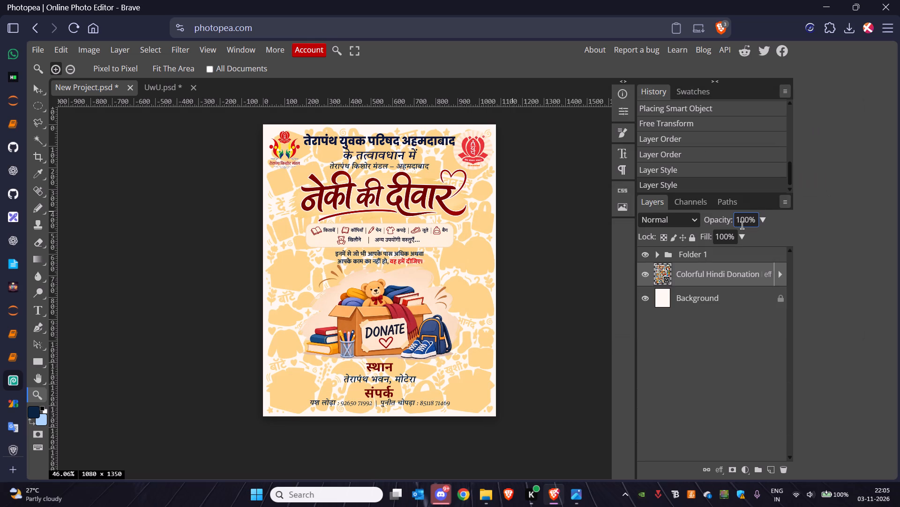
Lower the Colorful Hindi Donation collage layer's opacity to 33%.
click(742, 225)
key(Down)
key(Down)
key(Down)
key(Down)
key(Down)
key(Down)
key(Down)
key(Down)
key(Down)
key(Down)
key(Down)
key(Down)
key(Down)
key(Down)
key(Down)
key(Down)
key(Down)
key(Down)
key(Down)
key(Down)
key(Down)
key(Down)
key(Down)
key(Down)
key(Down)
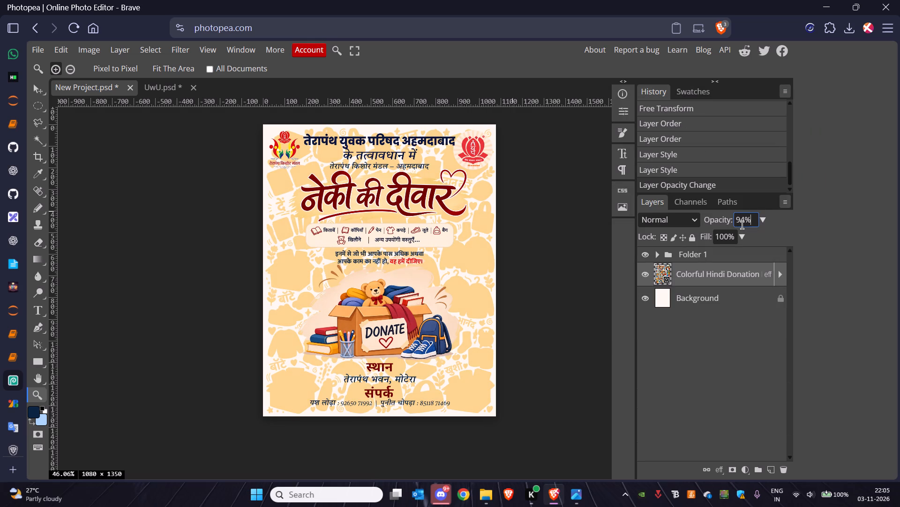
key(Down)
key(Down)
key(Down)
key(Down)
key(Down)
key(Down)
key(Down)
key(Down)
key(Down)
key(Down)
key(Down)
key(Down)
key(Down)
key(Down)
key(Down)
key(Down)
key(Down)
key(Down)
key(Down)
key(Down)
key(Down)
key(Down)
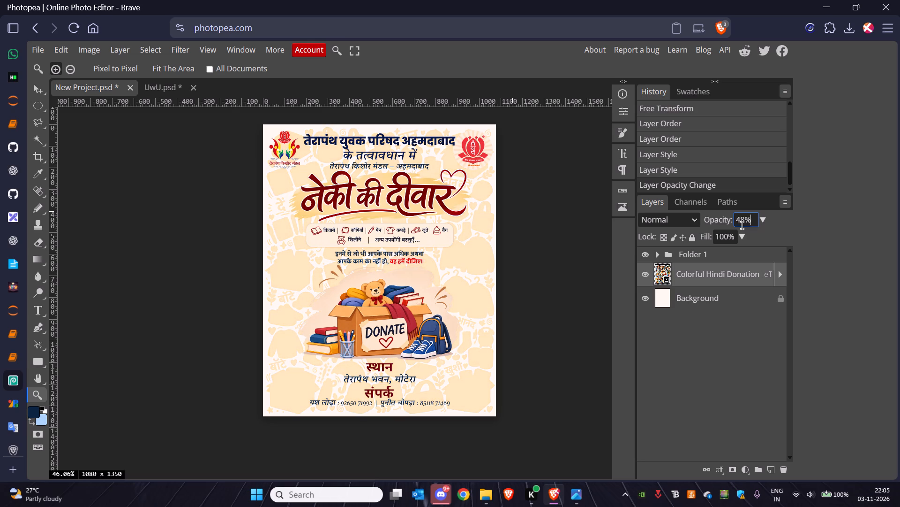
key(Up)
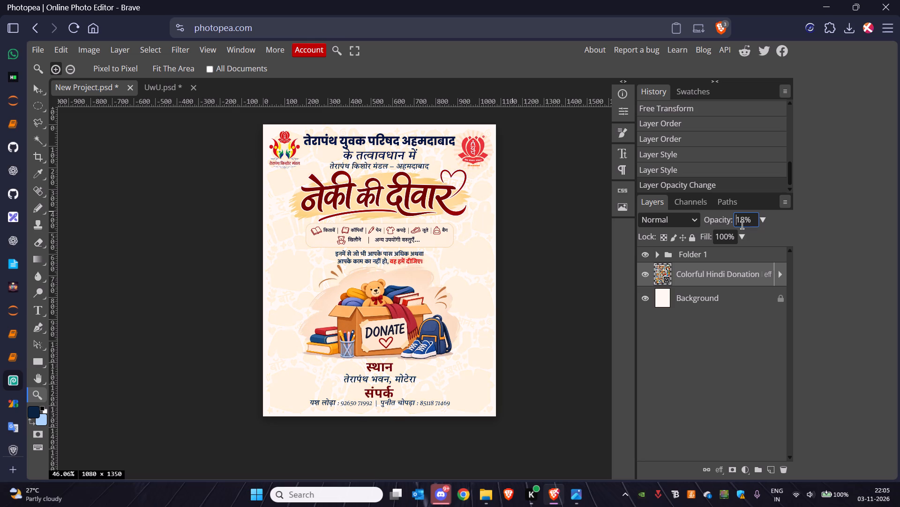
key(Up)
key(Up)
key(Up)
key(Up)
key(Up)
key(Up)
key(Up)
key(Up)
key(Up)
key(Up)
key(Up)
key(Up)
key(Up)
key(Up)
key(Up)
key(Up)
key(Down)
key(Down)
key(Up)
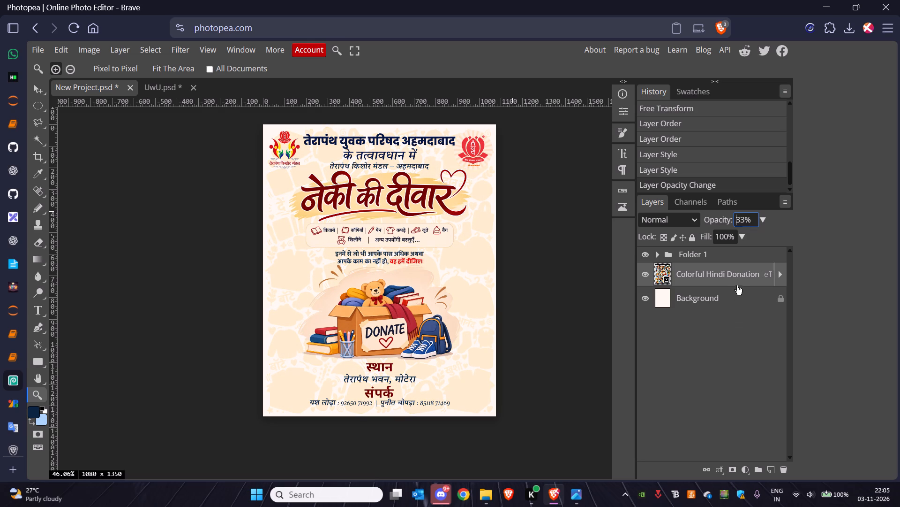
Change the collage layer's Color Overlay to the dark maroon #730302 sampled from the नेकी की दीवार title lettering.
double_click(737, 284)
double_click(747, 273)
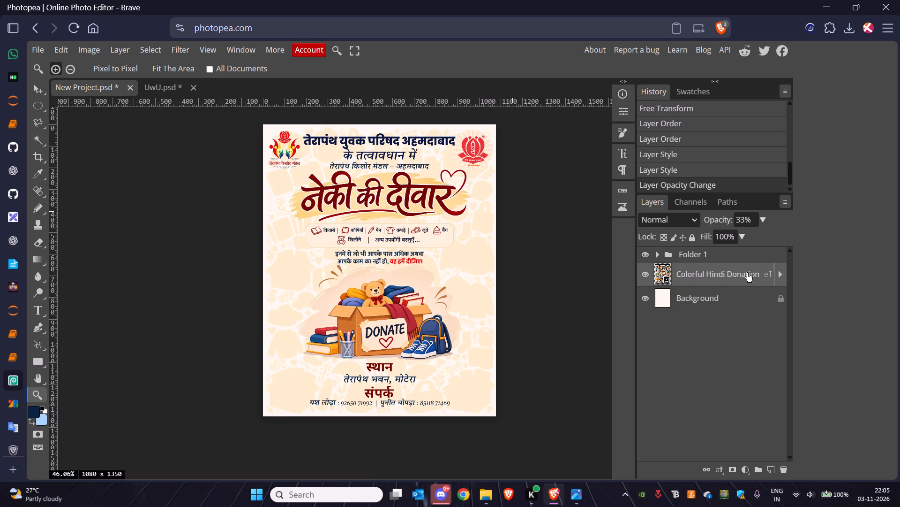
double_click(759, 266)
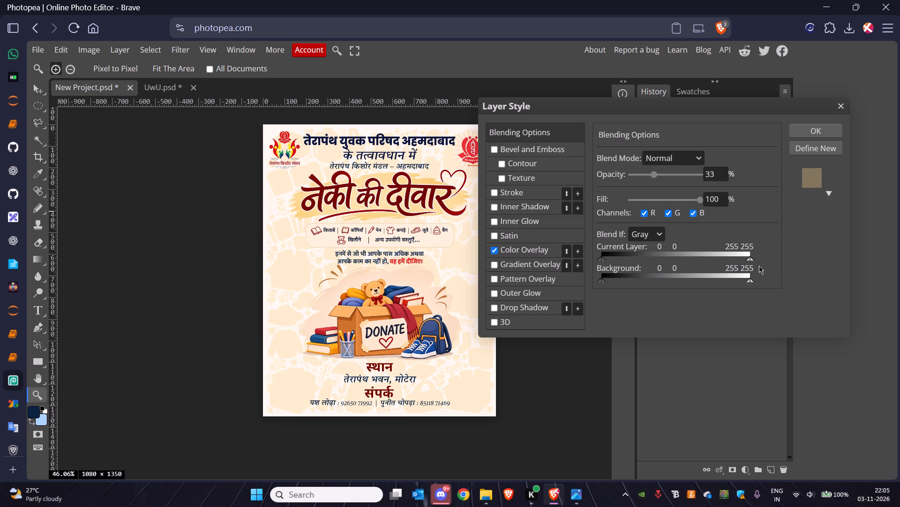
click(542, 248)
click(745, 174)
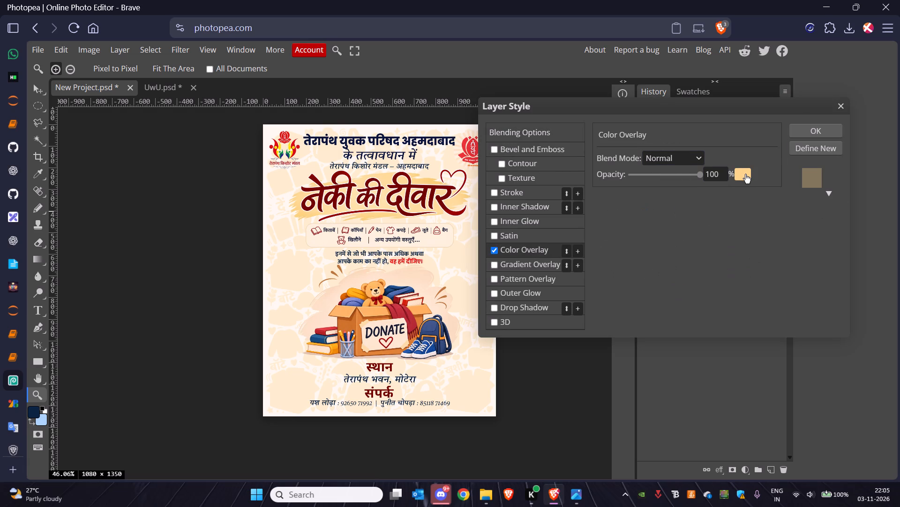
click(407, 191)
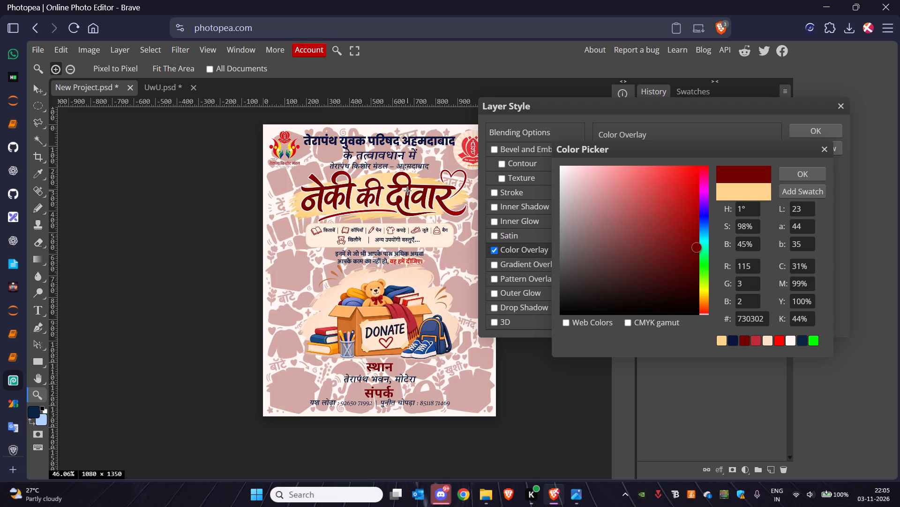
click(793, 174)
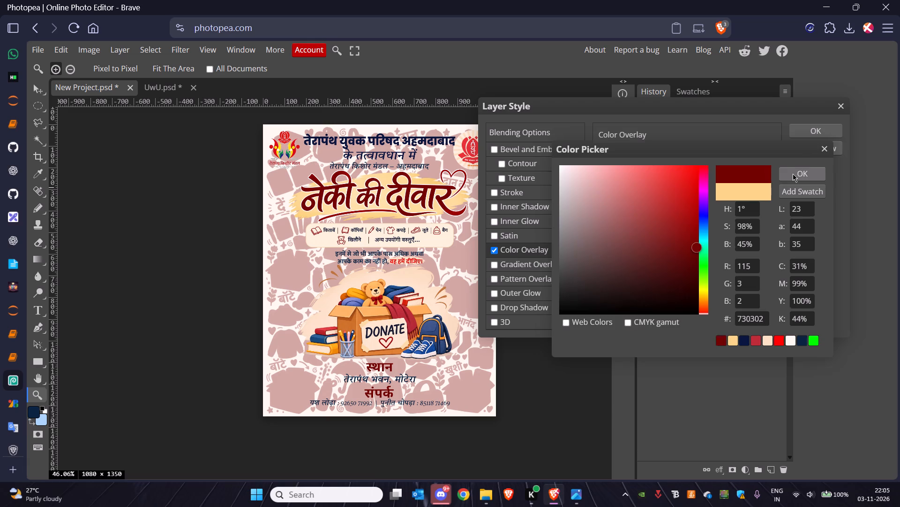
click(815, 131)
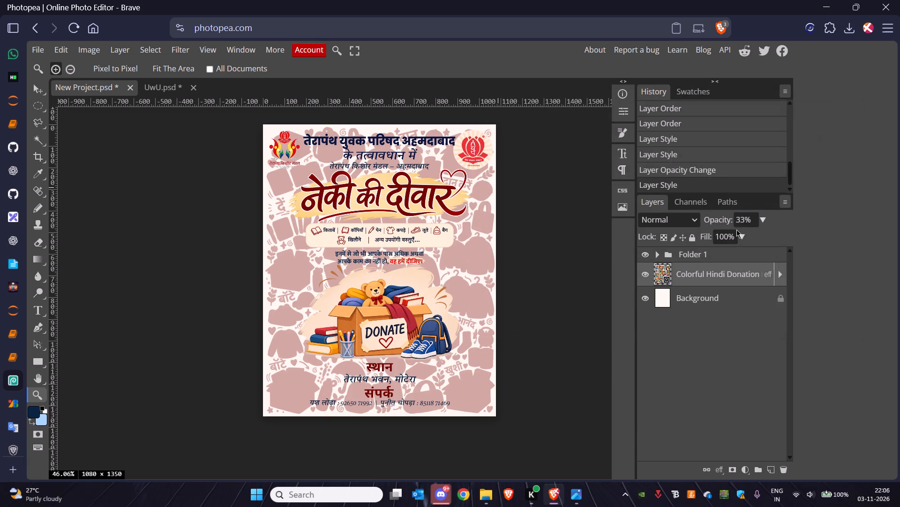
Fine-tune the Colorful Hindi Donation collage layer's opacity to 17% for a faint maroon background pattern.
click(742, 223)
key(Down)
key(Down)
key(Down)
key(Down)
key(Down)
key(Down)
key(Down)
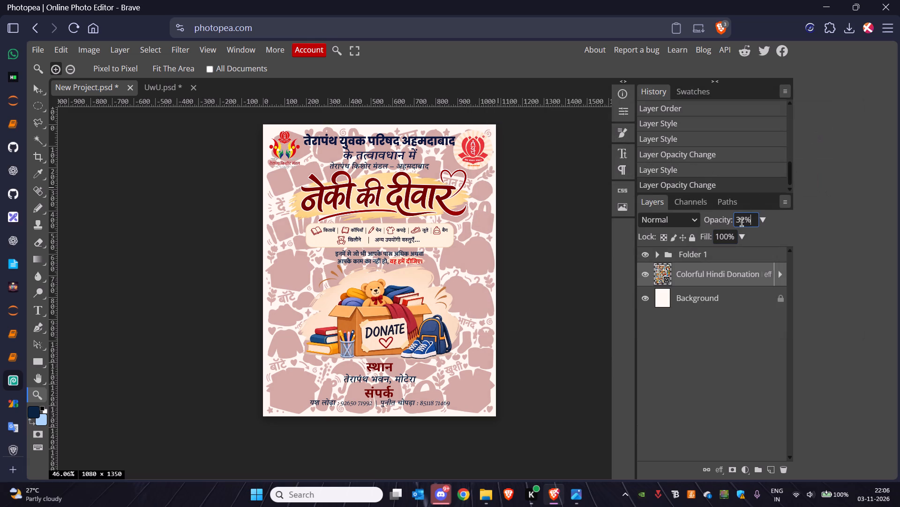
key(Down)
key(Down)
key(Down)
key(Down)
key(Down)
key(Down)
key(Down)
key(Down)
key(Up)
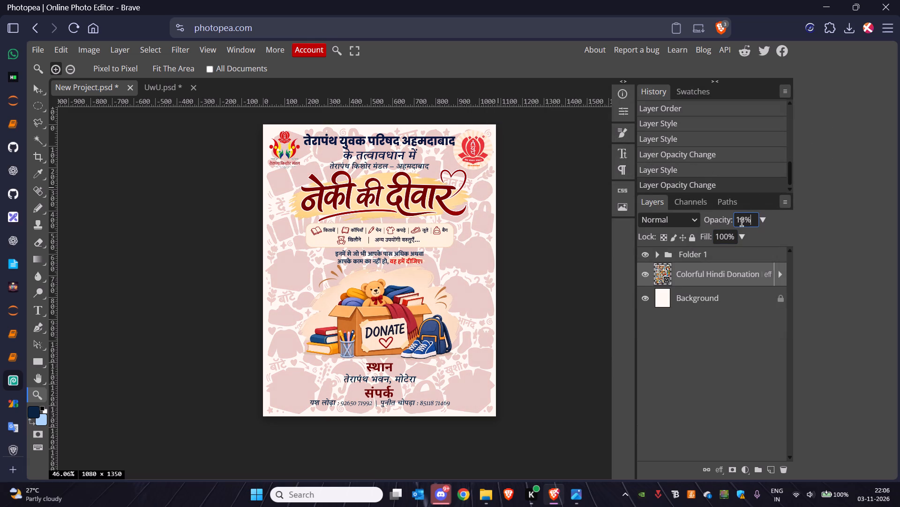
key(Down)
key(Down)
key(Down)
key(Down)
key(Down)
key(Down)
key(Down)
key(Down)
key(Down)
key(Down)
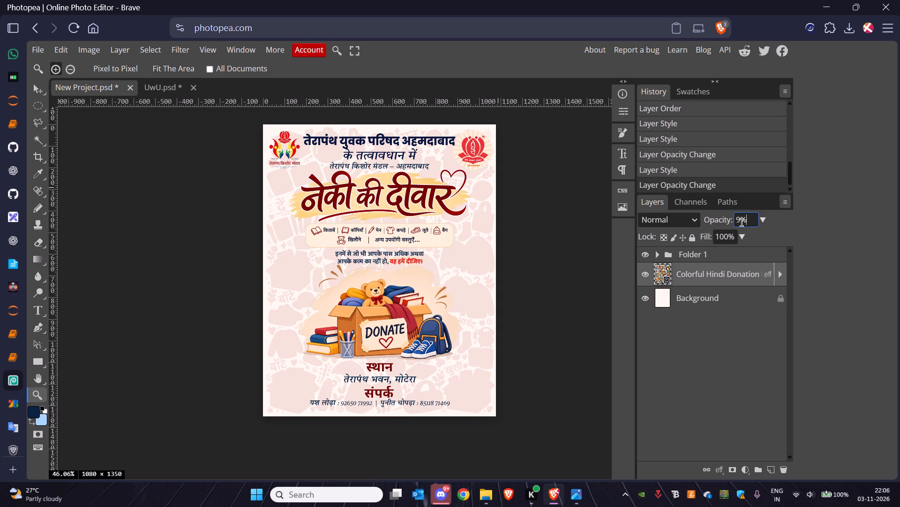
key(Up)
key(Up)
key(Up)
key(Up)
key(Up)
key(Up)
key(Down)
key(Up)
key(Down)
key(Up)
key(Down)
key(Up)
key(Down)
key(Up)
key(Up)
key(Up)
key(Up)
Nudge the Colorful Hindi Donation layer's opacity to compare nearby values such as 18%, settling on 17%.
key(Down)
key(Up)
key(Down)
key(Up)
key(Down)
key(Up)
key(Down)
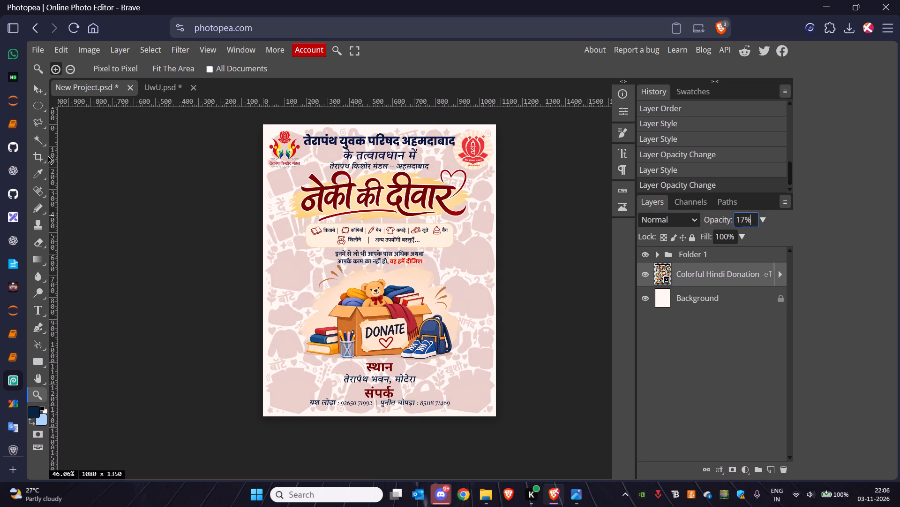
Choose the Eraser tool and rasterize the Colorful Hindi Donation layer.
click(42, 240)
right_click(39, 245)
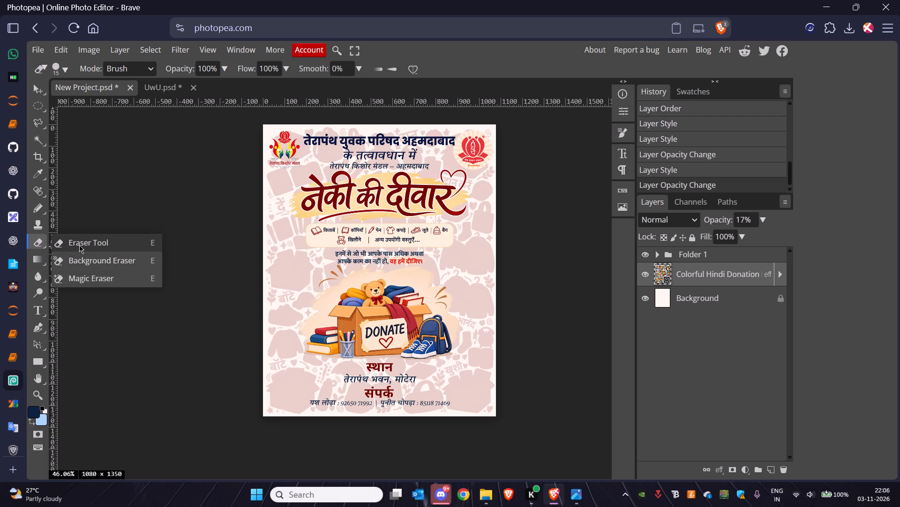
click(97, 248)
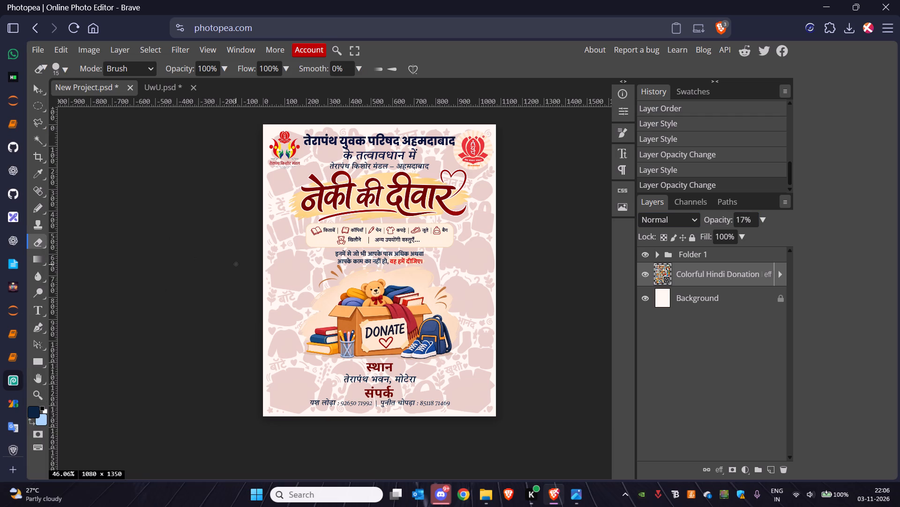
right_click(727, 282)
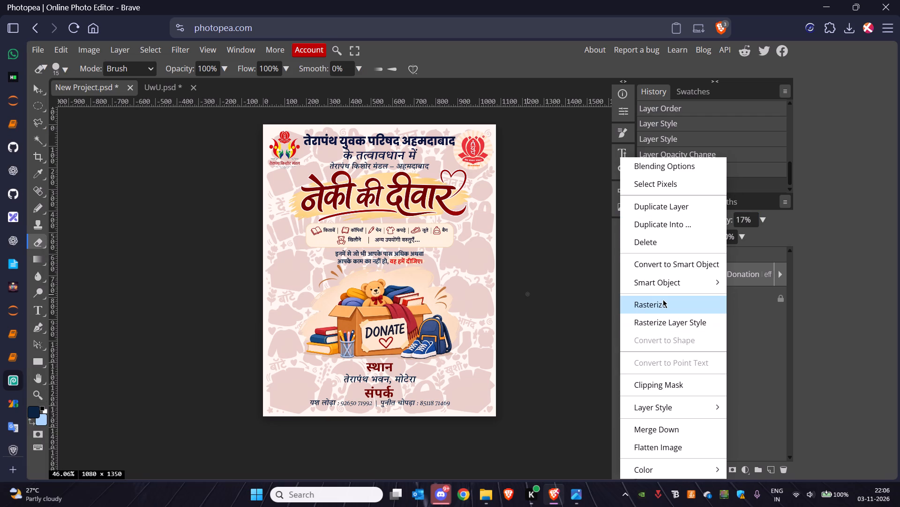
click(660, 301)
With a soft eraser of 384 px and 17% hardness, erase the collage pattern behind the header text and the नेकी की दीवार title.
right_click(290, 245)
drag(367, 266, 398, 276)
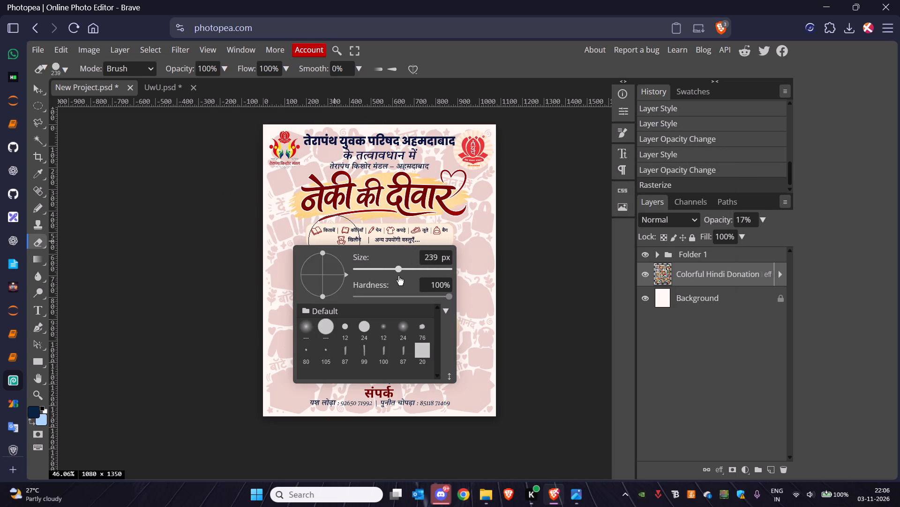
drag(398, 276, 403, 276)
drag(424, 295, 372, 296)
click(404, 267)
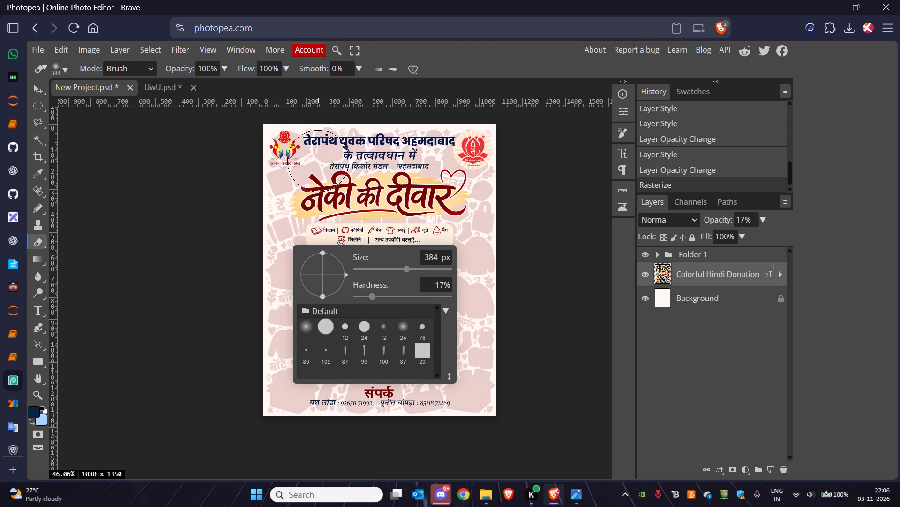
drag(292, 154, 320, 147)
drag(354, 154, 471, 177)
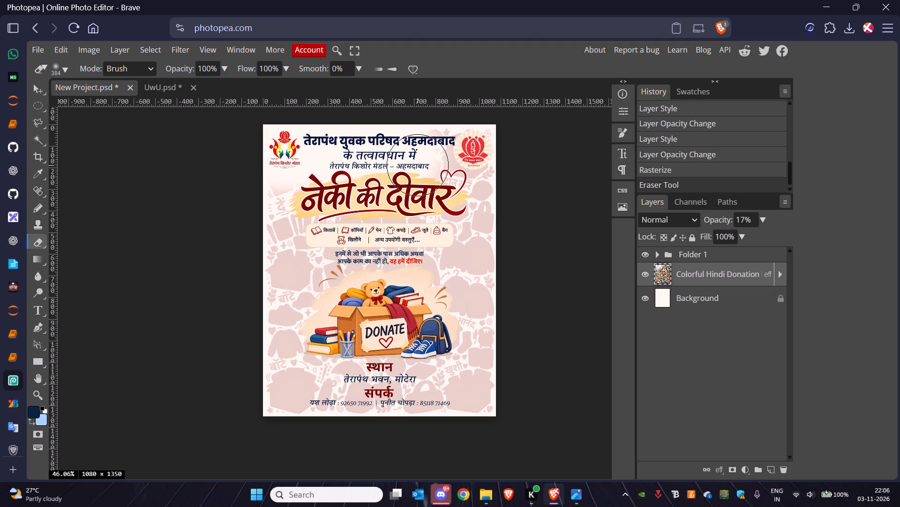
drag(471, 177, 483, 201)
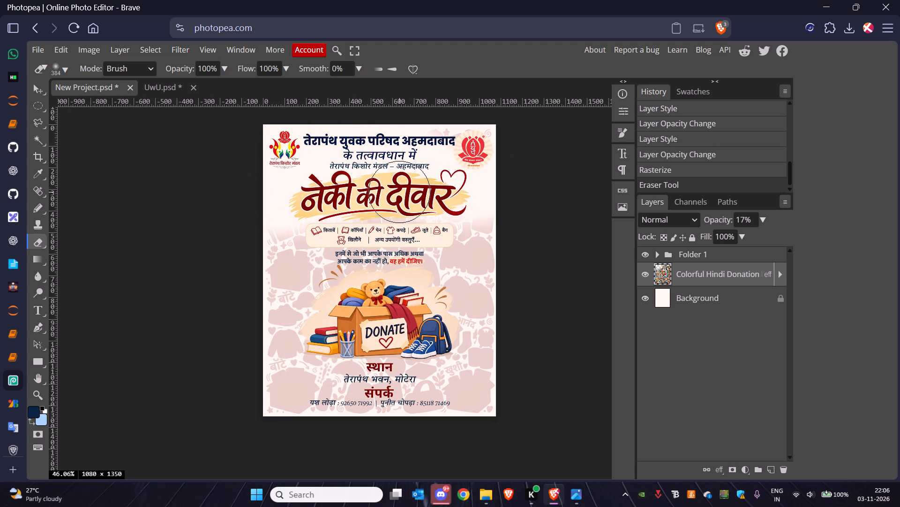
drag(483, 201, 543, 211)
Set the eraser to 482 px with 0% hardness and erase the collage pattern behind the स्थान and संपर्क text along the poster's bottom.
right_click(289, 277)
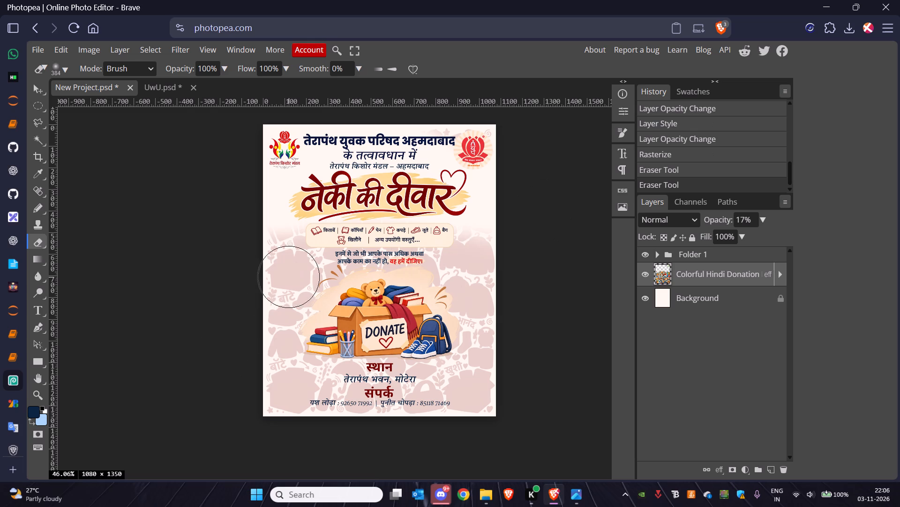
drag(367, 329, 111, 304)
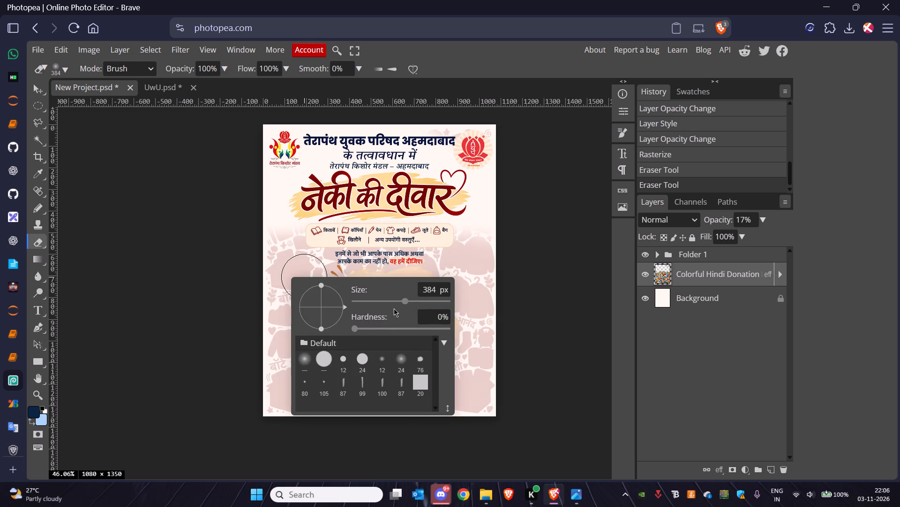
drag(405, 300, 408, 300)
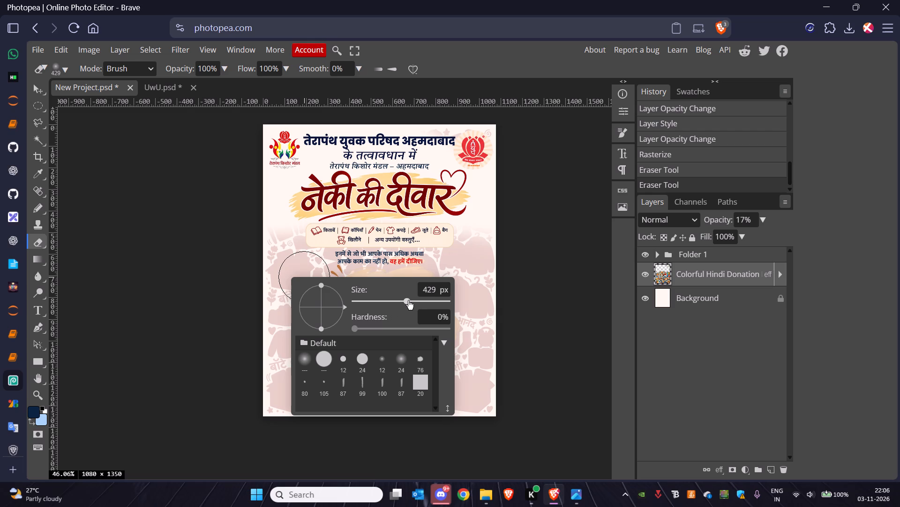
drag(408, 300, 409, 300)
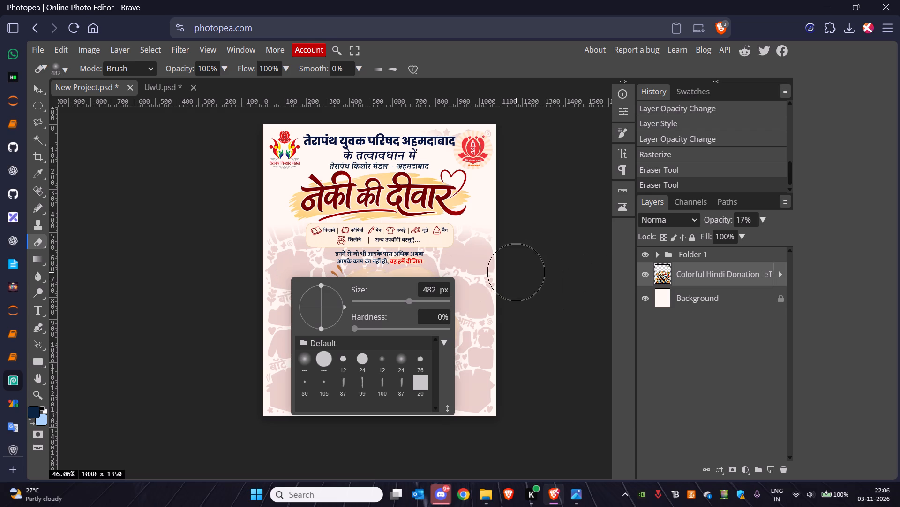
click(437, 166)
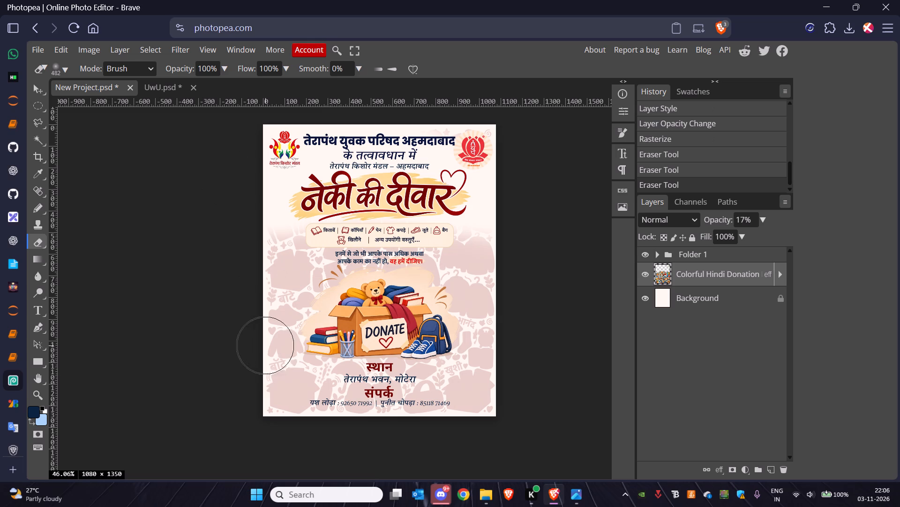
drag(274, 380, 313, 388)
drag(297, 386, 306, 386)
drag(322, 388, 331, 390)
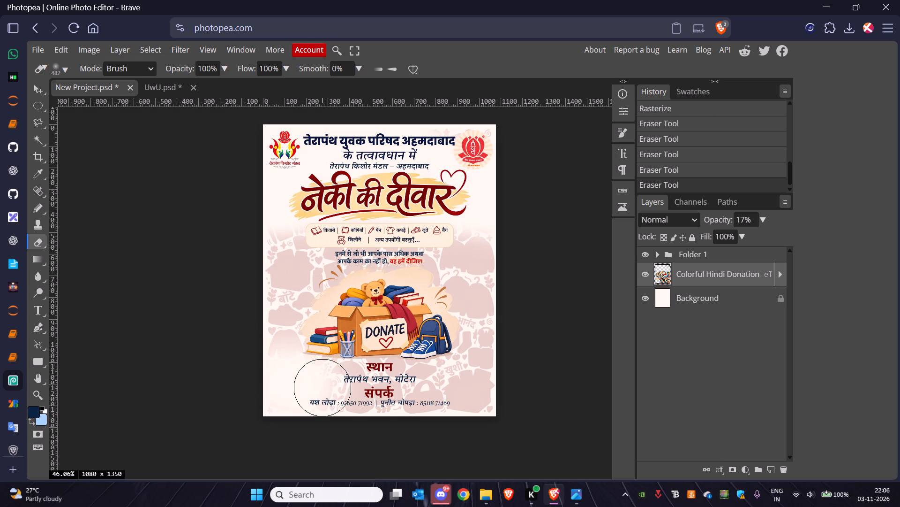
click(386, 398)
drag(374, 402, 435, 402)
drag(424, 402, 436, 403)
click(470, 403)
Fade out the collage pattern in the poster's bottom-right corner and up its lower right edge with the soft eraser.
drag(492, 403, 486, 404)
drag(515, 400, 505, 402)
drag(525, 396, 502, 395)
click(513, 392)
click(515, 387)
click(519, 372)
click(522, 364)
click(526, 355)
click(517, 354)
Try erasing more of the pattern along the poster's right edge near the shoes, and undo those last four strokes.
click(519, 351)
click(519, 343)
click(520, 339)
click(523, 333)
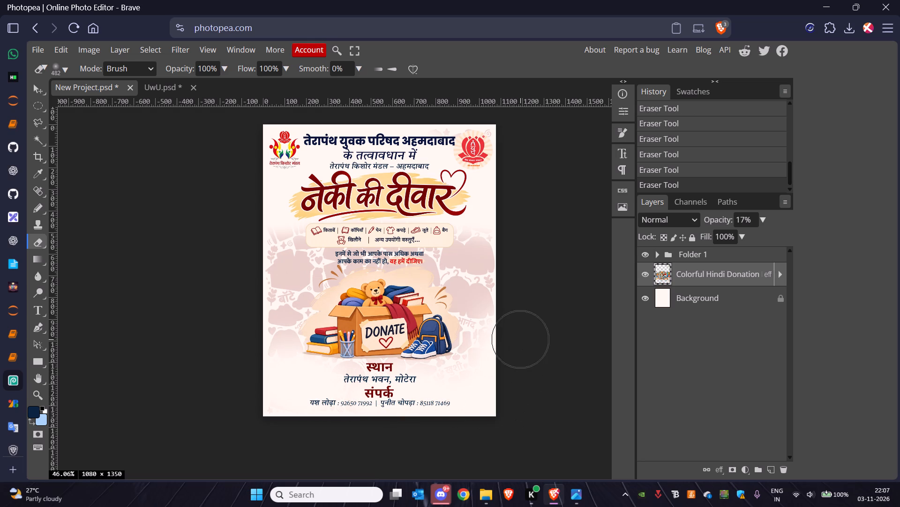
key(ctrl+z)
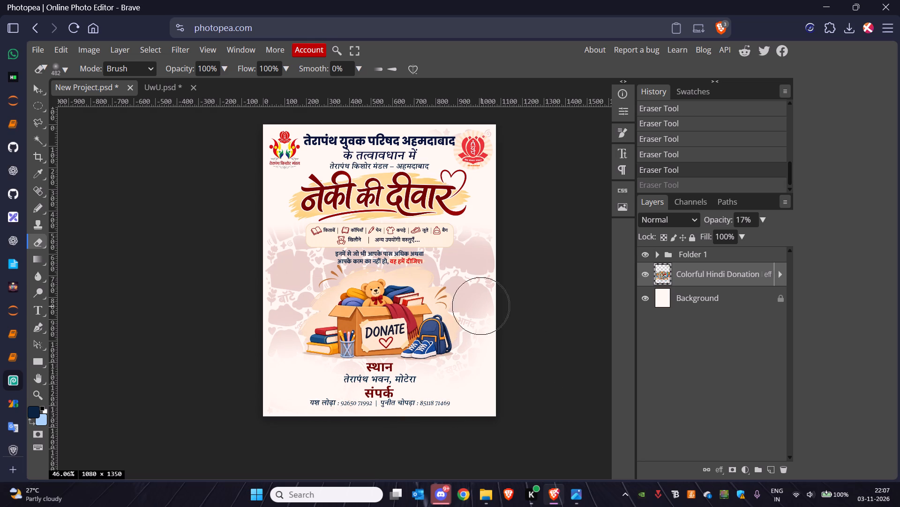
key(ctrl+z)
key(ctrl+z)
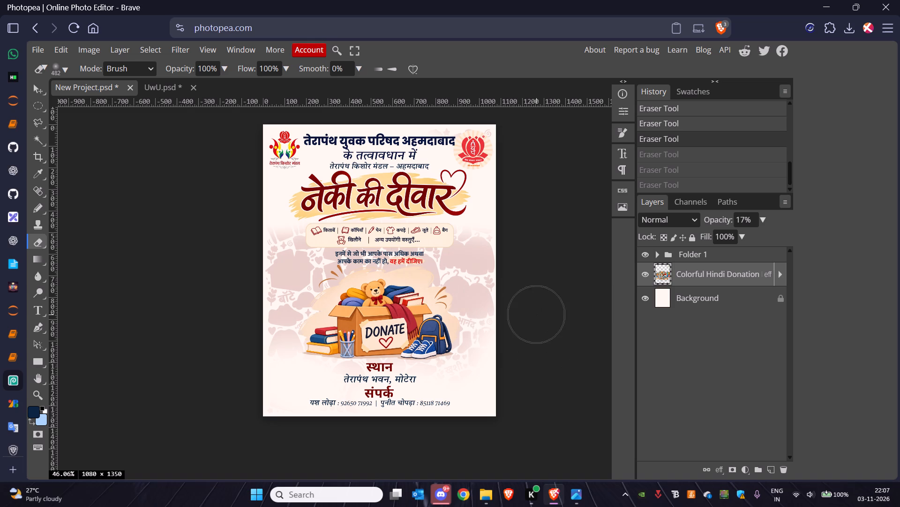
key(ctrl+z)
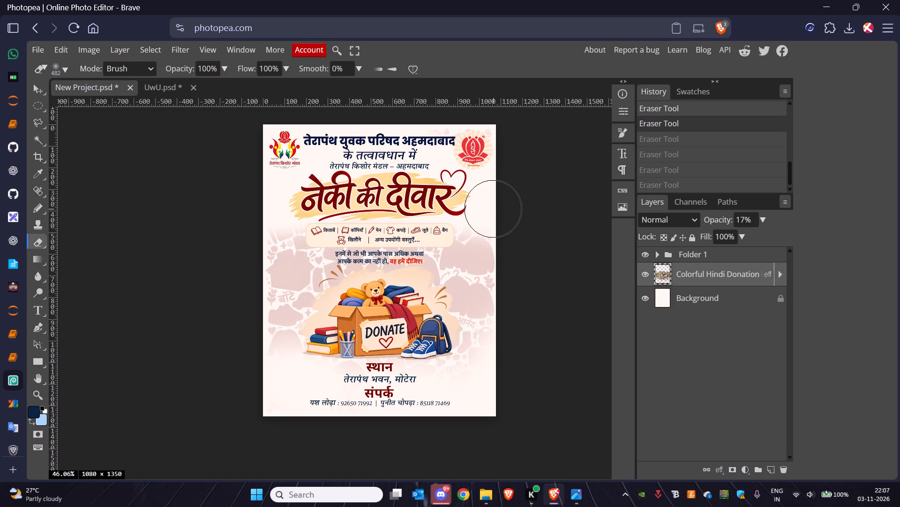
Erase the leftover collage pattern beside the title and behind the two logos in the poster's top corners.
click(494, 207)
click(268, 212)
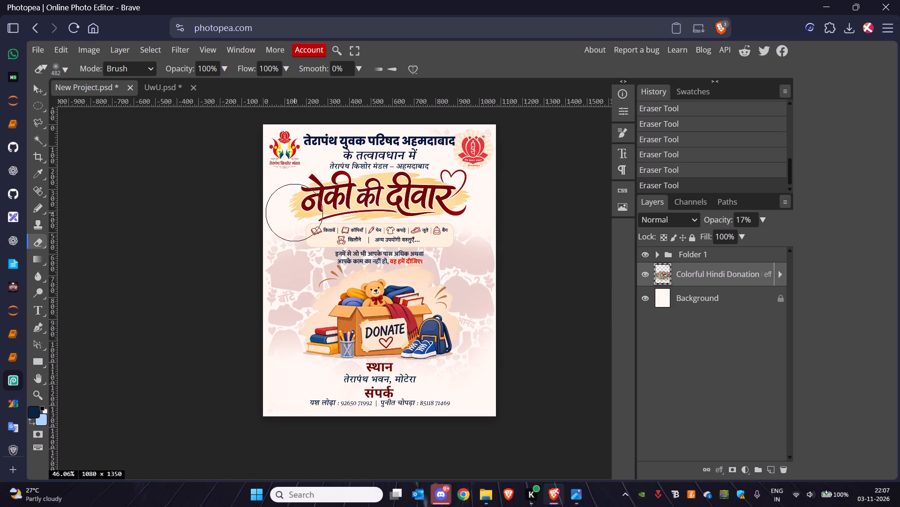
click(284, 150)
click(276, 142)
click(470, 144)
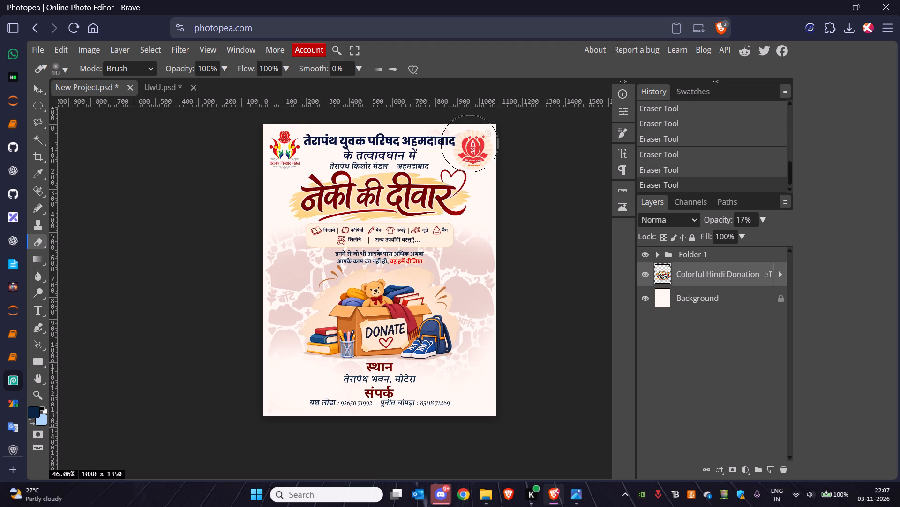
triple_click(484, 148)
click(484, 149)
double_click(488, 142)
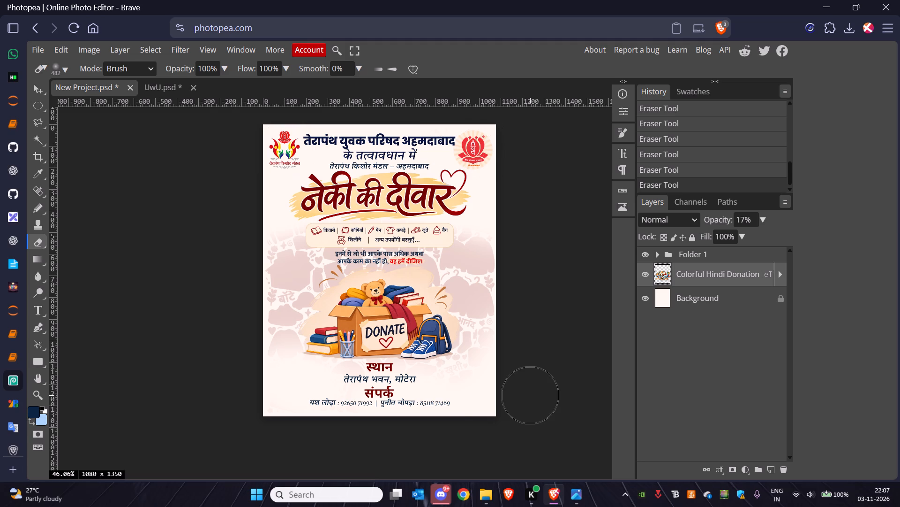
Clear the remaining pattern from the poster's two bottom corners and soften its lower left edge.
double_click(493, 412)
double_click(270, 402)
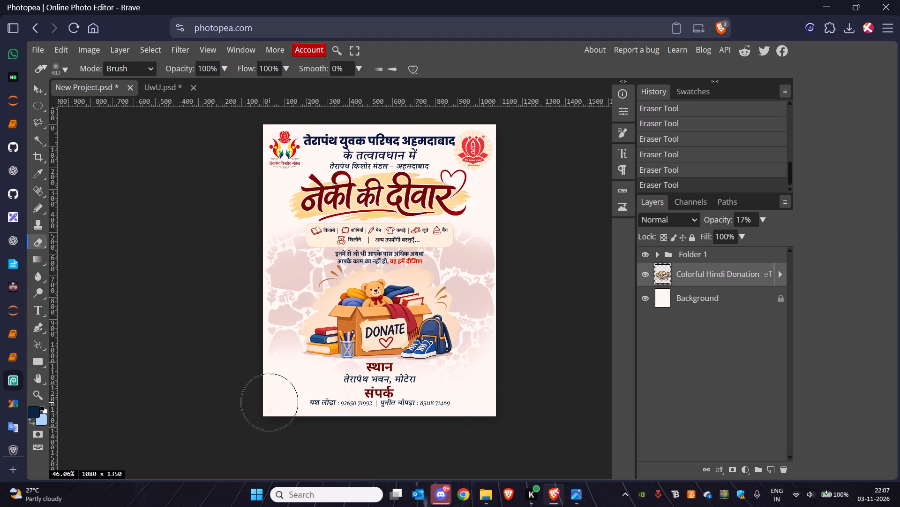
click(255, 362)
click(225, 355)
drag(222, 352, 222, 346)
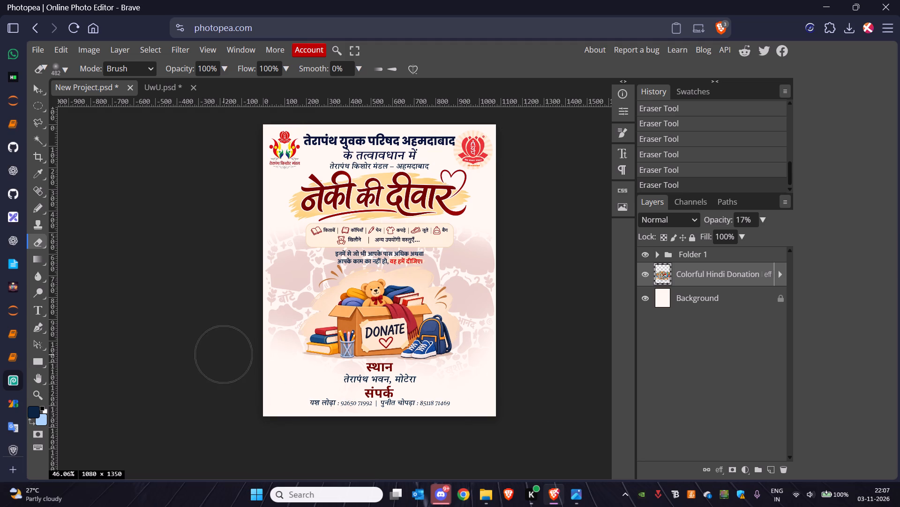
Erase the remaining pattern traces behind and around the नेकी की दीवार title, including beside the heart.
click(271, 200)
click(289, 198)
click(344, 199)
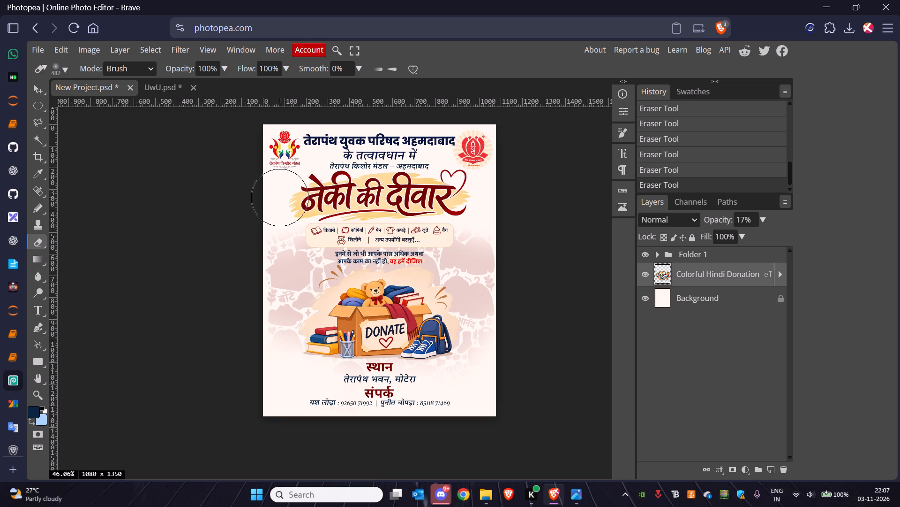
click(463, 172)
click(480, 174)
click(463, 174)
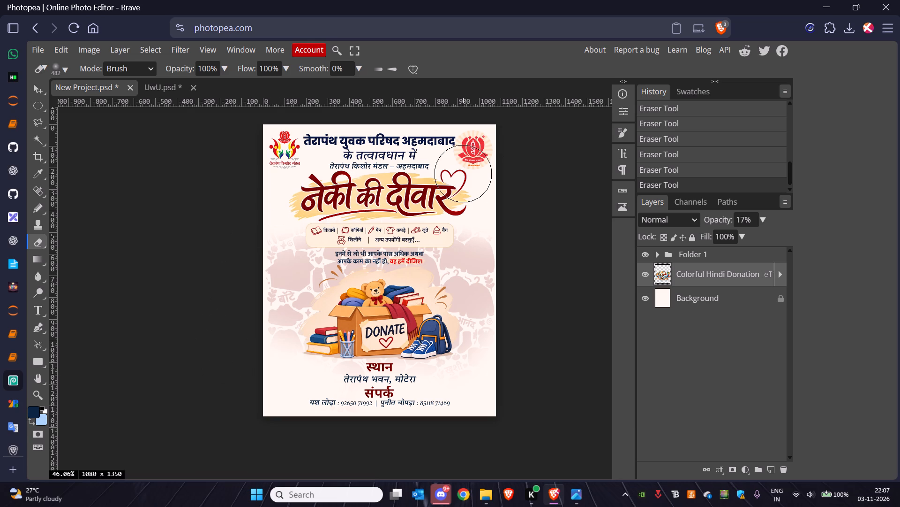
click(446, 186)
click(428, 191)
click(414, 193)
click(431, 194)
click(452, 192)
click(297, 183)
click(277, 186)
click(271, 191)
click(250, 196)
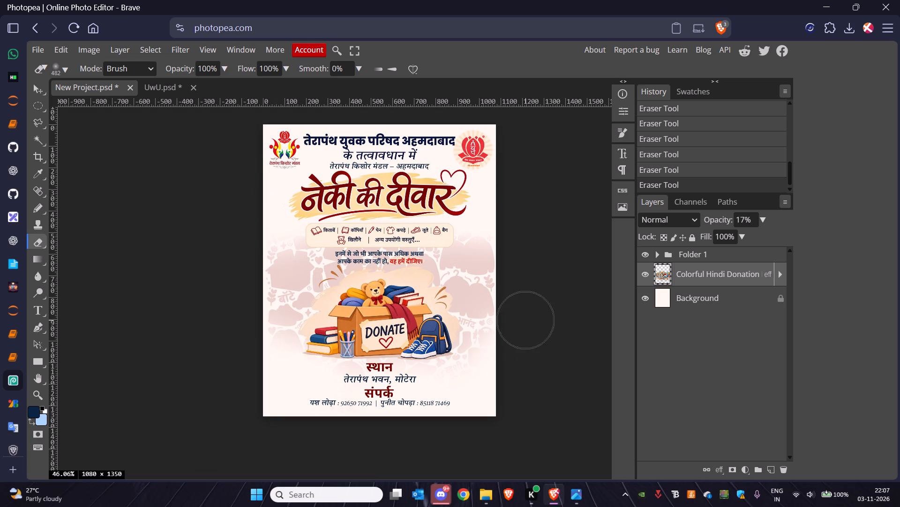
Softly fade the collage pattern along the poster's right edge beside the donation box illustration.
double_click(561, 298)
click(559, 282)
click(546, 268)
double_click(550, 244)
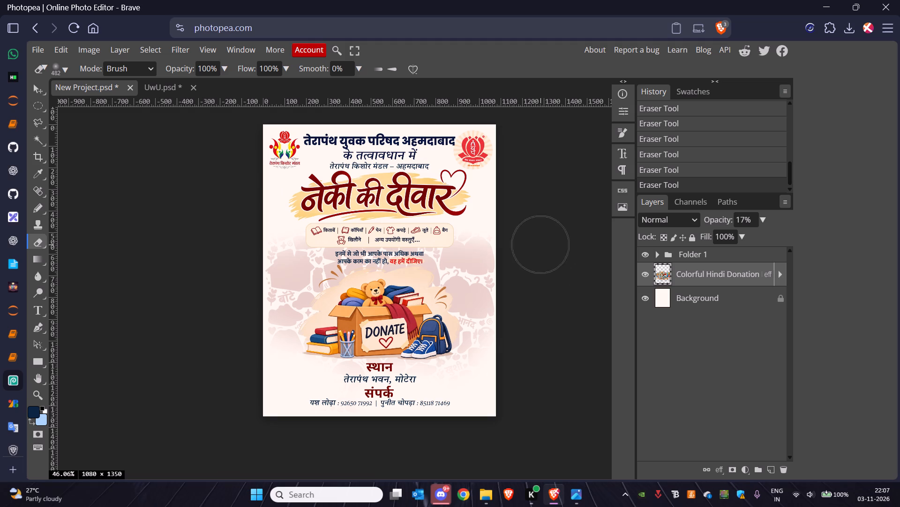
click(533, 252)
click(533, 261)
click(532, 285)
click(532, 324)
click(532, 330)
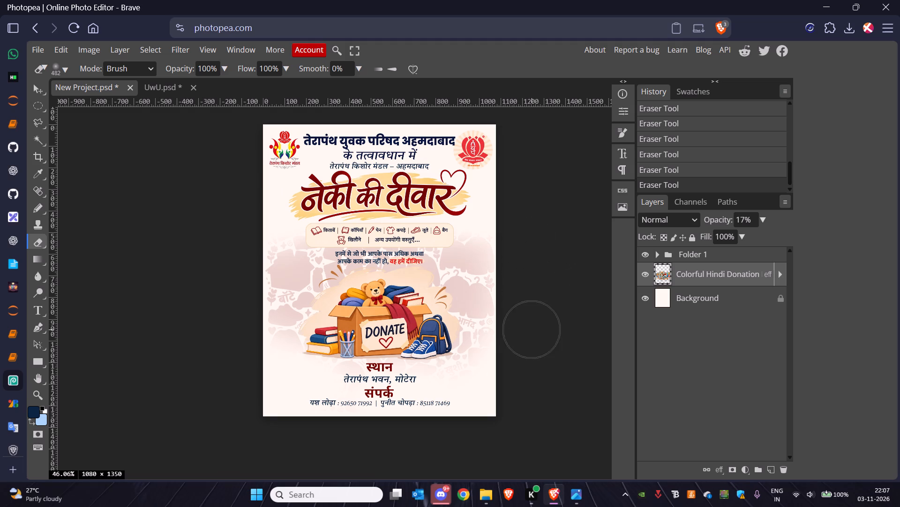
click(529, 345)
click(522, 346)
click(519, 328)
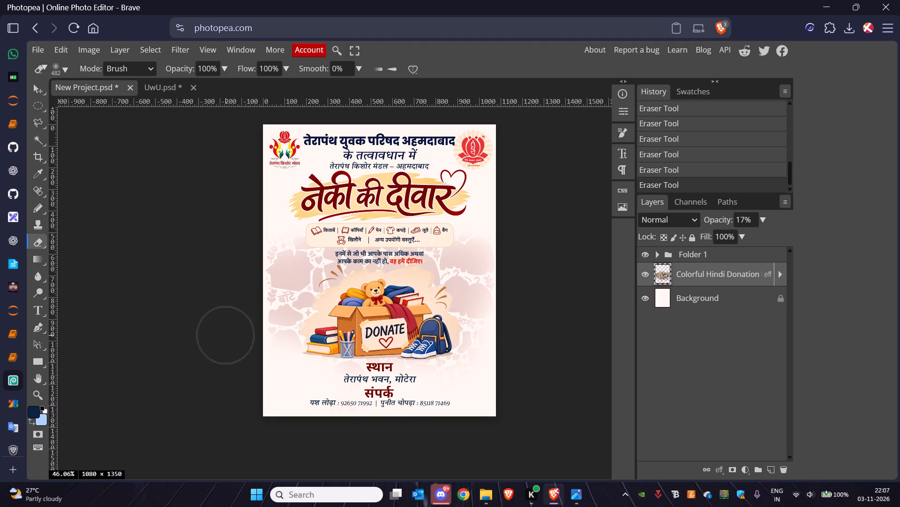
Softly fade the collage pattern along the poster's left edge beside the donation box illustration.
click(232, 337)
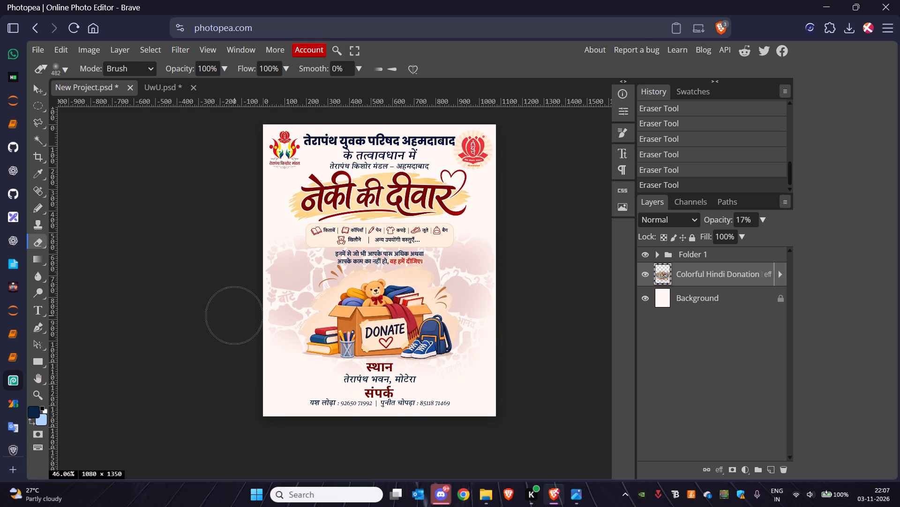
click(232, 289)
click(222, 245)
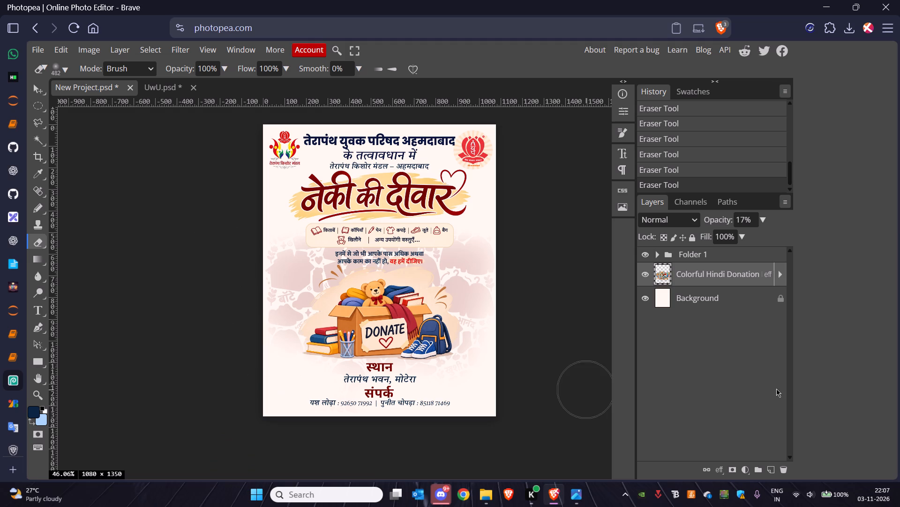
Save the poster project as 0_0.psd in Downloads, replacing the existing file.
key(ctrl+s)
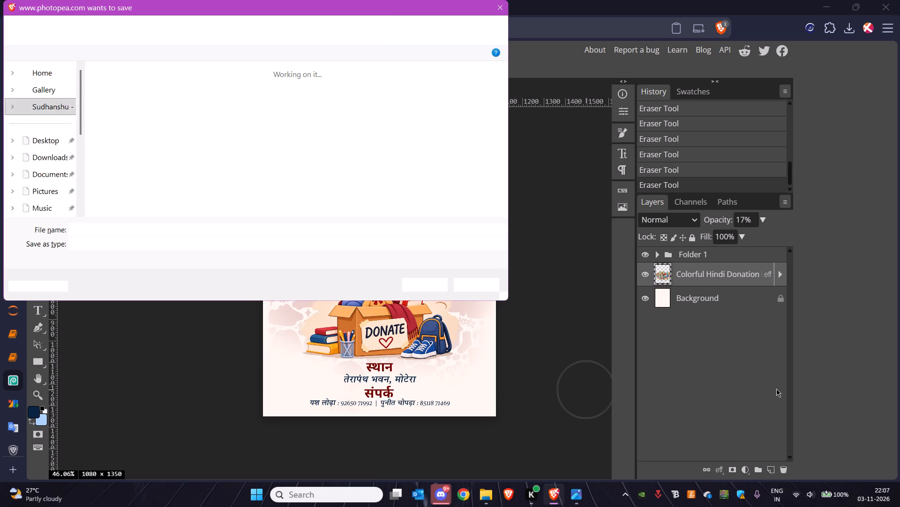
click(120, 229)
key(Left)
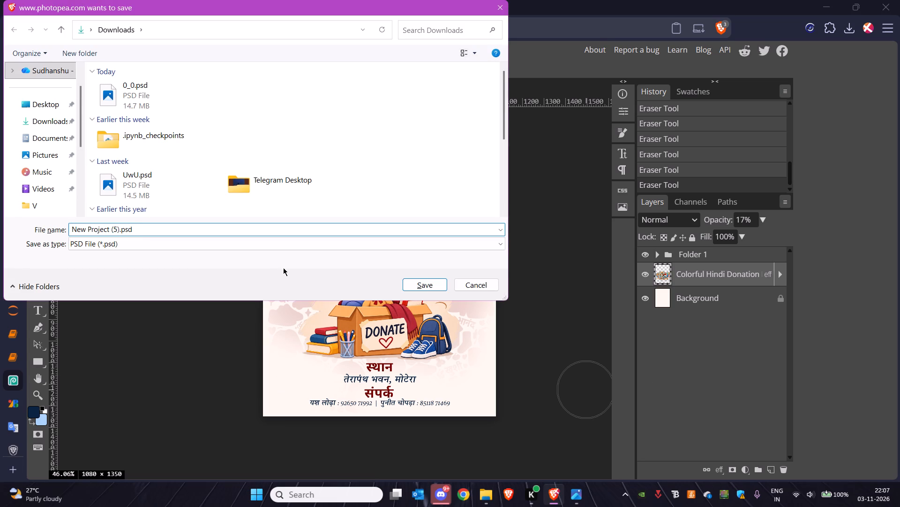
key(BackSpace)
key(BackSpace)
key(BackSpace)
key(BackSpace)
key(BackSpace)
key(BackSpace)
key(BackSpace)
key(BackSpace)
key(BackSpace)
key(BackSpace)
key(BackSpace)
key(BackSpace)
key(BackSpace)
key(BackSpace)
key(BackSpace)
key(BackSpace)
key(BackSpace)
key(BackSpace)
key(BackSpace)
key(BackSpace)
key(BackSpace)
key(BackSpace)
key(BackSpace)
key(BackSpace)
text(0_0)
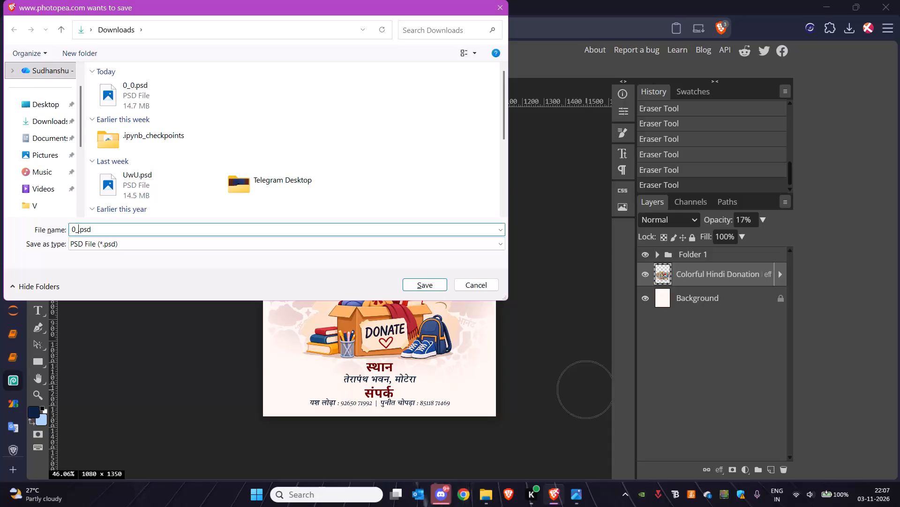
key(Return)
click(472, 245)
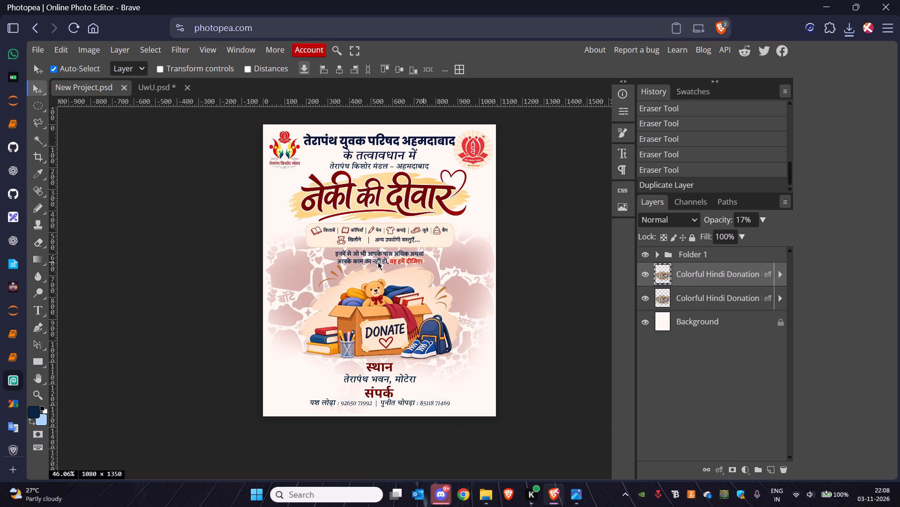
click(301, 274)
drag(301, 274, 300, 267)
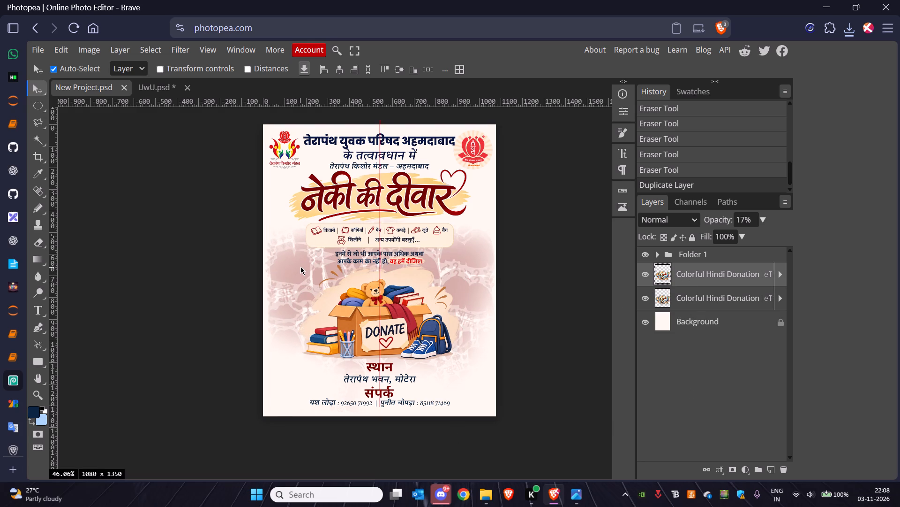
drag(300, 267, 302, 242)
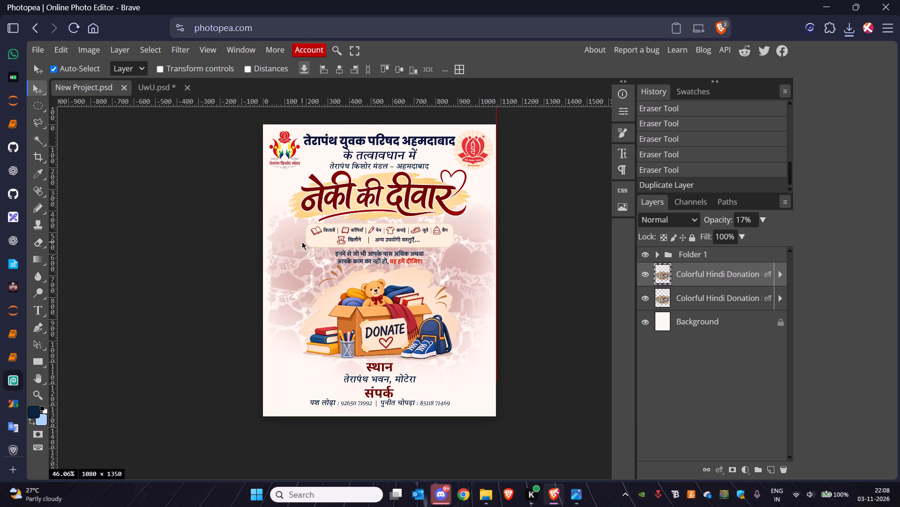
drag(302, 242, 293, 277)
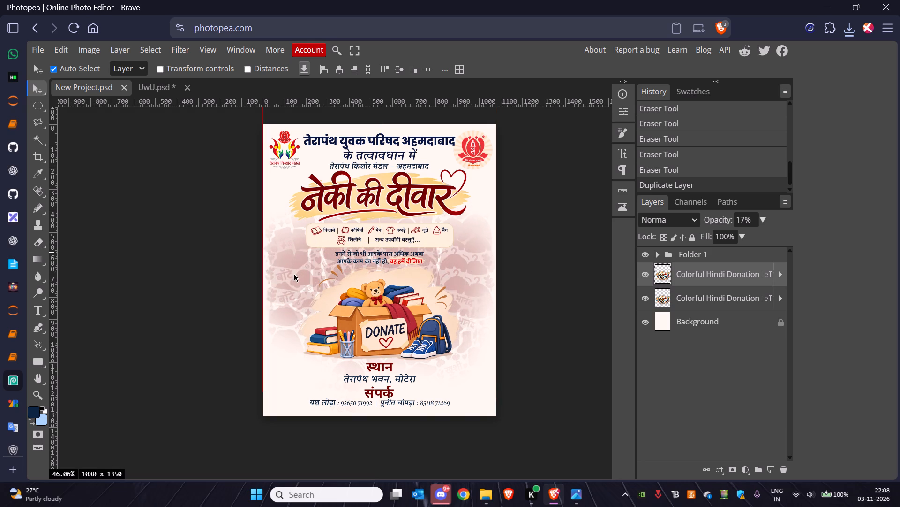
drag(293, 277, 301, 440)
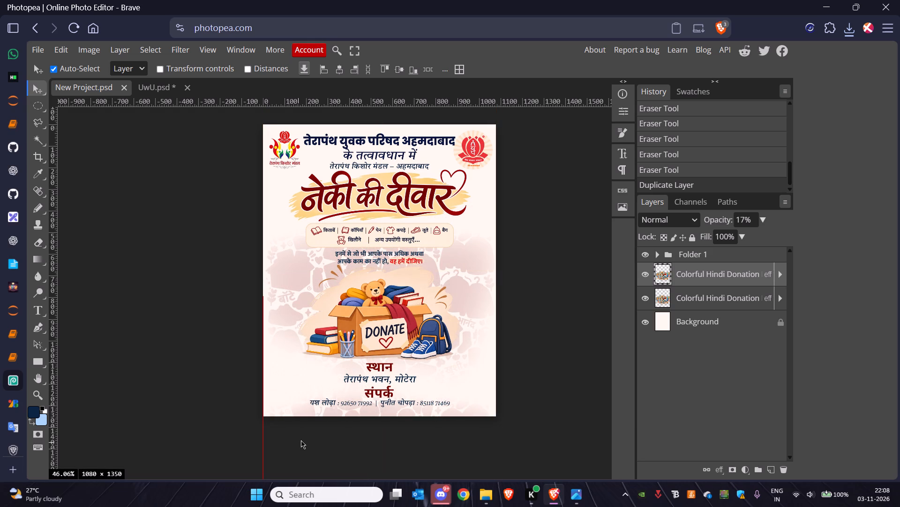
drag(301, 440, 302, 431)
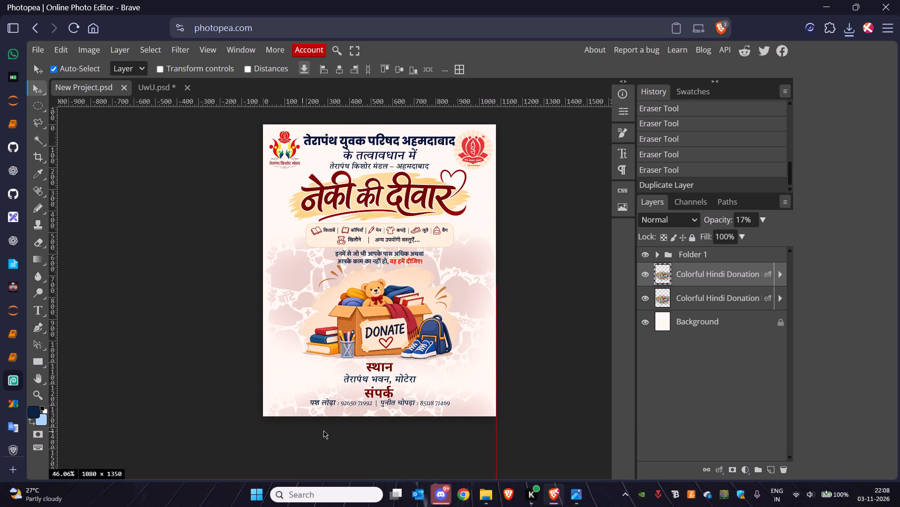
Change the collage copy's Color Overlay to a light orange sampled from the donation box illustration.
double_click(712, 280)
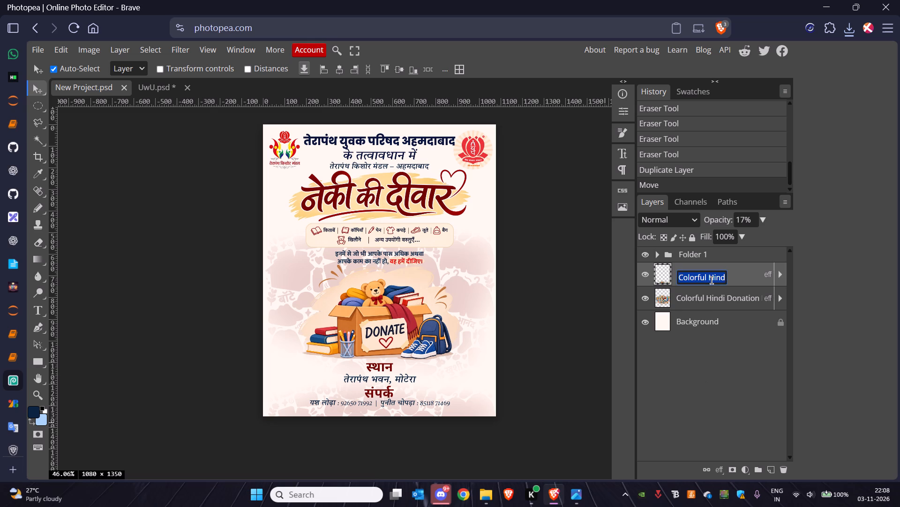
double_click(748, 278)
double_click(764, 267)
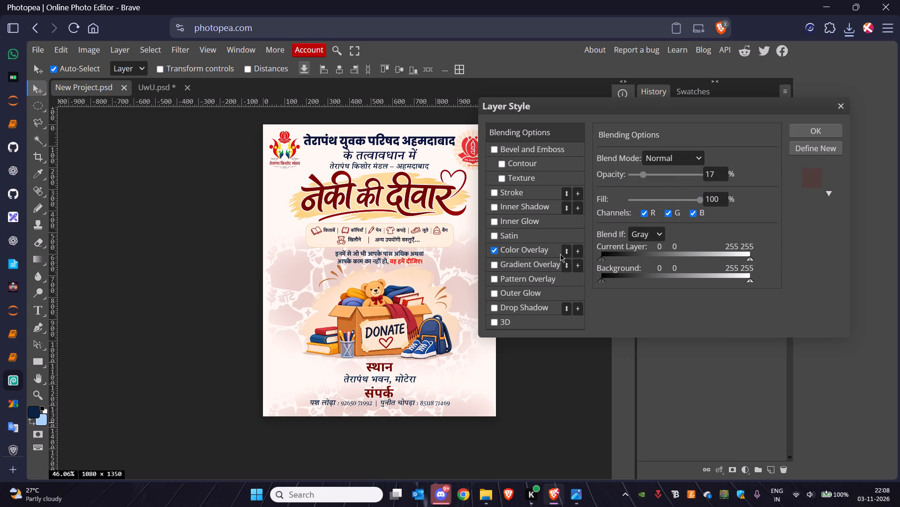
click(560, 254)
click(741, 176)
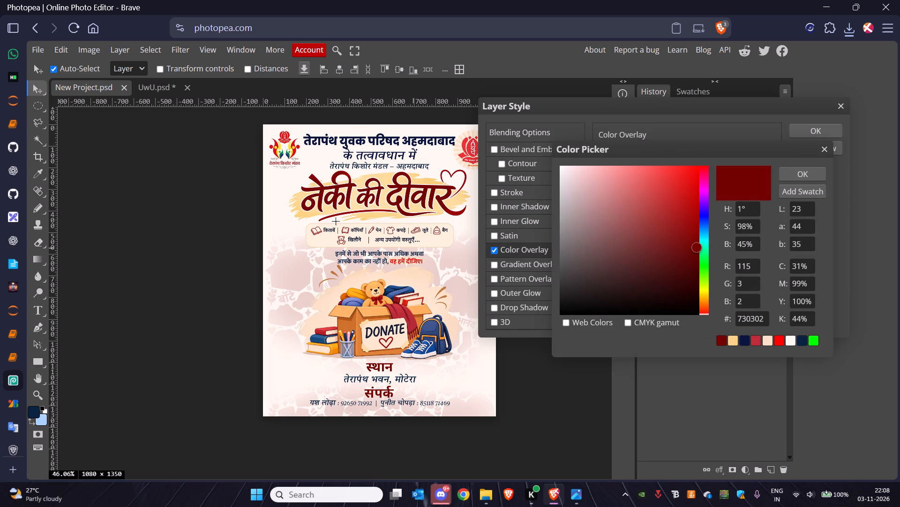
click(355, 207)
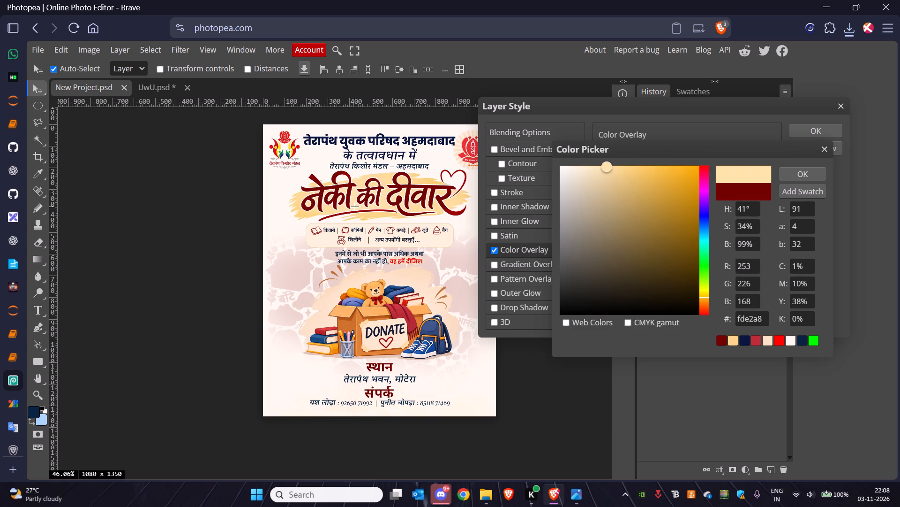
click(344, 310)
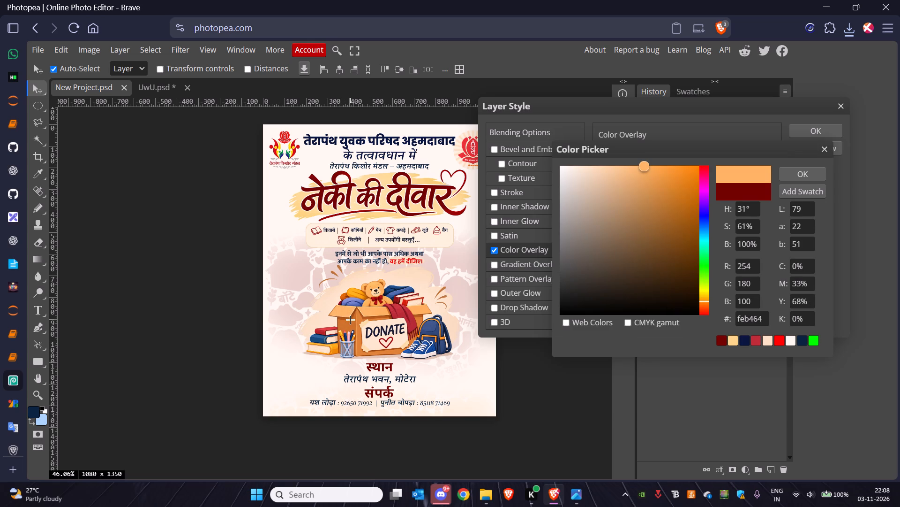
click(351, 324)
click(345, 313)
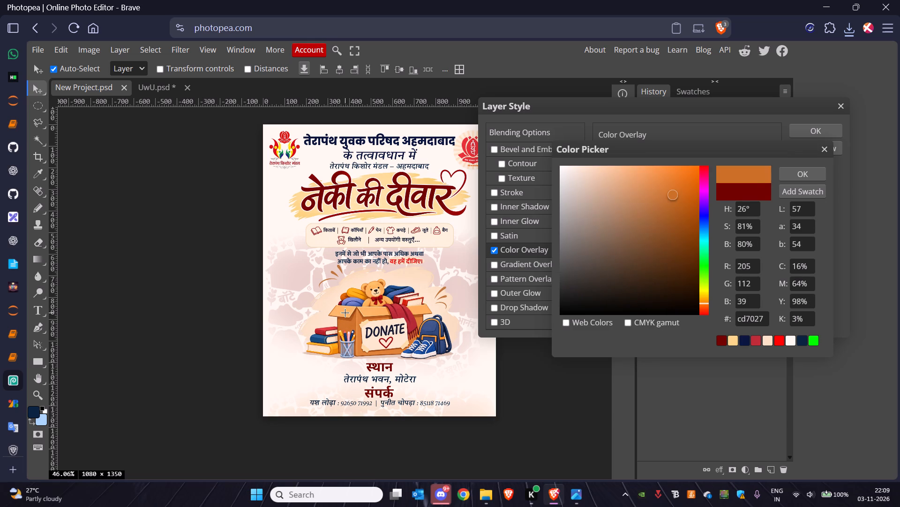
click(791, 172)
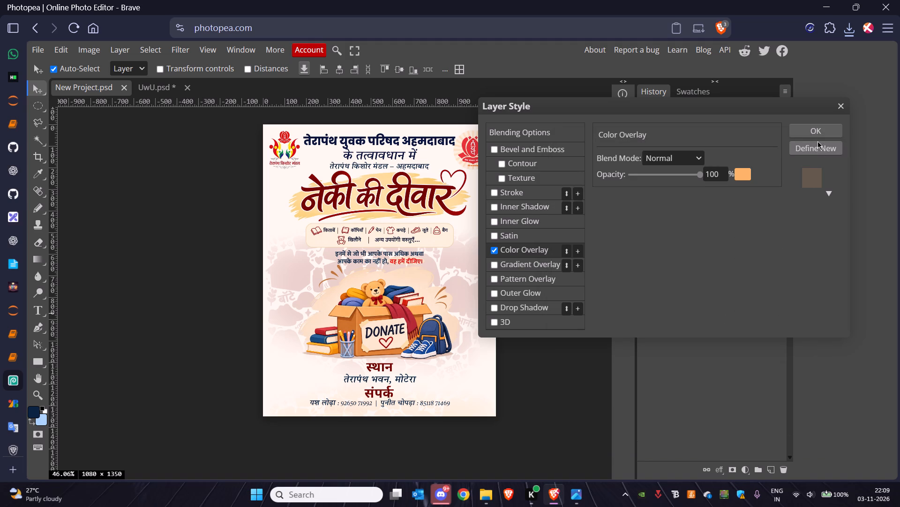
click(819, 135)
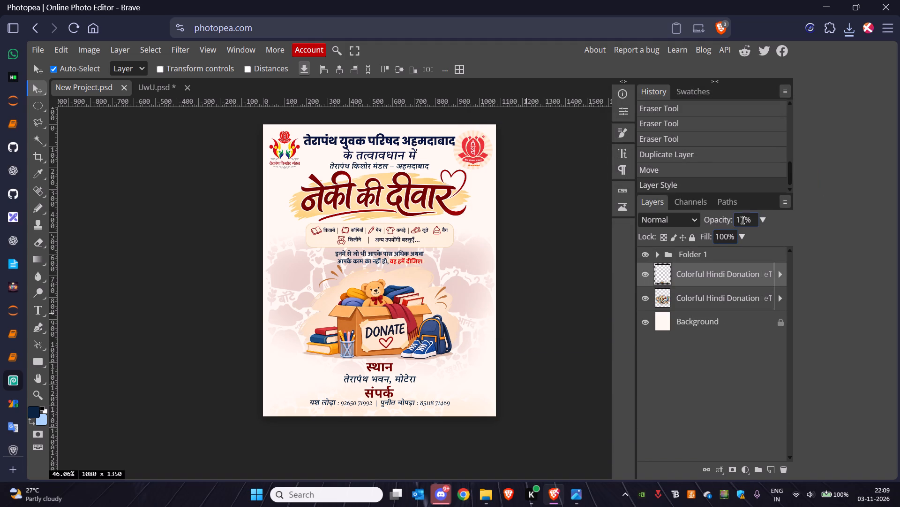
Set the orange collage copy's layer opacity to 25%.
click(745, 220)
key(Up)
key(Up)
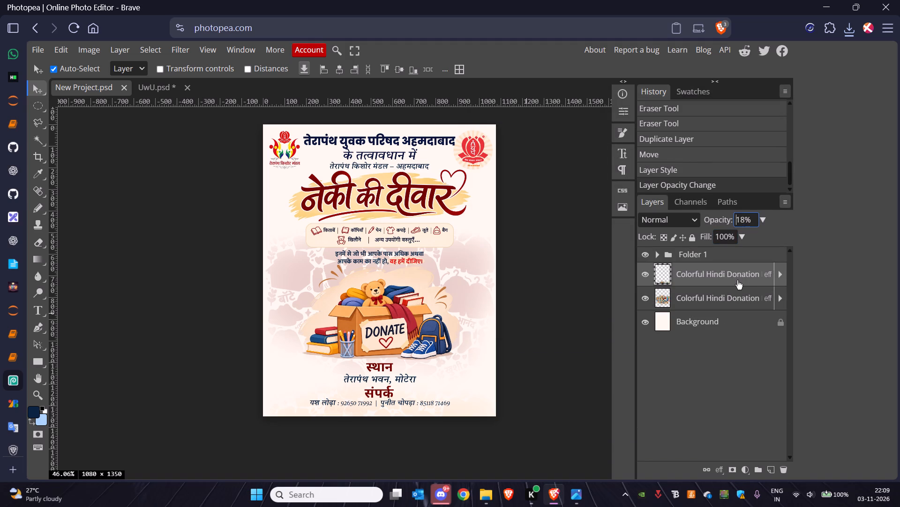
key(Up)
key(Up)
key(Up)
key(Up)
key(Up)
key(Up)
key(Up)
key(Up)
key(Up)
key(Up)
key(Up)
key(Up)
key(Up)
key(Up)
key(Up)
key(Up)
key(Up)
key(Up)
key(Up)
key(Down)
key(Down)
key(Down)
key(Up)
key(Down)
key(Up)
key(Down)
key(Up)
key(Down)
key(Up)
key(Down)
key(Up)
key(Up)
key(Up)
key(Down)
key(Up)
key(Down)
key(Up)
key(Up)
key(Up)
key(Down)
key(Down)
key(Down)
key(Down)
key(Down)
key(Down)
key(Down)
key(Down)
key(Down)
key(Down)
key(Down)
key(Down)
key(Down)
key(Down)
key(Down)
key(Down)
key(Up)
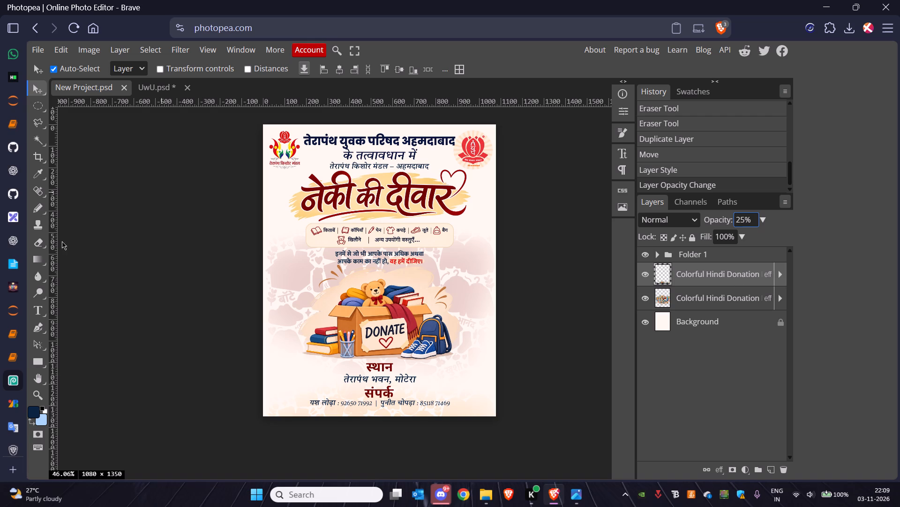
Soften the upper part of the orange collage copy with four Eraser dabs, from the poster's lower-left edge to below the donation box.
click(38, 246)
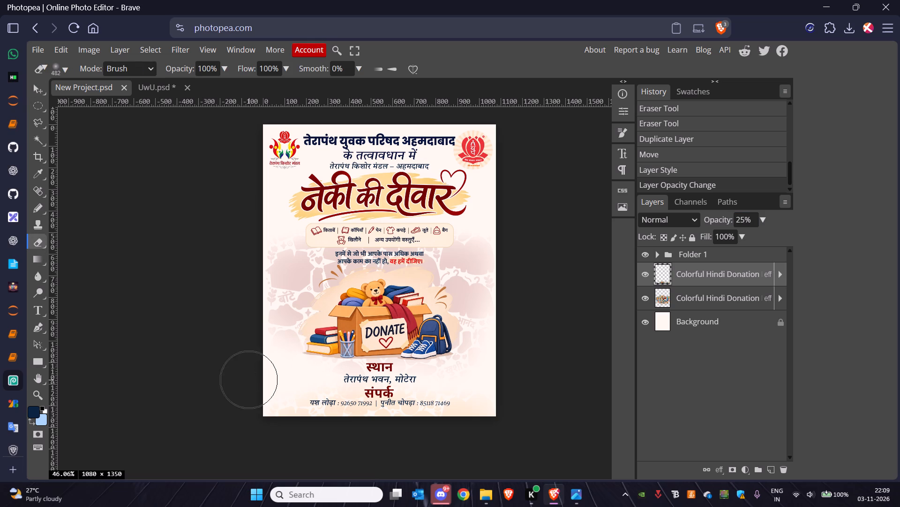
click(275, 374)
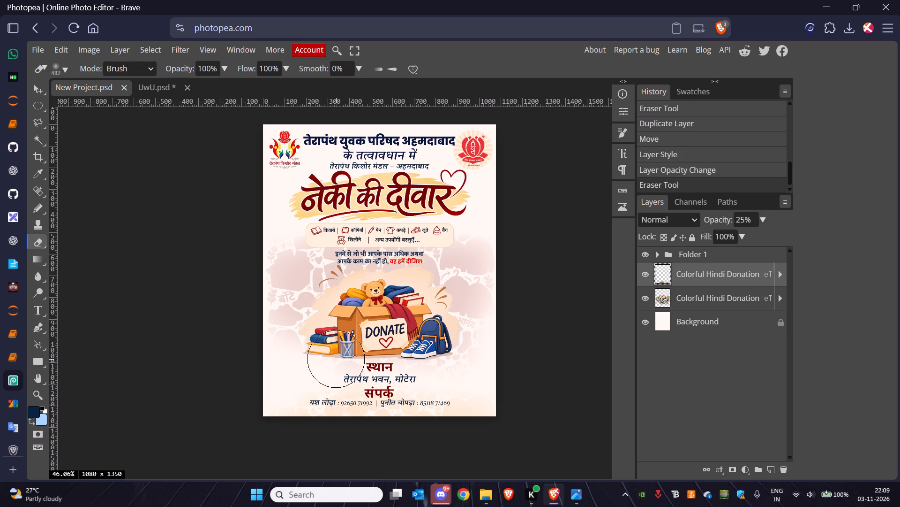
click(362, 353)
click(351, 354)
click(379, 355)
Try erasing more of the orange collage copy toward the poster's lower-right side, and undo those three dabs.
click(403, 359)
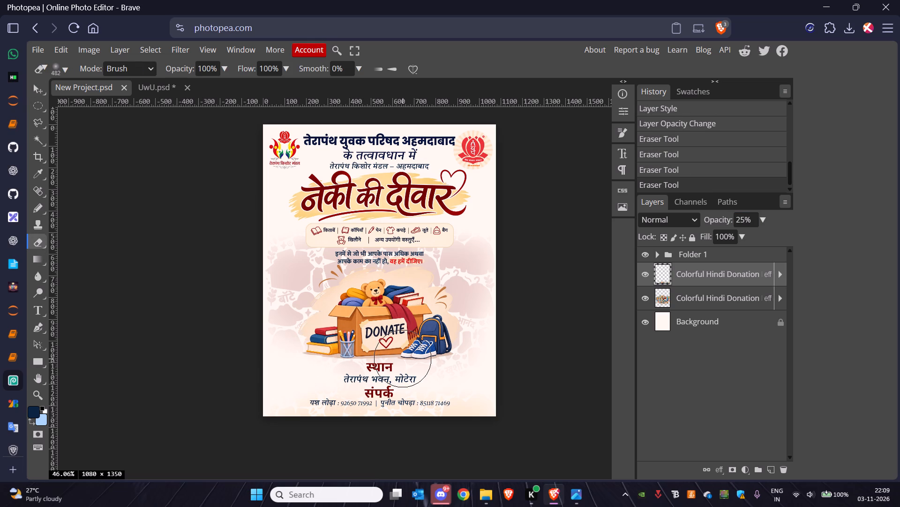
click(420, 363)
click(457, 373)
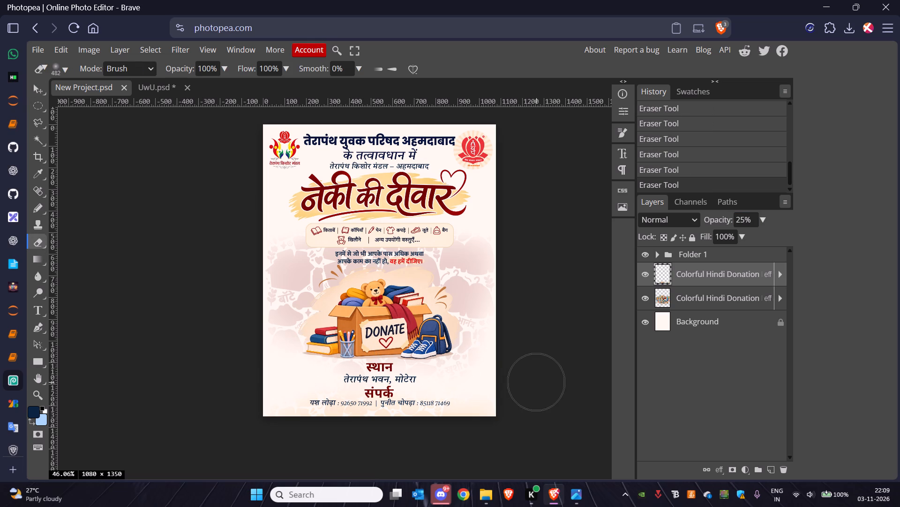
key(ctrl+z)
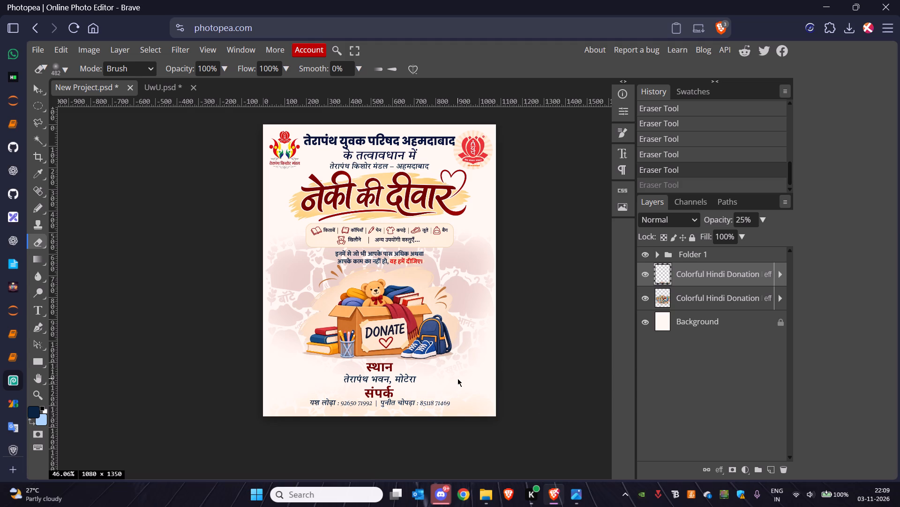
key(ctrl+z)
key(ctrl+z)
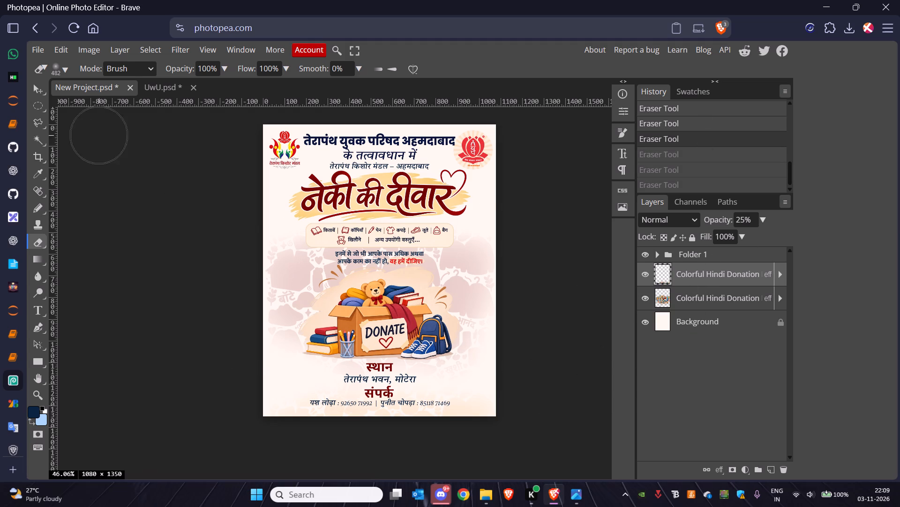
Duplicate the orange collage layer and move the duplicate up to the poster's top edge.
click(41, 90)
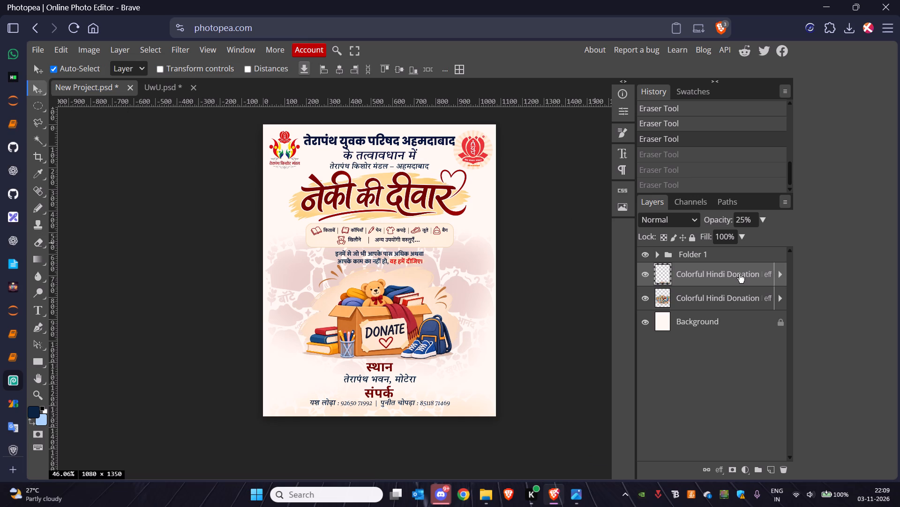
click(730, 281)
key(ctrl+c)
key(ctrl+v)
click(698, 297)
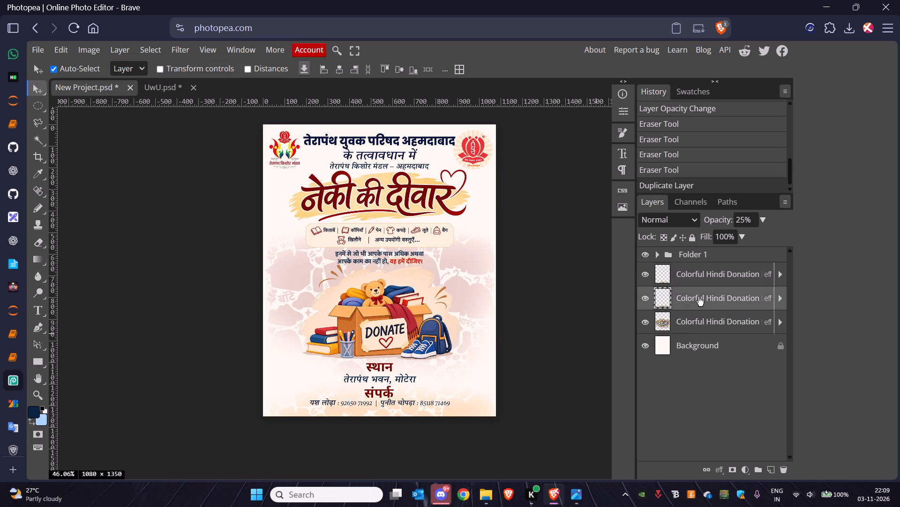
drag(463, 407, 459, 307)
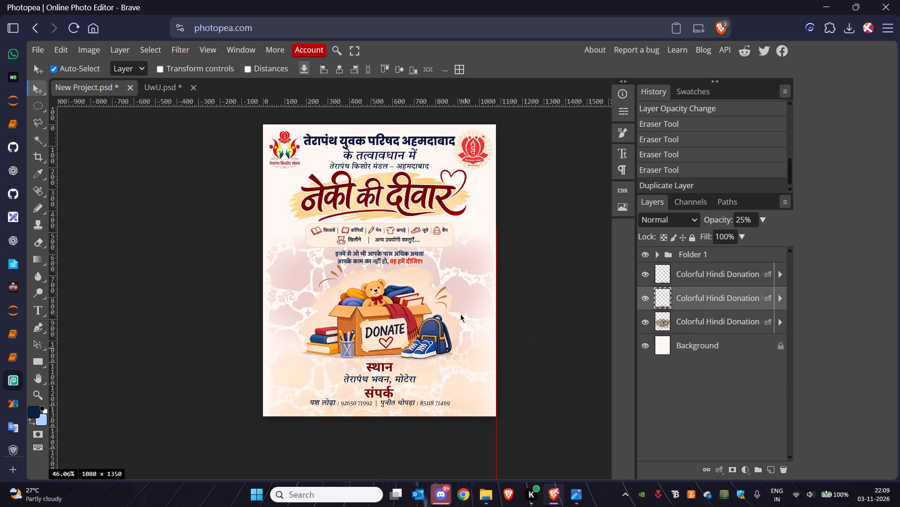
drag(459, 307, 452, 34)
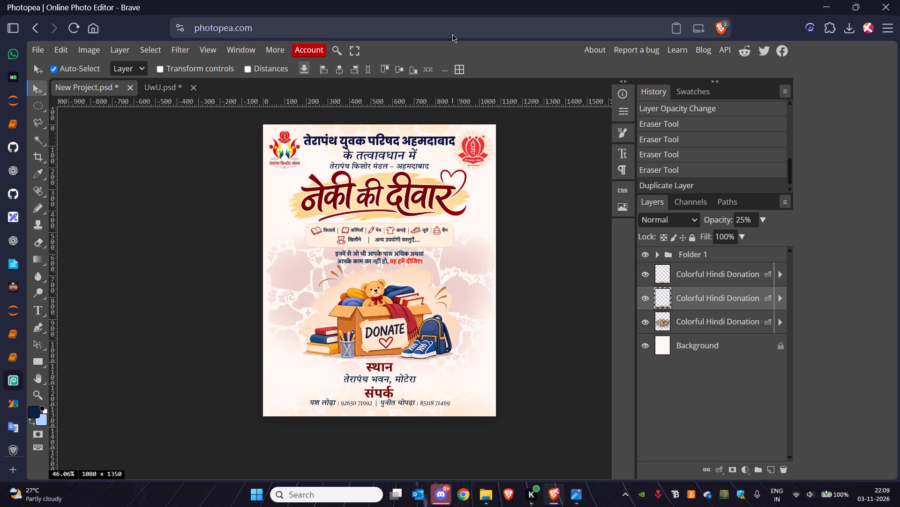
drag(452, 34, 452, 41)
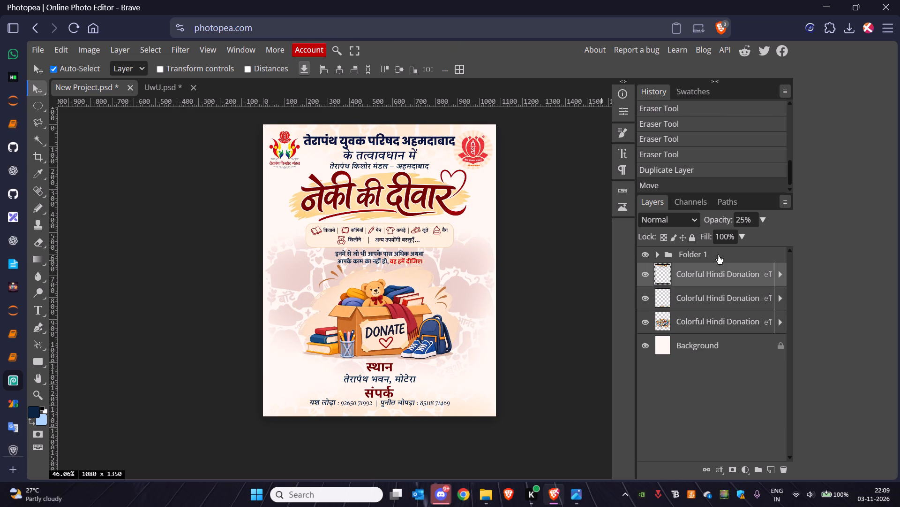
click(569, 201)
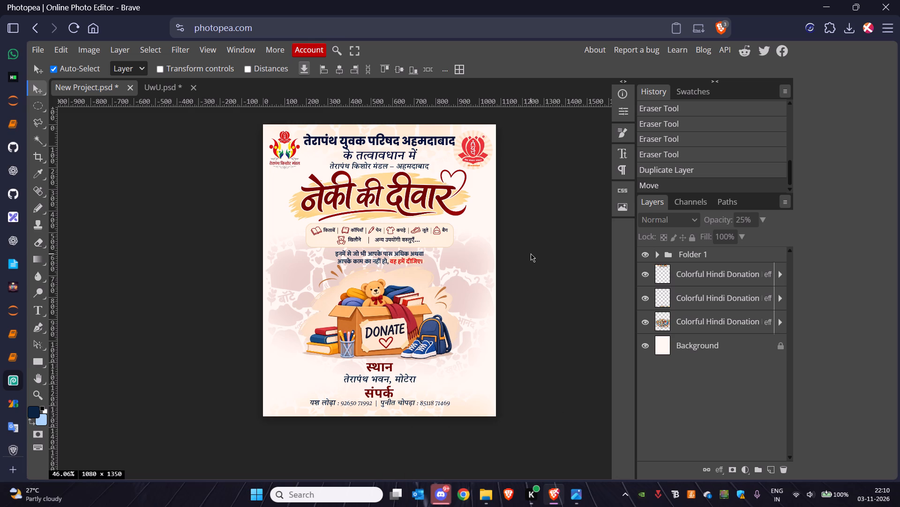
Save the poster project as 0_0.psd in Downloads, replacing the existing file.
key(ctrl+s)
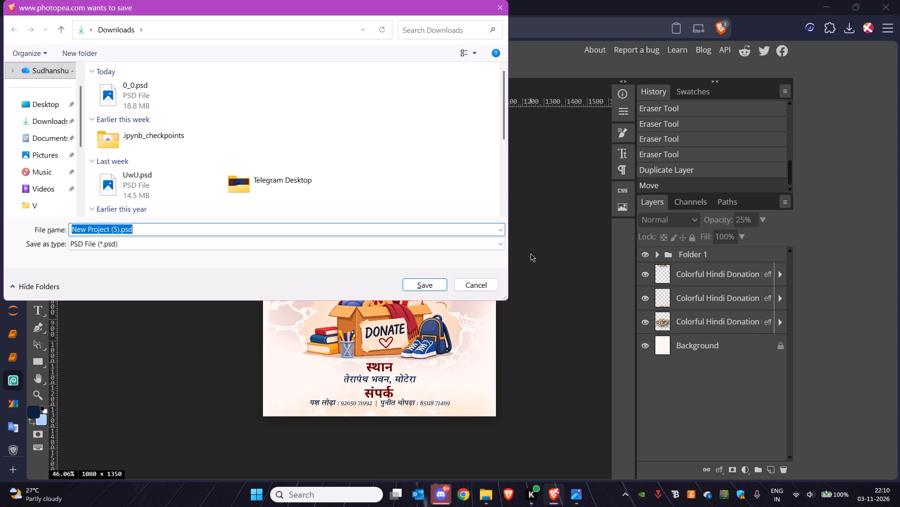
click(119, 232)
key(BackSpace)
key(BackSpace)
key(BackSpace)
key(BackSpace)
key(BackSpace)
key(BackSpace)
key(BackSpace)
key(BackSpace)
key(BackSpace)
key(BackSpace)
key(BackSpace)
key(BackSpace)
key(BackSpace)
key(BackSpace)
key(BackSpace)
key(BackSpace)
key(BackSpace)
key(BackSpace)
key(BackSpace)
key(BackSpace)
key(BackSpace)
key(BackSpace)
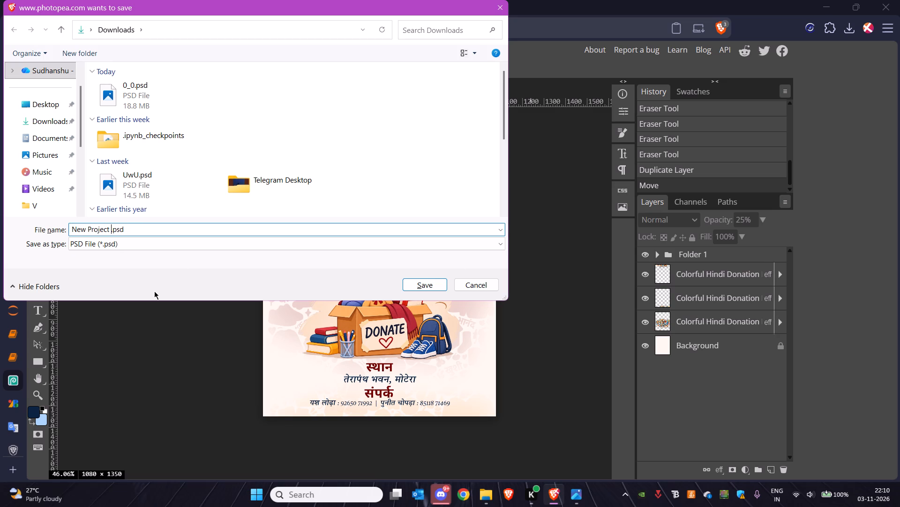
key(0)
key(shift+underscore)
key(0)
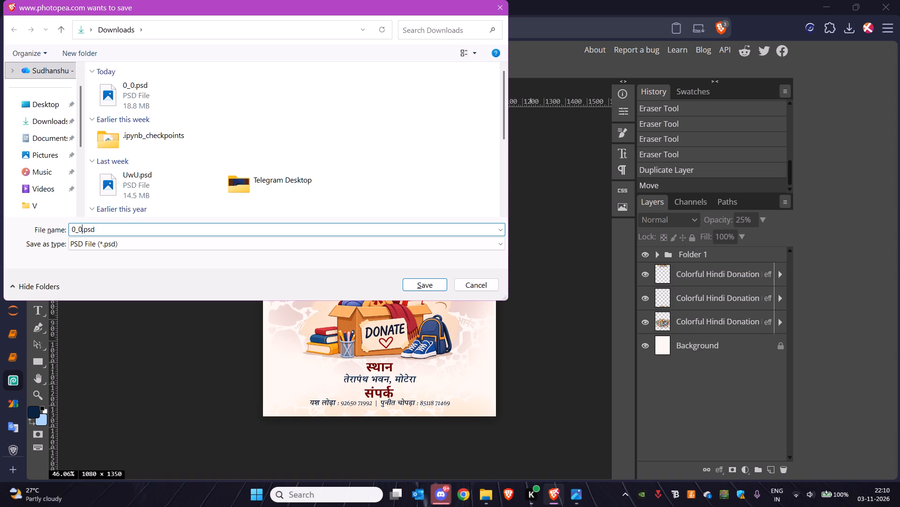
click(427, 284)
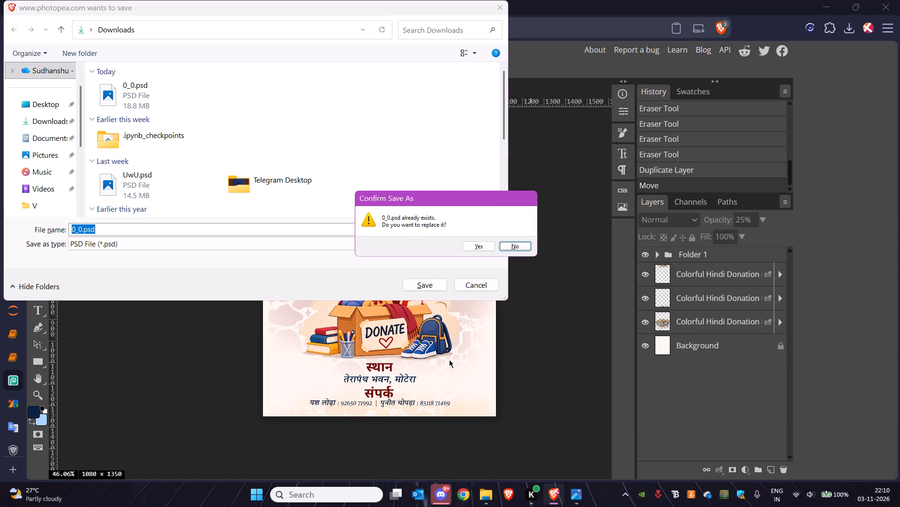
click(482, 243)
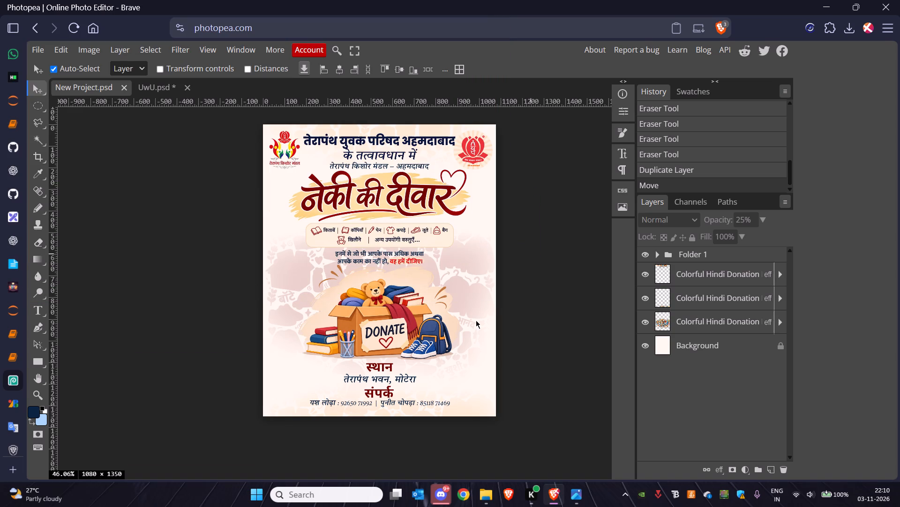
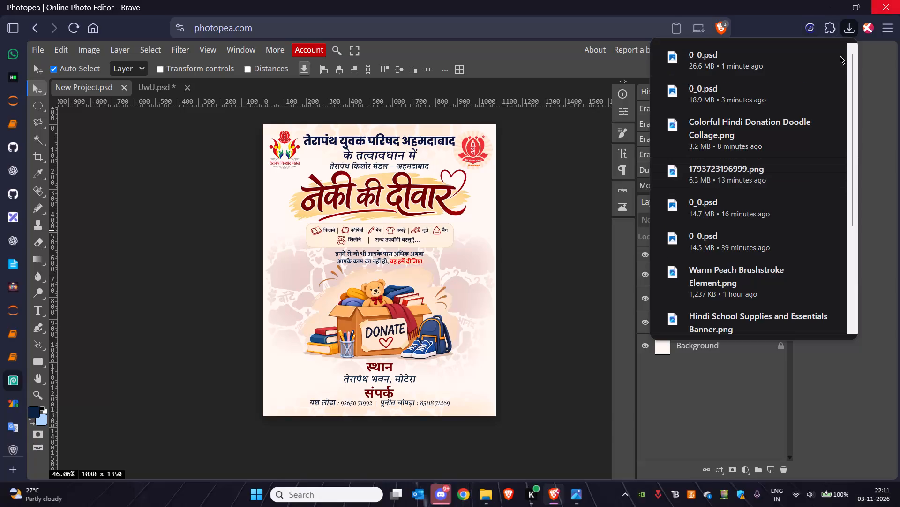
Close the browser's list of recent downloads to return to the full poster workspace.
click(851, 33)
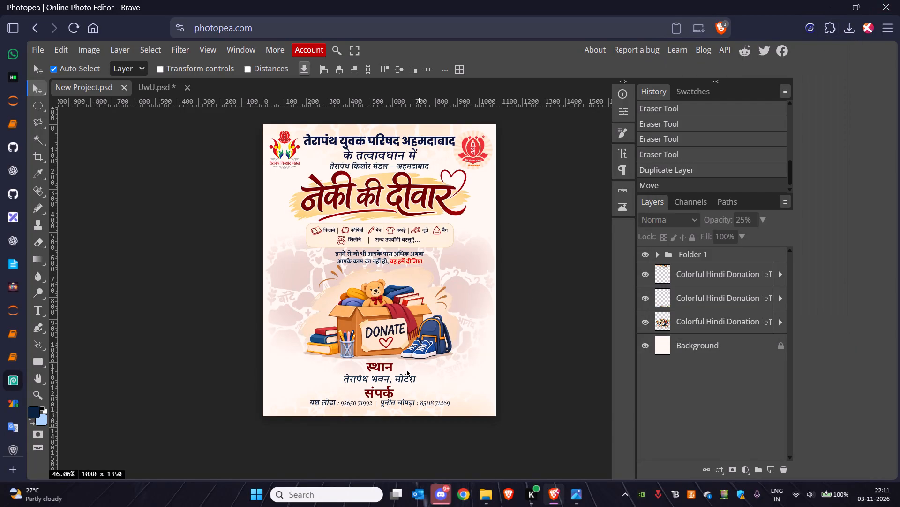
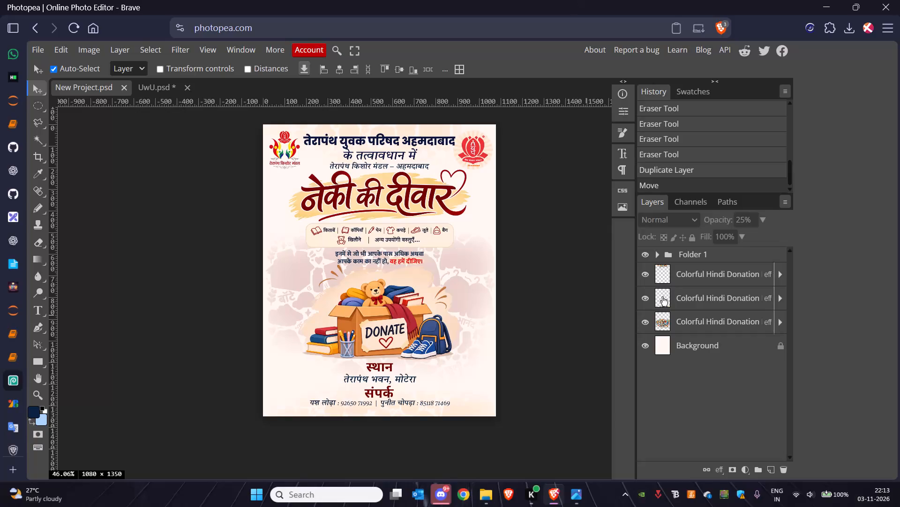
Hide the three "Colorful Hindi Donation" background layers below Folder 1.
click(647, 323)
click(645, 298)
click(645, 277)
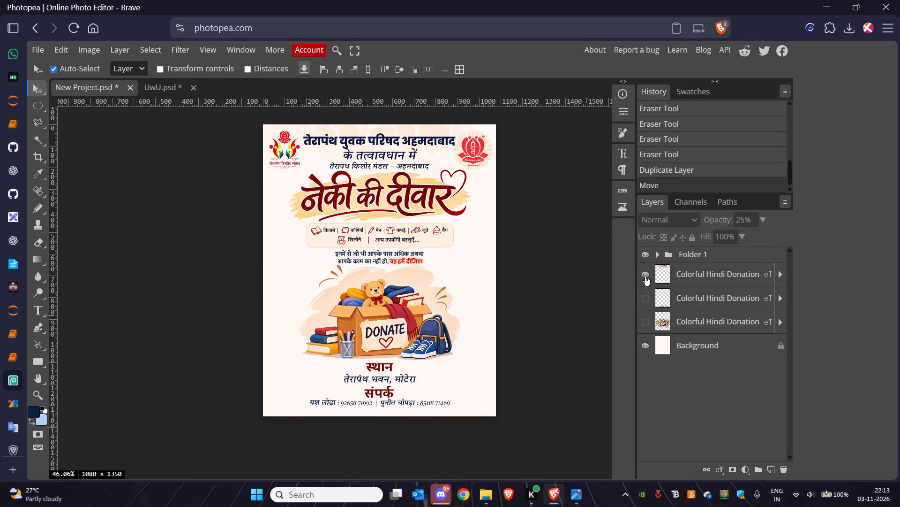
Expand Folder 1 and select the "तेरापंथ युवक परिषद अहमदाबाद" heading layer for text editing with the Type tool.
click(655, 255)
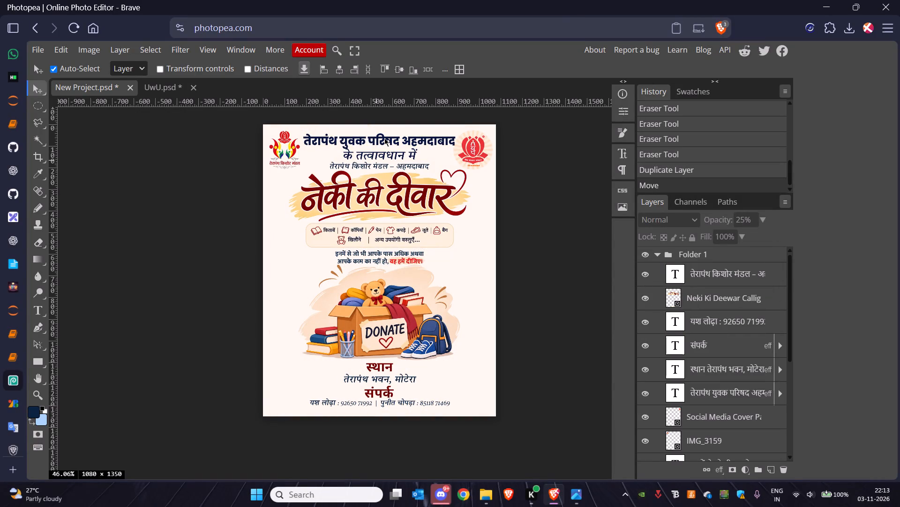
key(v)
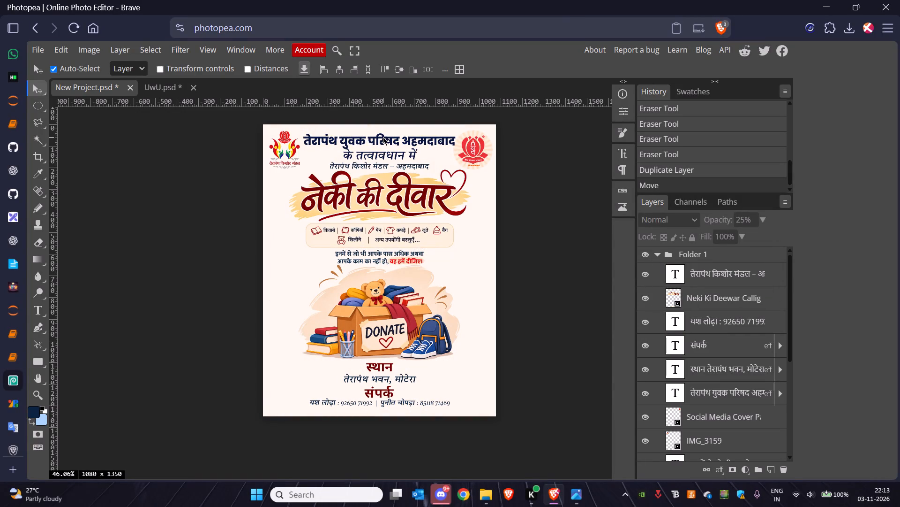
click(383, 137)
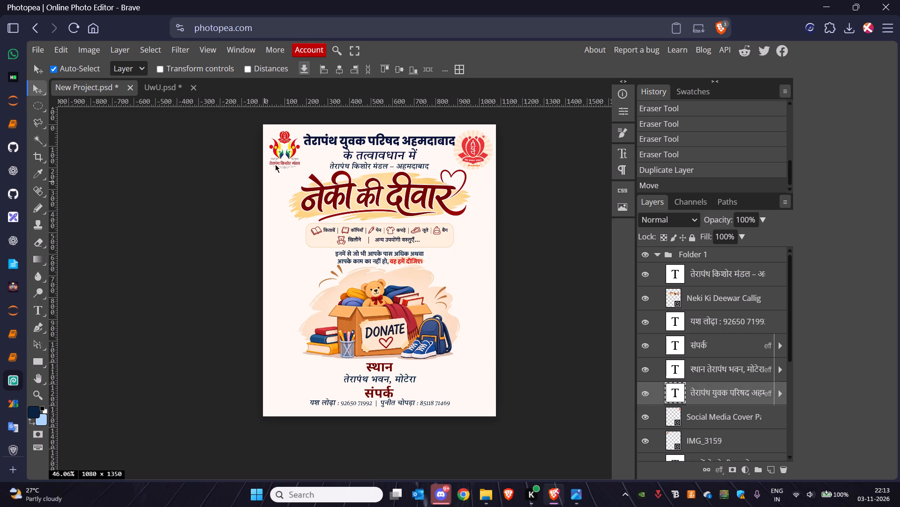
key(t)
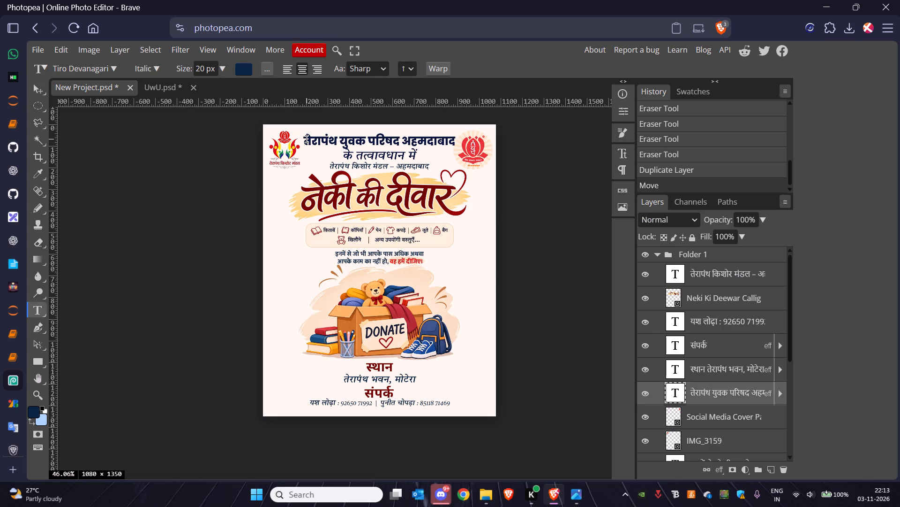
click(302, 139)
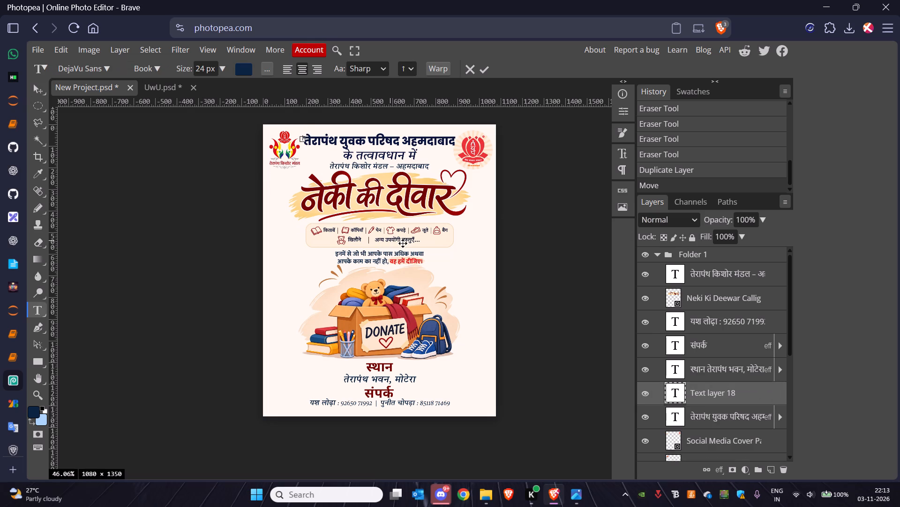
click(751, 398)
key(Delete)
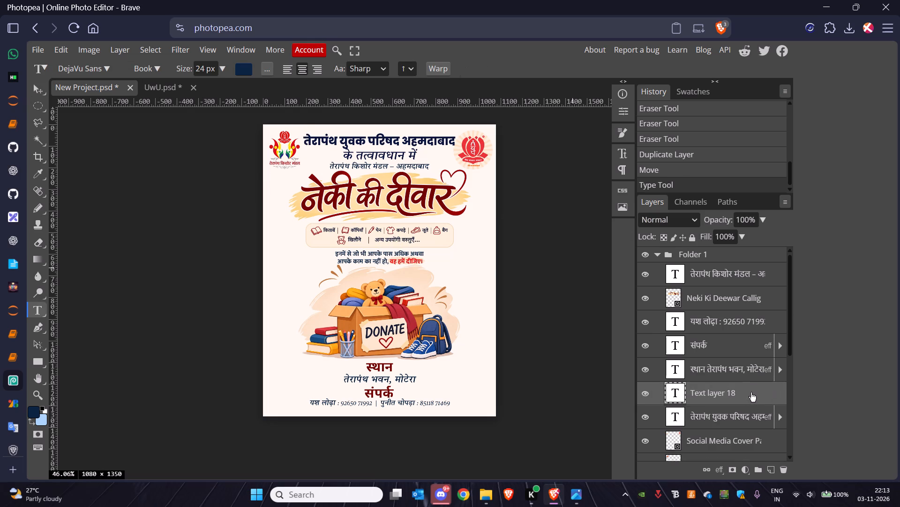
Set the heading's first line, "तेरापंथ युवक परिषद अहमदाबाद", to the Poppins SemiBold style.
drag(305, 139, 456, 141)
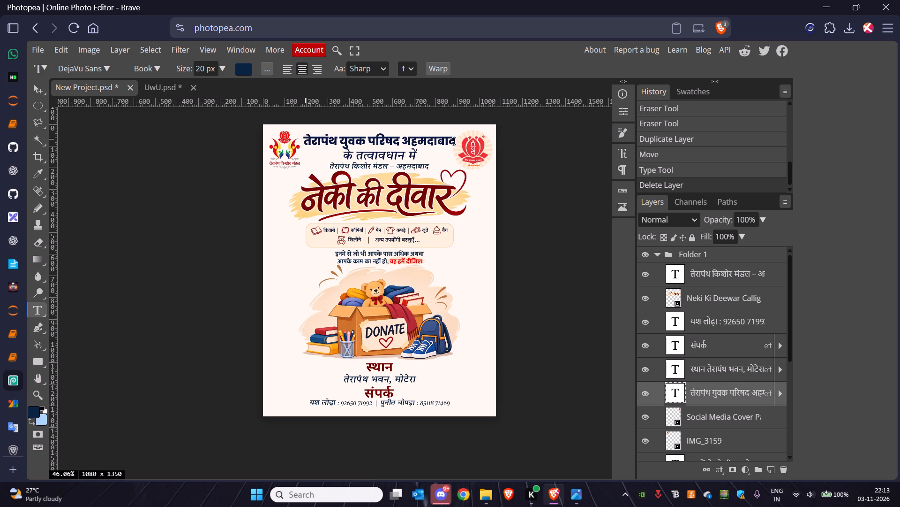
drag(456, 141, 457, 141)
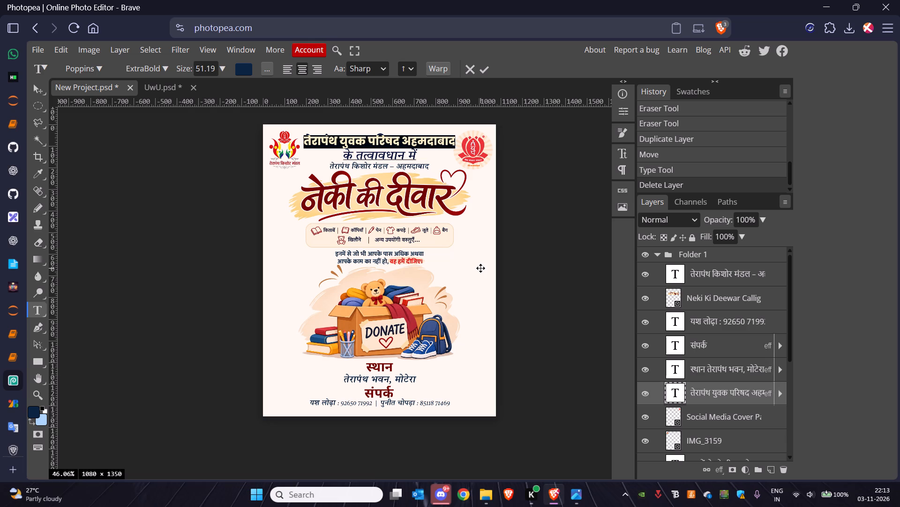
click(623, 159)
click(560, 115)
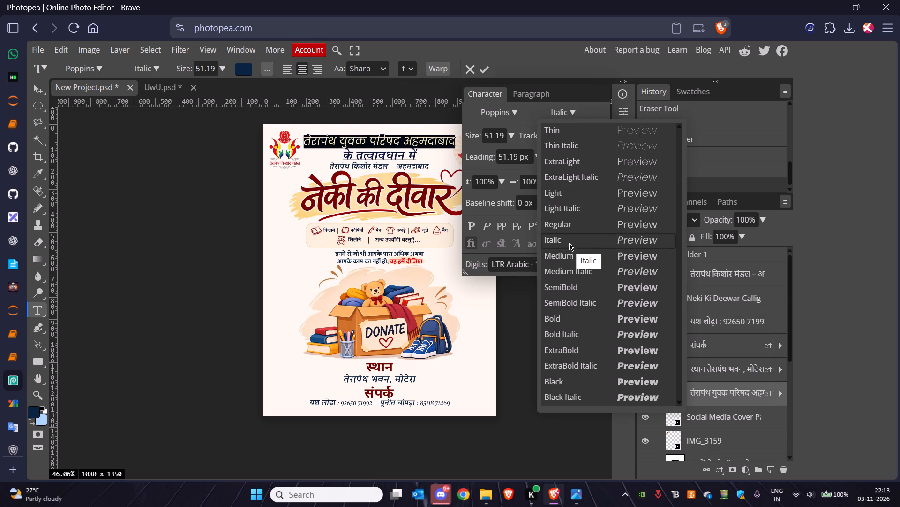
click(571, 290)
click(492, 136)
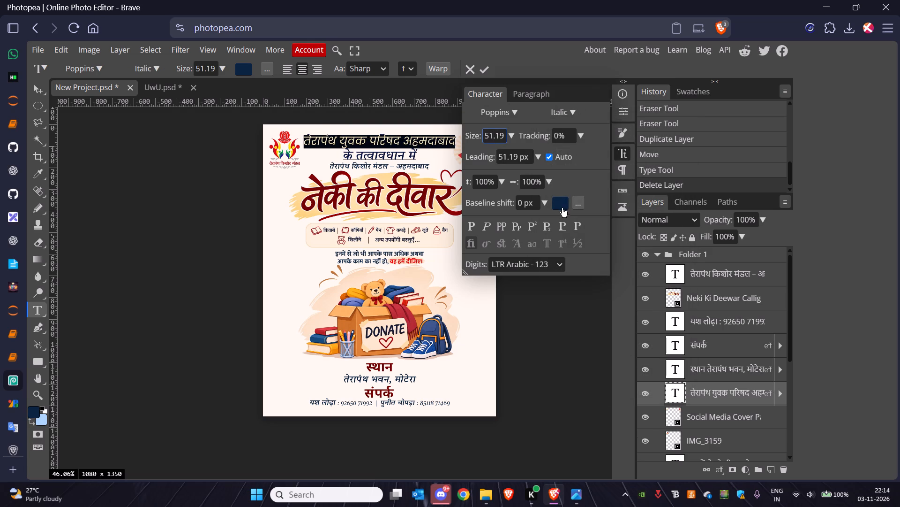
click(567, 111)
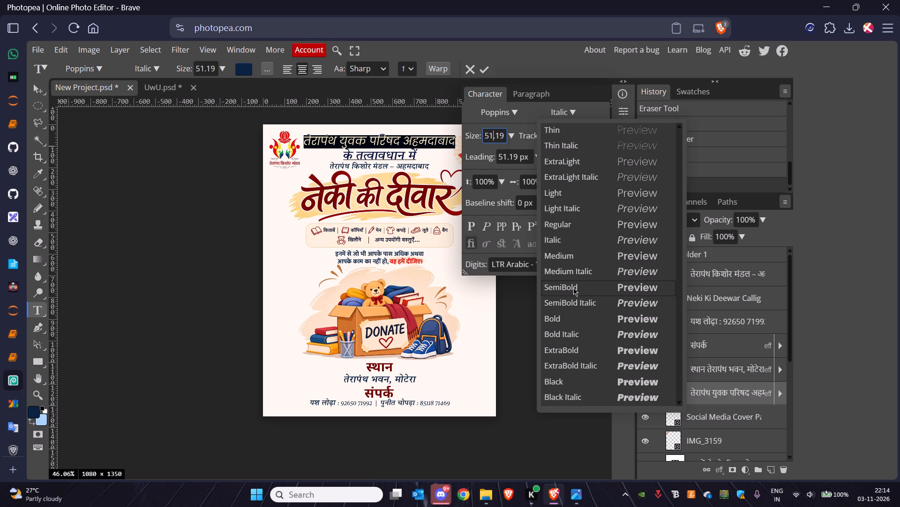
click(573, 288)
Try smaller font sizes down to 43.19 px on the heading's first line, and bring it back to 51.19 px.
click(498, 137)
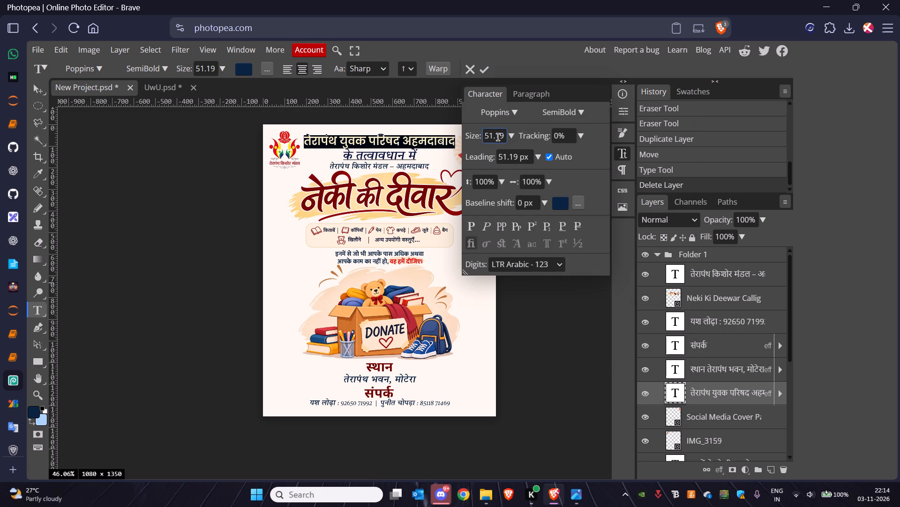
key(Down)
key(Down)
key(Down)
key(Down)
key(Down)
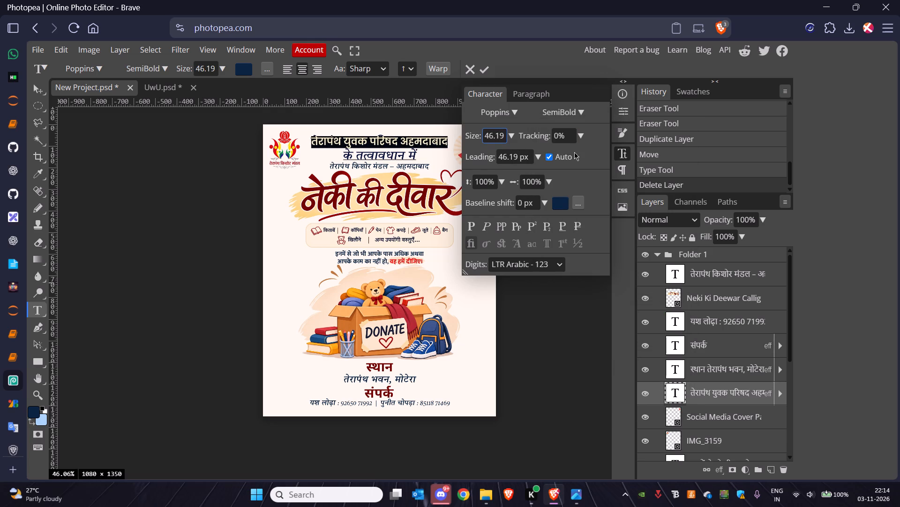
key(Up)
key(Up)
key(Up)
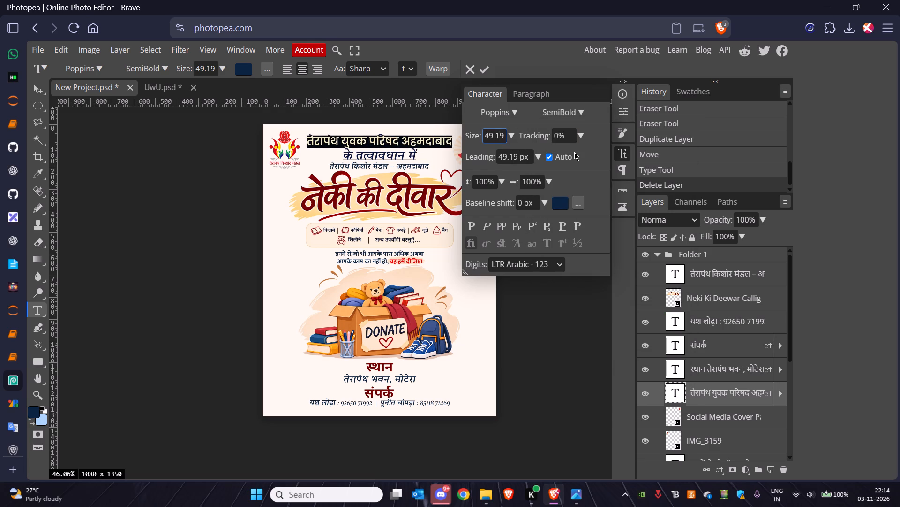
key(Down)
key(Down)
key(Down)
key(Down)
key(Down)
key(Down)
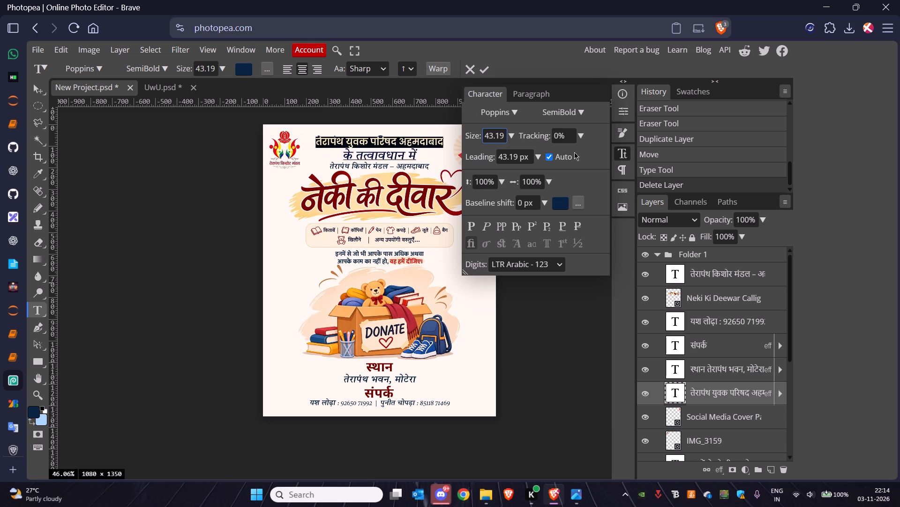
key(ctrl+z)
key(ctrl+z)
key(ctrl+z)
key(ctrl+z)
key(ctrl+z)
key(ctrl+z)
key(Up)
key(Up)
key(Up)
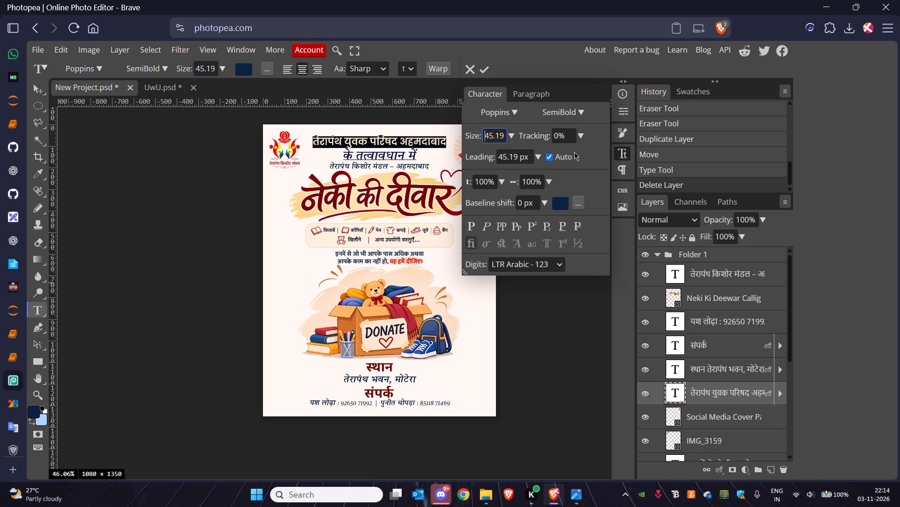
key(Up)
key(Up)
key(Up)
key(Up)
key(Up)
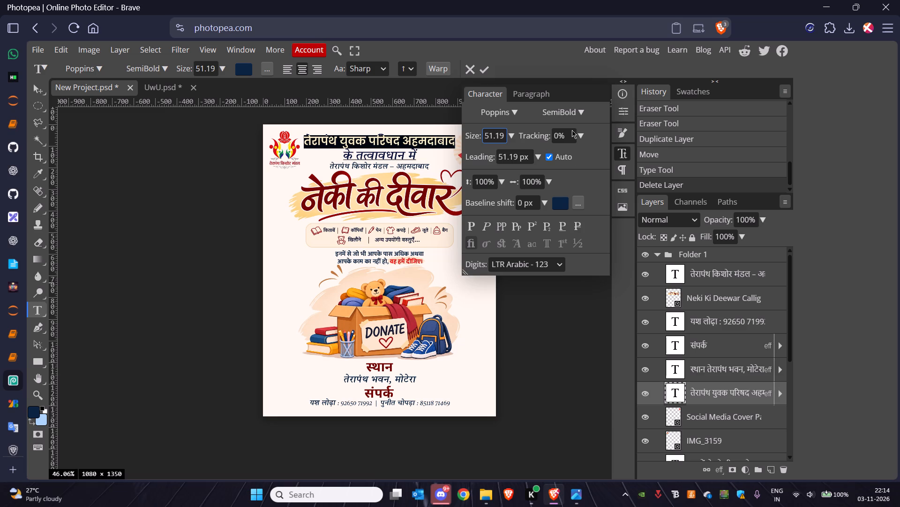
Set both heading lines, "तेरापंथ युवक परिषद अहमदाबाद" and "के तत्वावधान में", to a uniform 45 px font size and commit the text.
drag(422, 156, 304, 138)
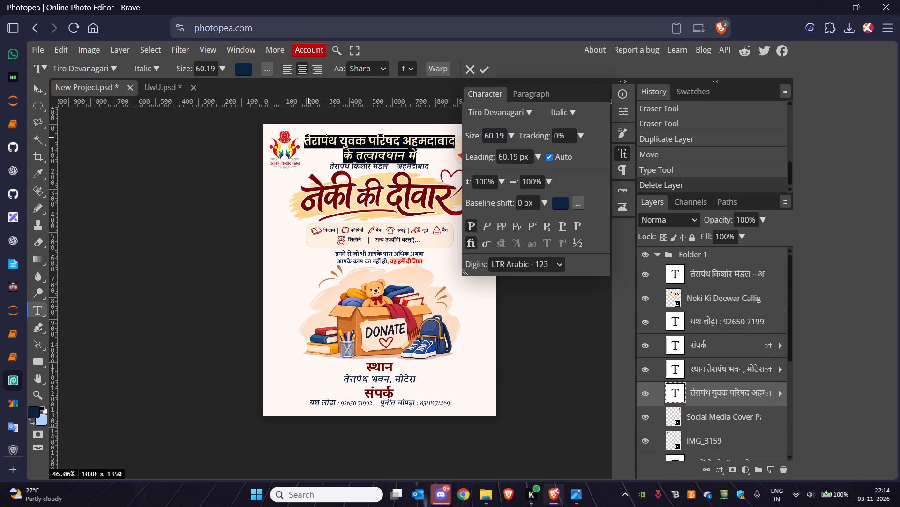
drag(304, 138, 295, 140)
key(Down)
key(Down)
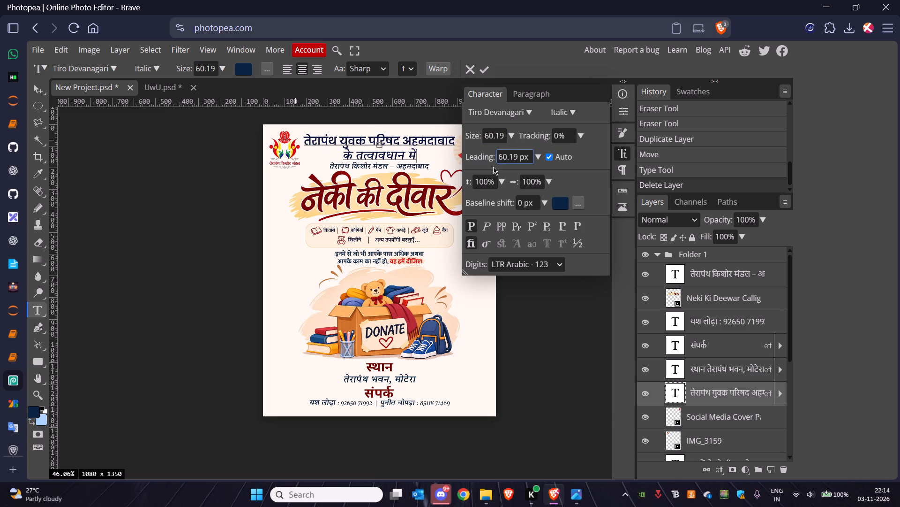
drag(420, 159, 306, 141)
click(495, 134)
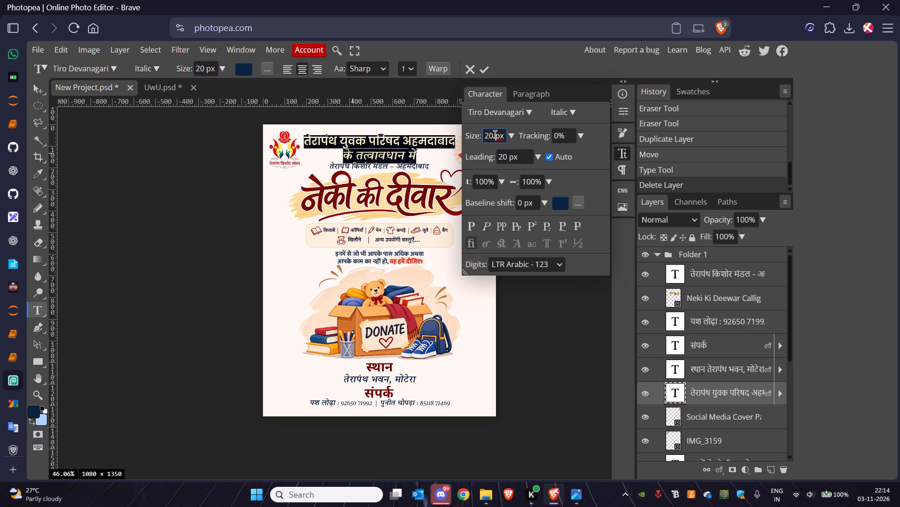
key(Up)
key(Down)
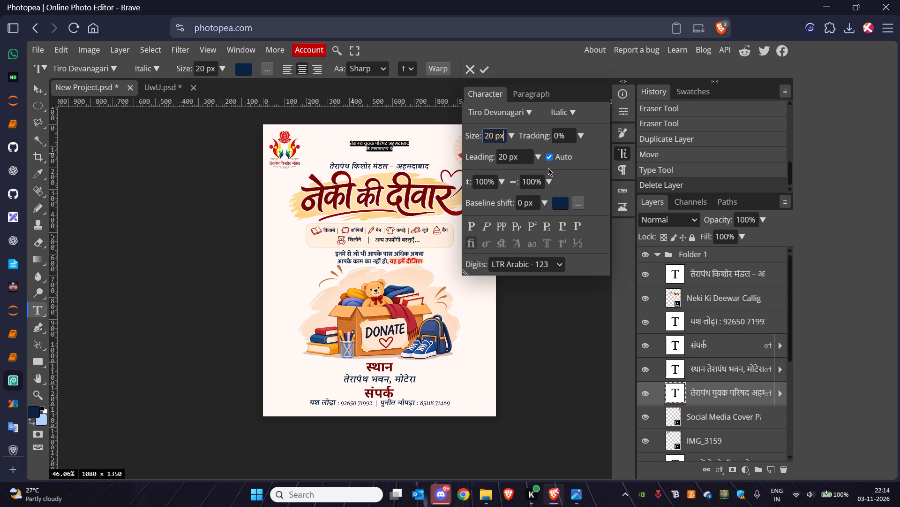
key(Up)
key(Up)
key(Up)
key(Up)
key(Up)
key(Up)
key(Up)
key(Up)
key(Up)
key(Up)
key(Up)
key(Up)
key(Up)
key(Up)
key(Up)
key(Up)
key(Up)
key(Up)
key(Up)
key(Up)
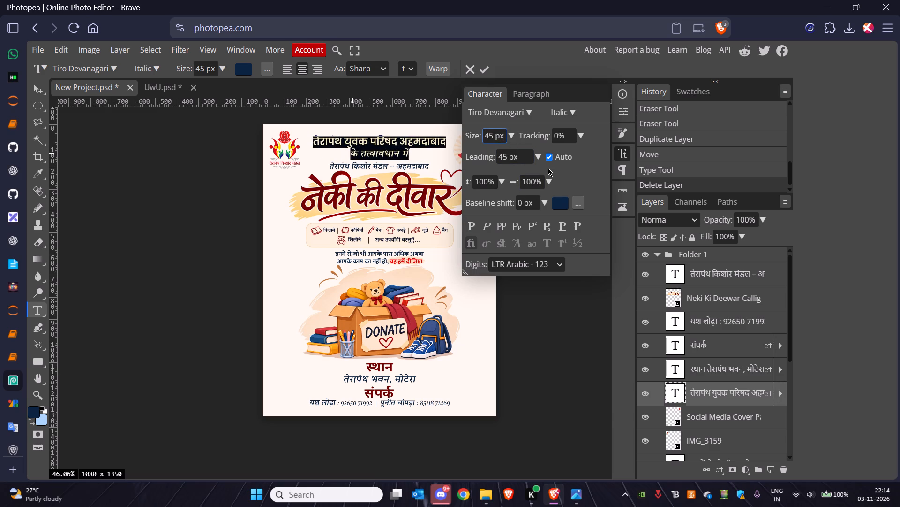
key(Up)
key(Up)
key(Up)
key(Down)
key(Down)
key(Down)
key(Down)
key(Up)
key(Down)
key(Up)
click(624, 155)
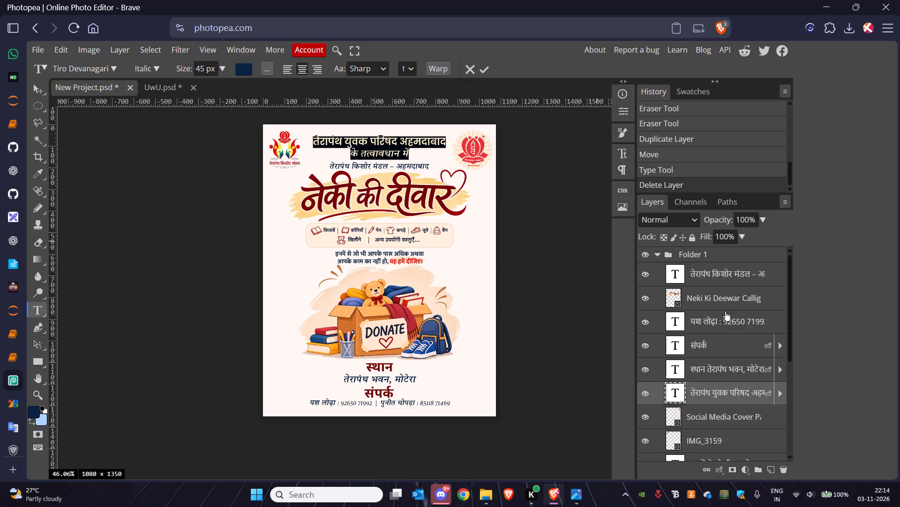
click(723, 391)
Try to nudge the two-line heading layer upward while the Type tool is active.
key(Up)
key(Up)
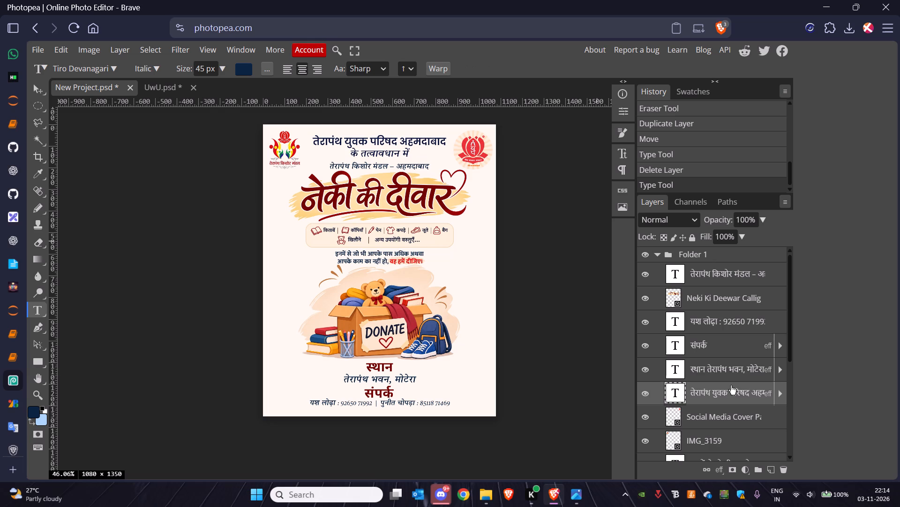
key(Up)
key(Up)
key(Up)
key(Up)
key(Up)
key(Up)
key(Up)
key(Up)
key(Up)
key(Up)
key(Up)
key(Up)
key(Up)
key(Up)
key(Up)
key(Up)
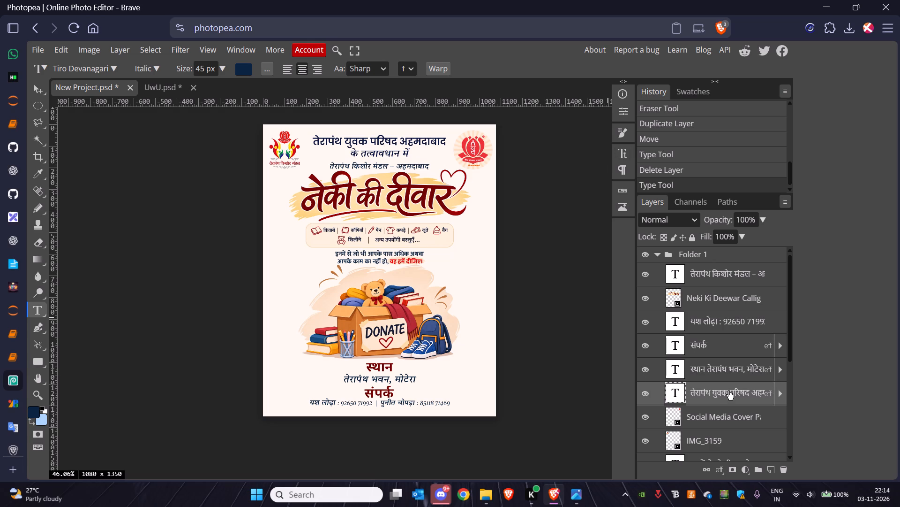
Nudge the two-line heading slightly upward with the Move tool, widening the gap above the "तेरापंथ किशोर मंडल – अहमदाबाद" line.
click(728, 391)
click(37, 87)
key(Up)
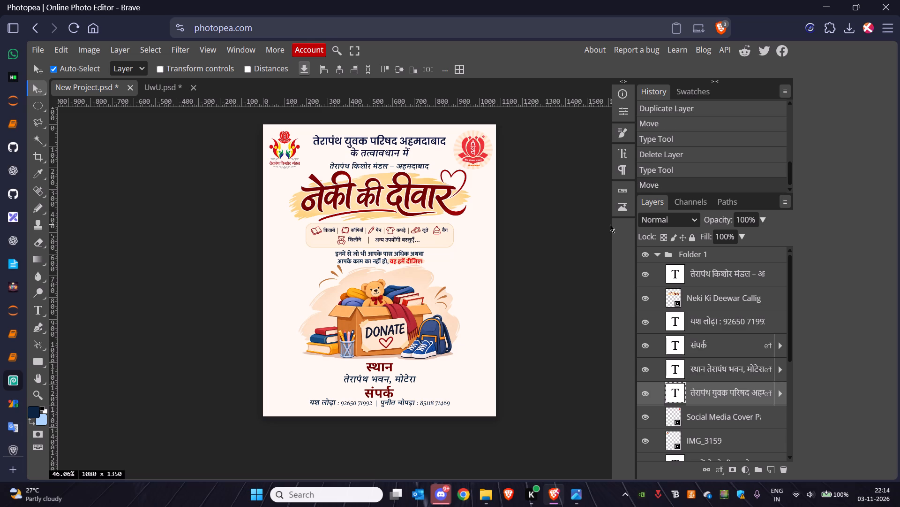
key(Up)
key(Up)
key(Up)
key(Up)
key(Up)
key(Down)
key(Up)
key(Up)
key(Up)
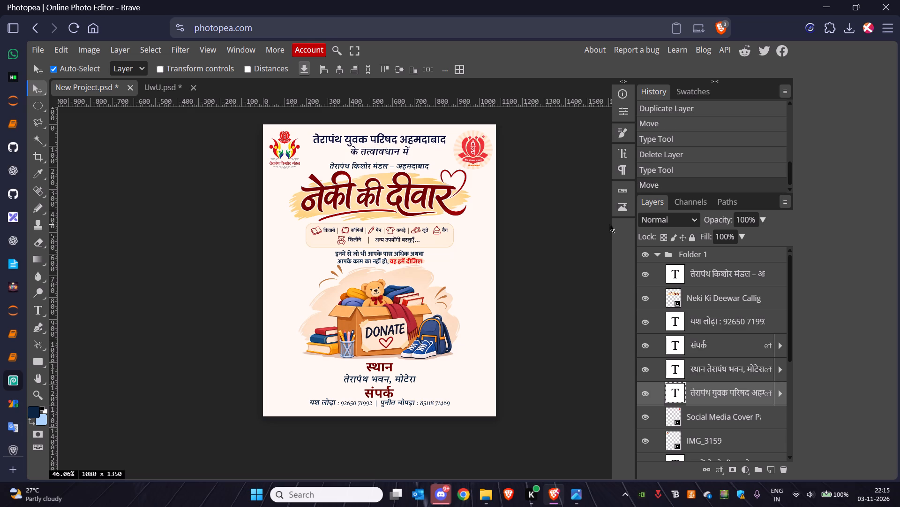
key(Up)
key(Up)
key(Up)
key(Up)
key(Down)
key(Up)
key(Up)
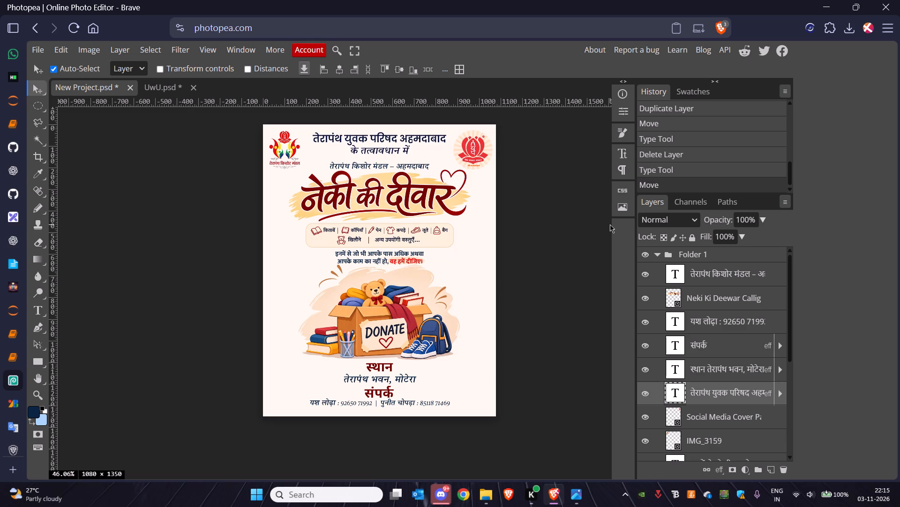
key(Down)
key(Down)
key(Up)
key(Down)
key(Down)
key(Down)
key(Up)
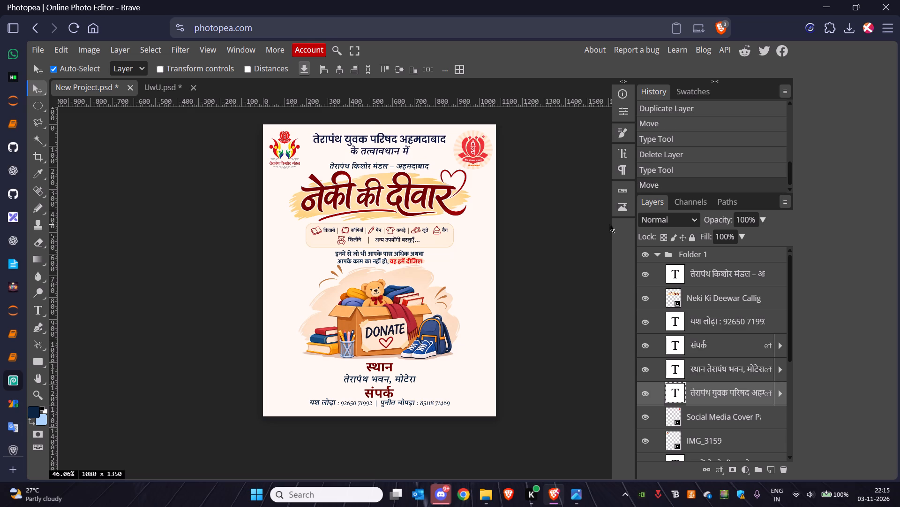
Enlarge the whole "तेरापंथ किशोर मंडल – अहमदाबाद" line to a font size of 47.85 px.
key(t)
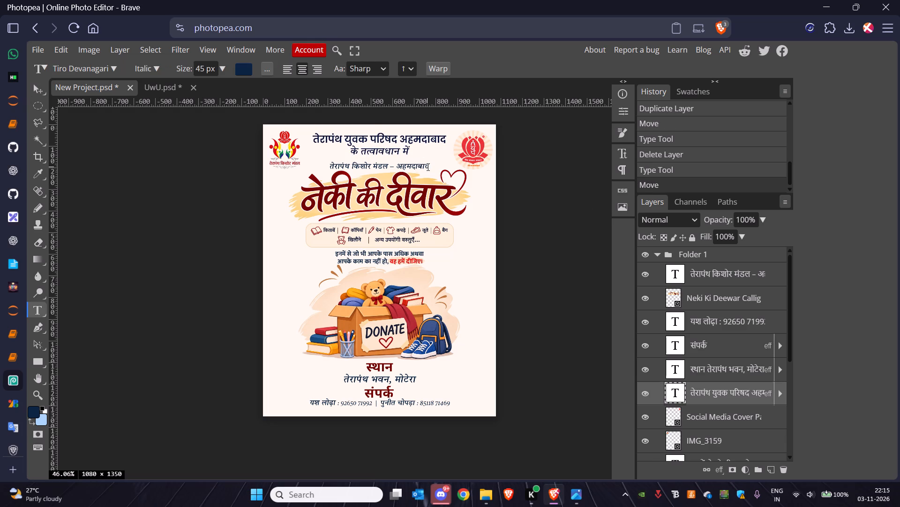
drag(427, 166, 295, 158)
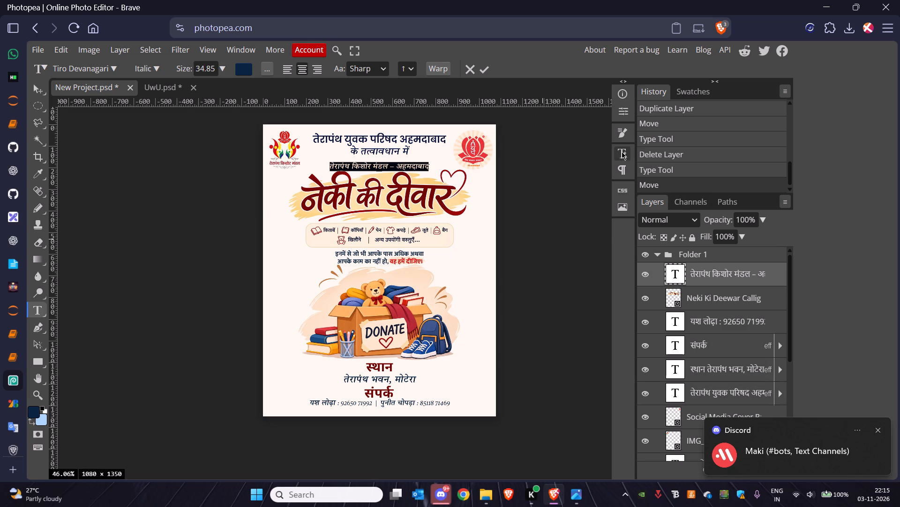
click(623, 151)
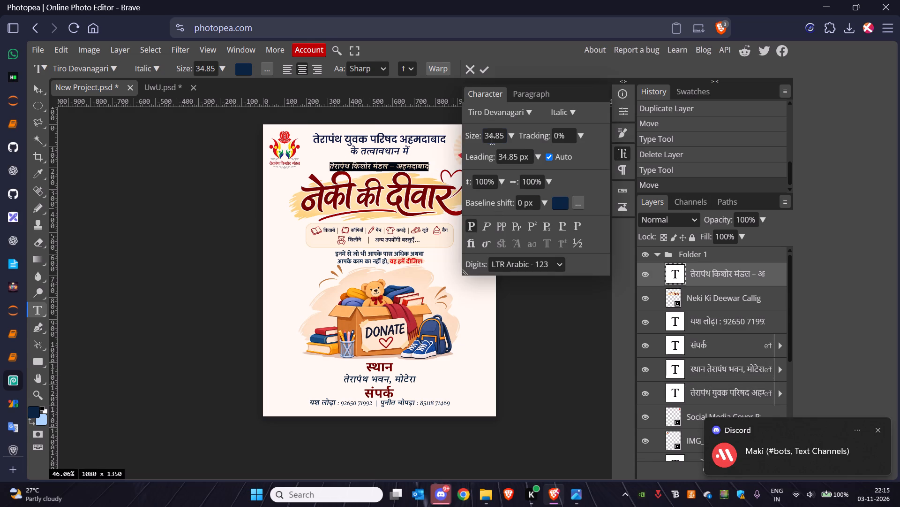
click(492, 139)
key(Up)
key(Up)
key(Up)
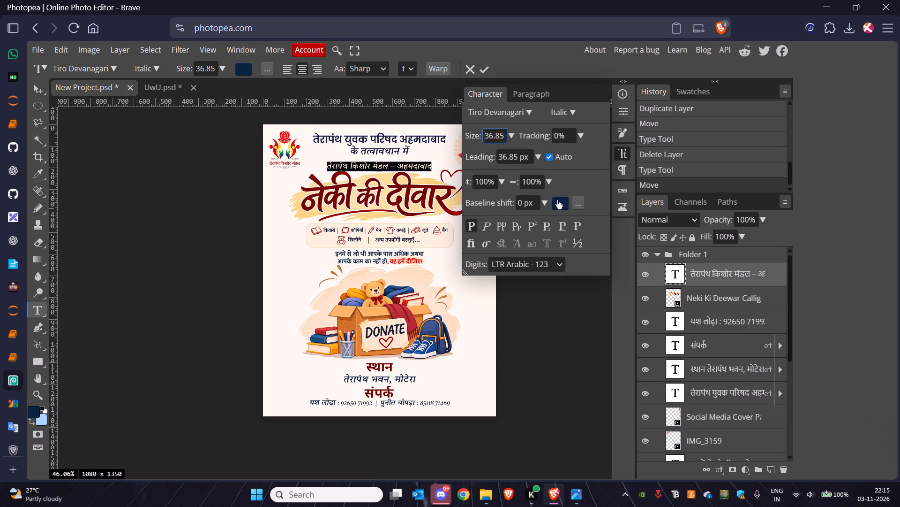
key(Up)
key(Up)
key(Up)
key(Up)
key(Up)
key(Up)
key(Up)
key(Up)
key(Up)
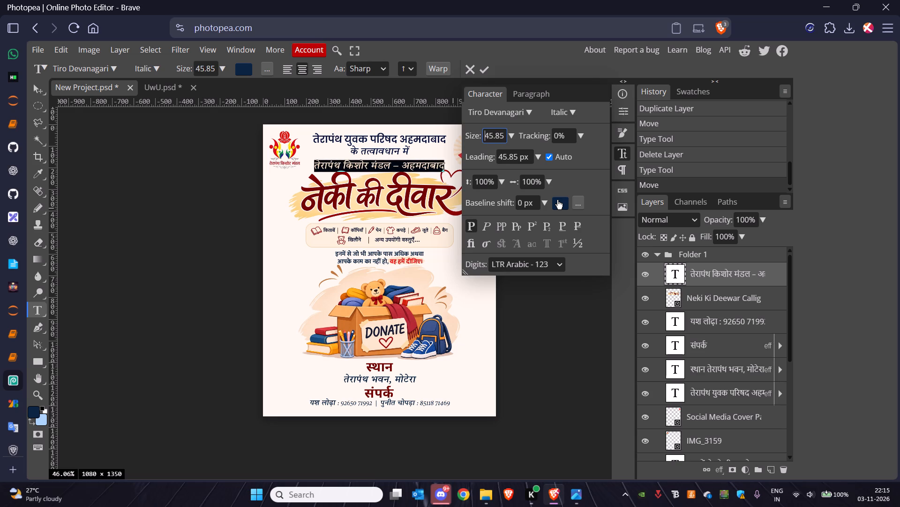
key(Up)
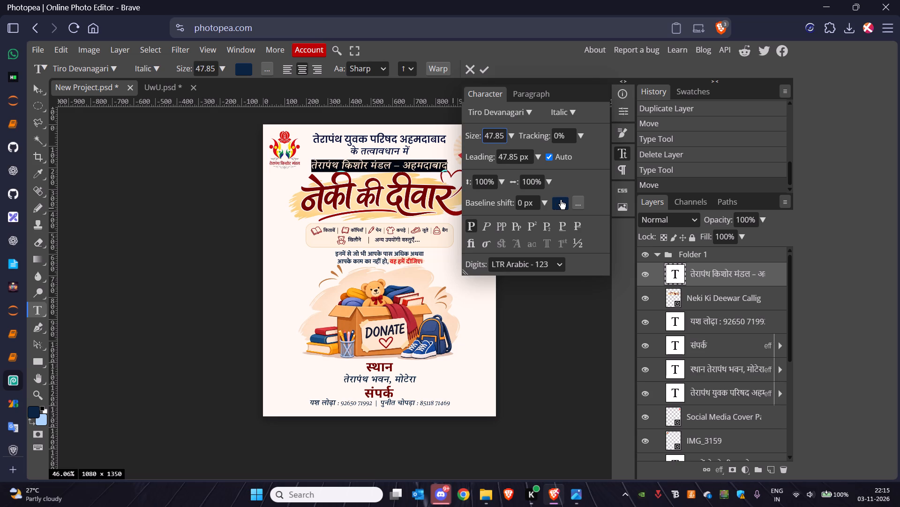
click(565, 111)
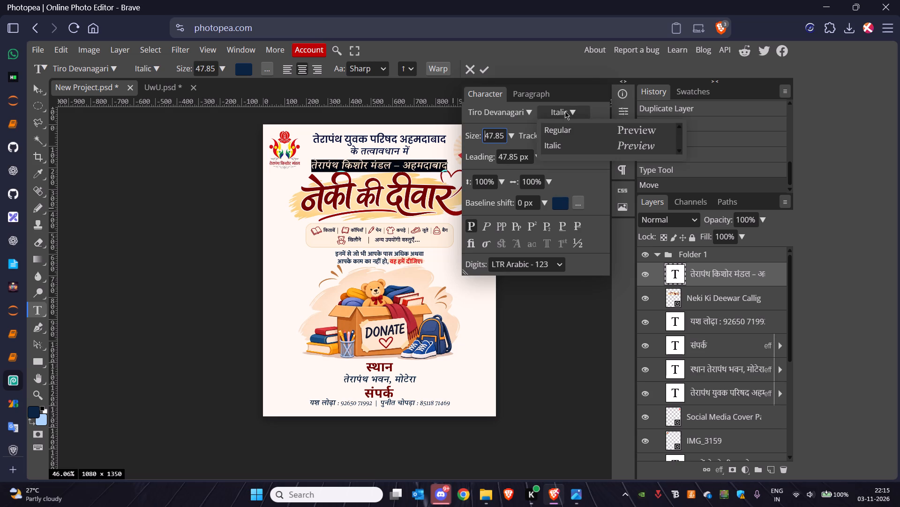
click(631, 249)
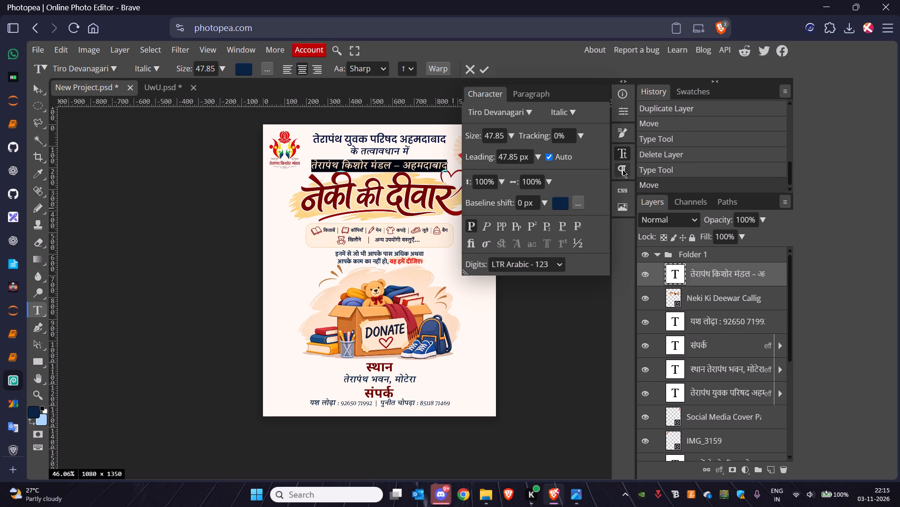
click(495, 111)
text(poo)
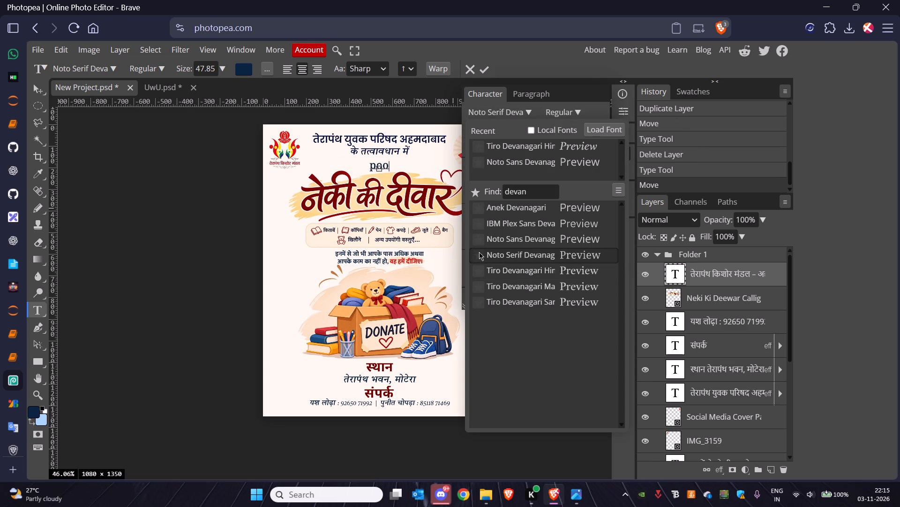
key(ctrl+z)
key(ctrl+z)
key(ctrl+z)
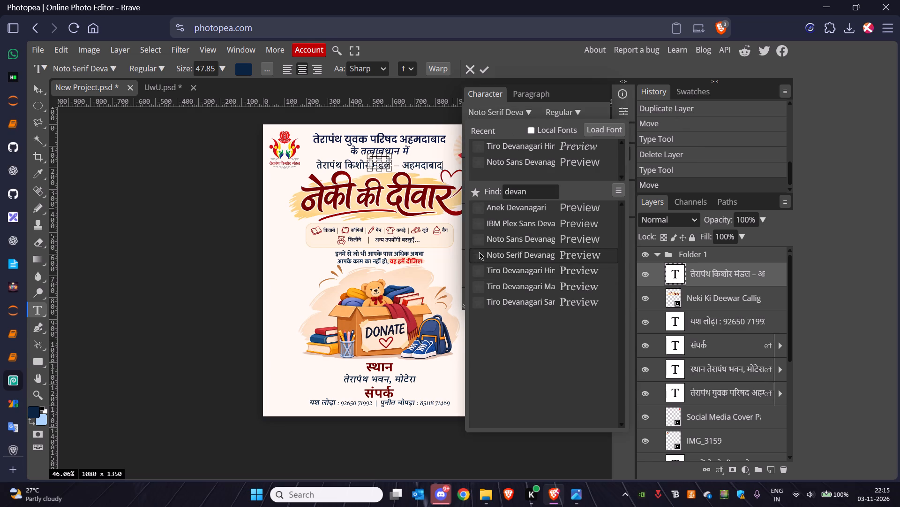
Find the Poppins font with "popp" and apply Poppins SemiBold Italic to the whole "तेरापंथ किशोर मंडल – अहमदाबाद" line.
click(527, 189)
drag(527, 193, 526, 193)
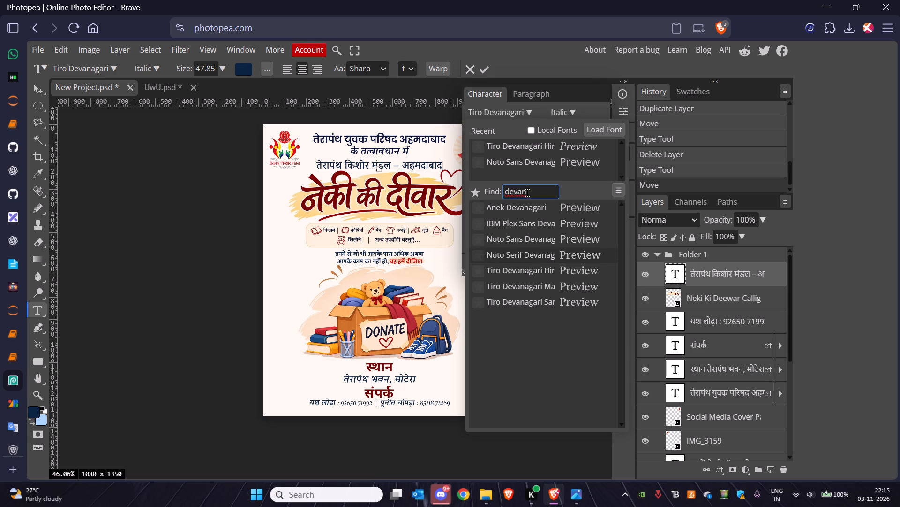
drag(526, 193, 477, 196)
text(popp)
key(Down)
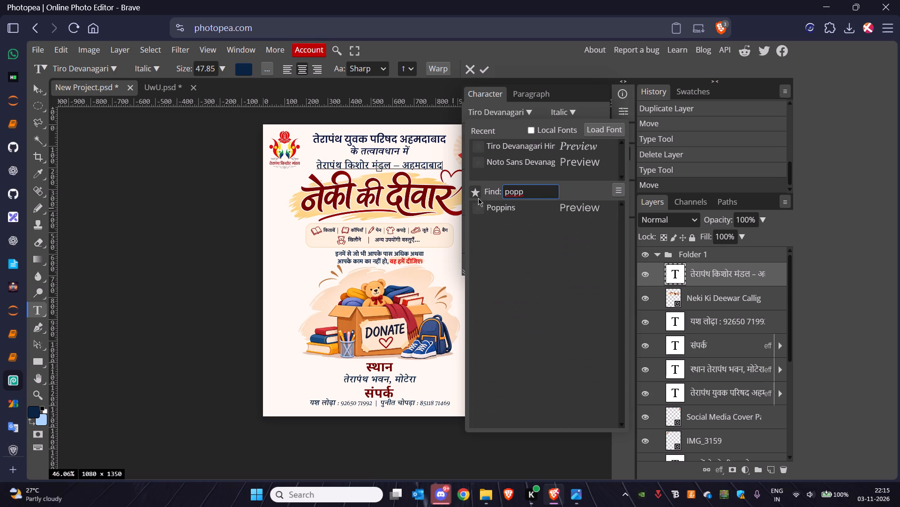
click(513, 208)
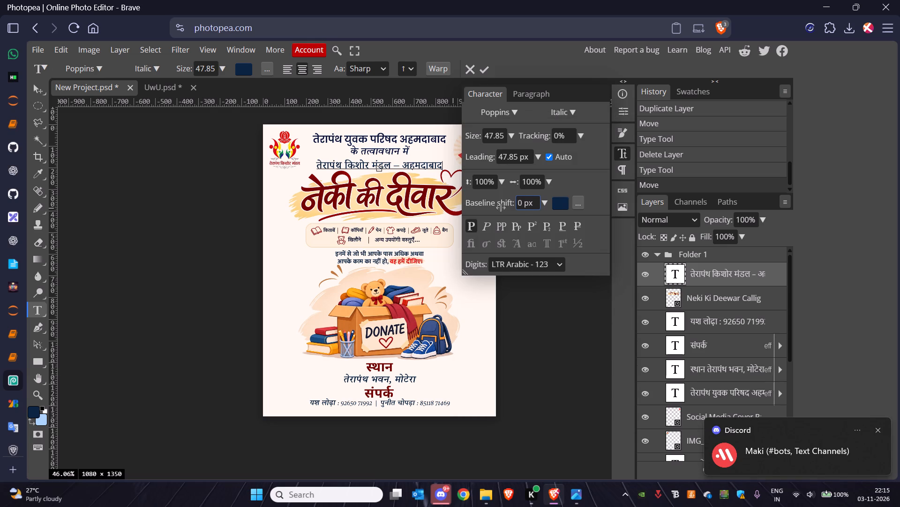
drag(441, 164, 311, 172)
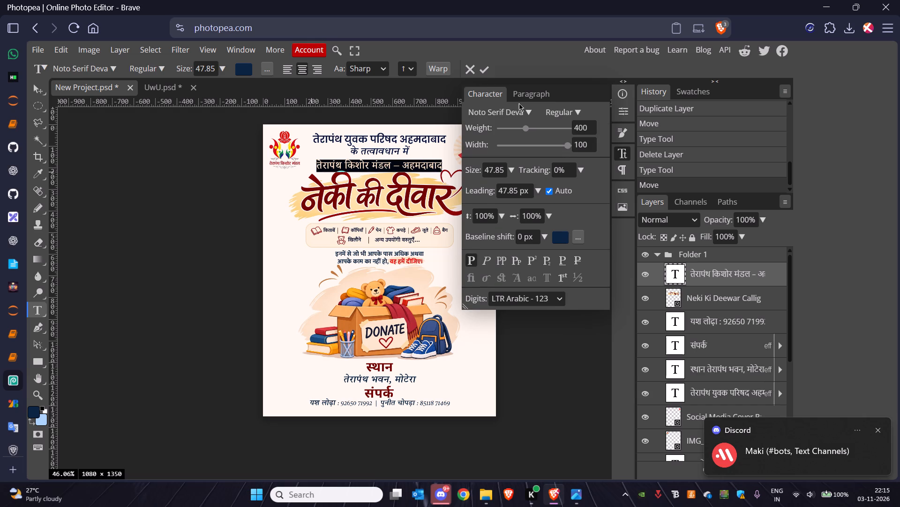
click(513, 110)
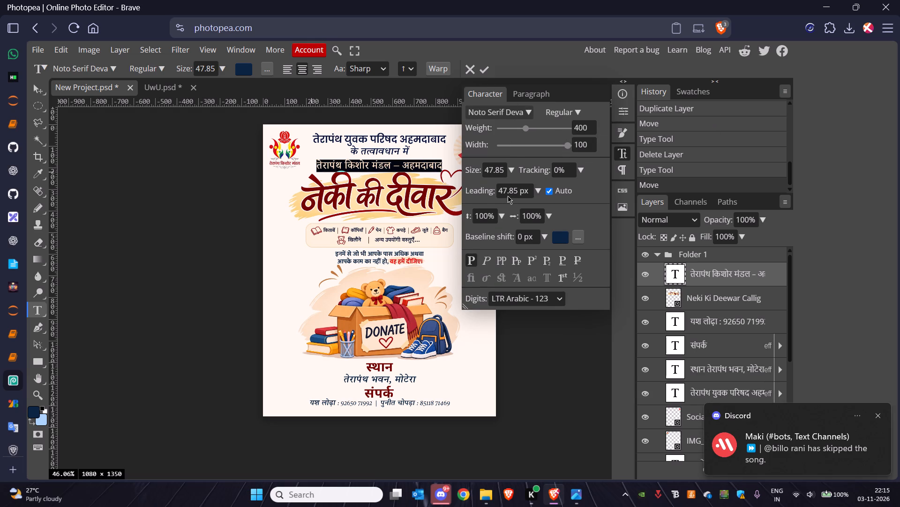
click(518, 206)
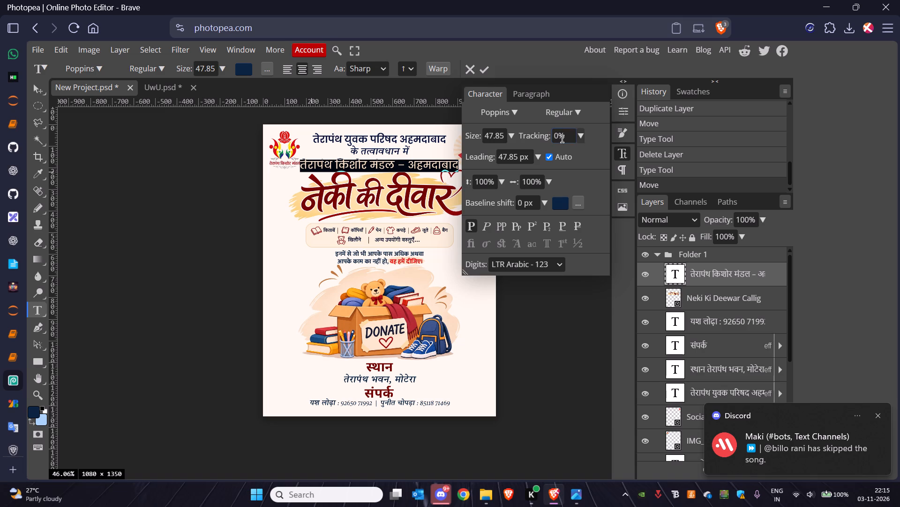
click(561, 116)
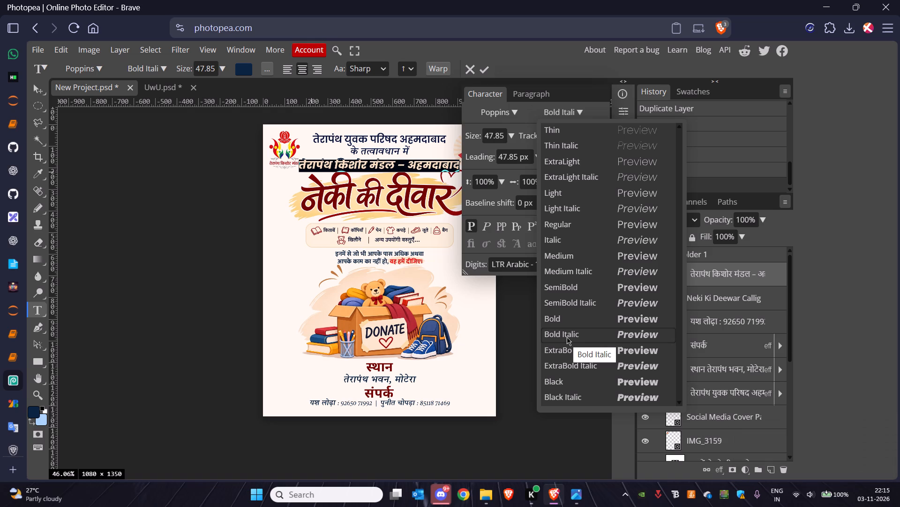
click(573, 307)
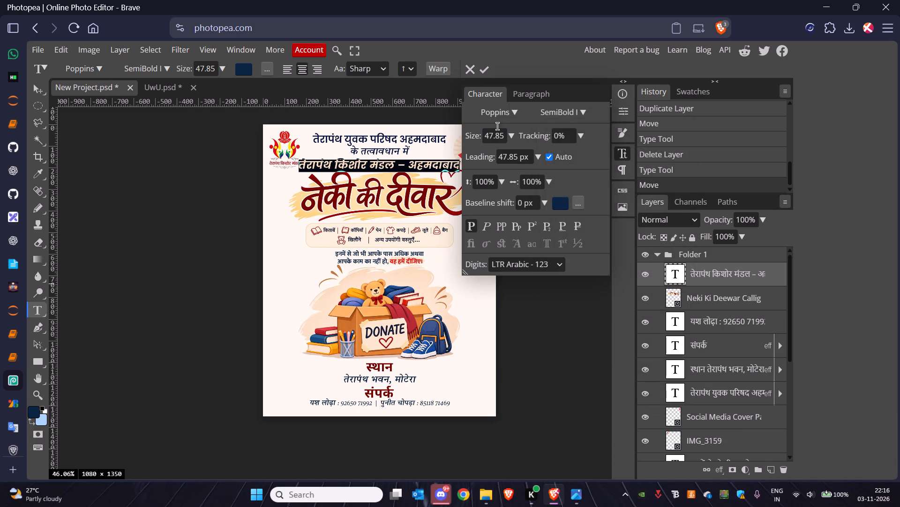
Reduce the "तेरापंथ किशोर मंडल – अहमदाबाद" line to a font size of 44.85 px and commit the text.
click(492, 133)
key(Down)
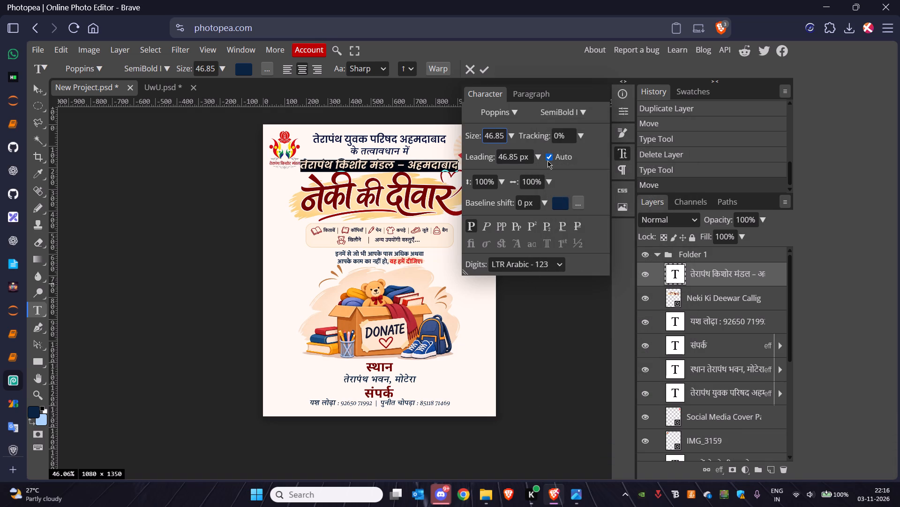
key(Down)
key(Down)
key(Down)
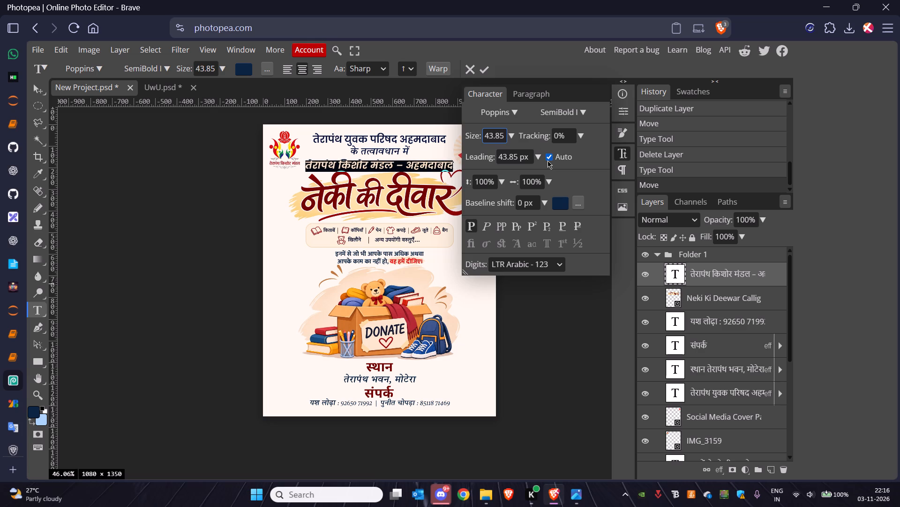
key(Up)
key(Down)
key(Up)
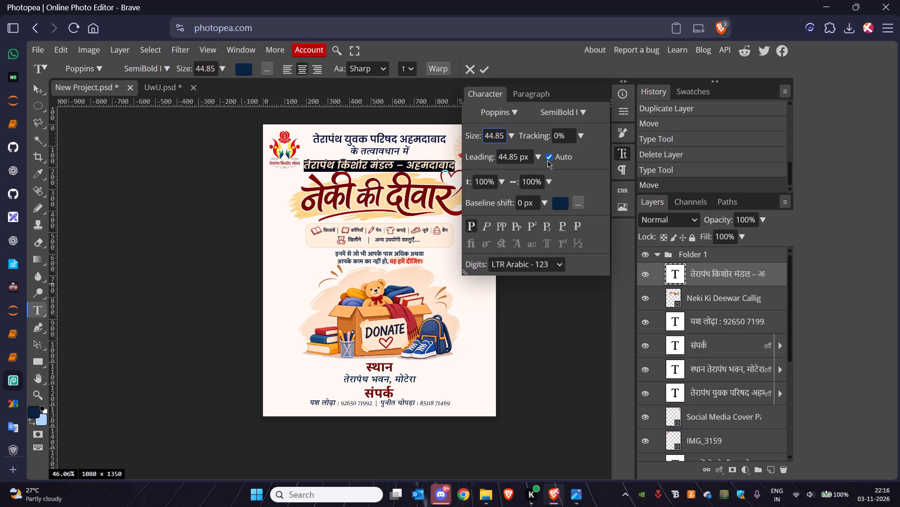
click(627, 156)
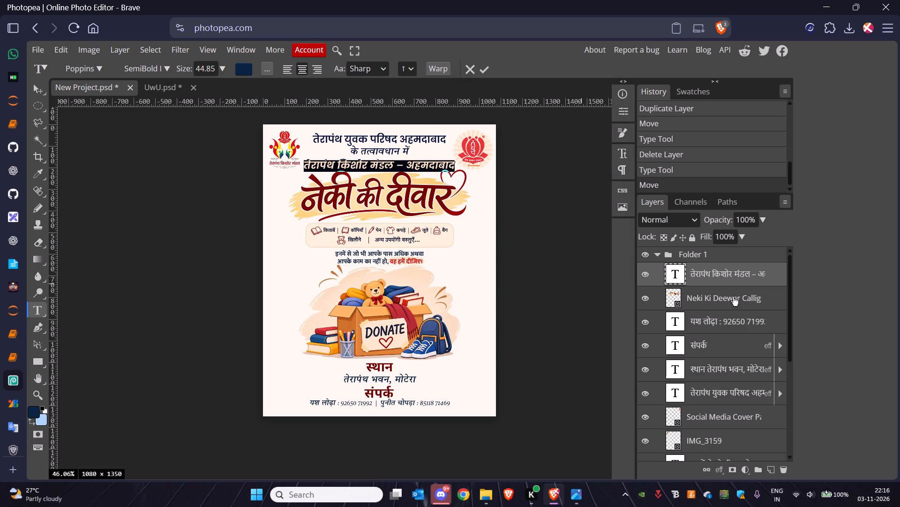
click(735, 304)
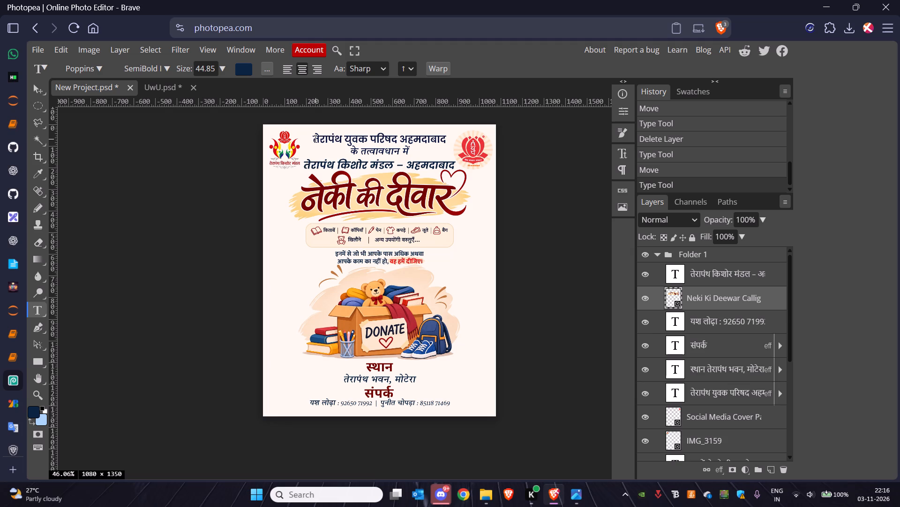
Set the heading's first line, "तेरापंथ युवक परिषद अहमदाबाद", to a font size of 41 px.
drag(315, 139, 448, 138)
click(622, 154)
click(489, 134)
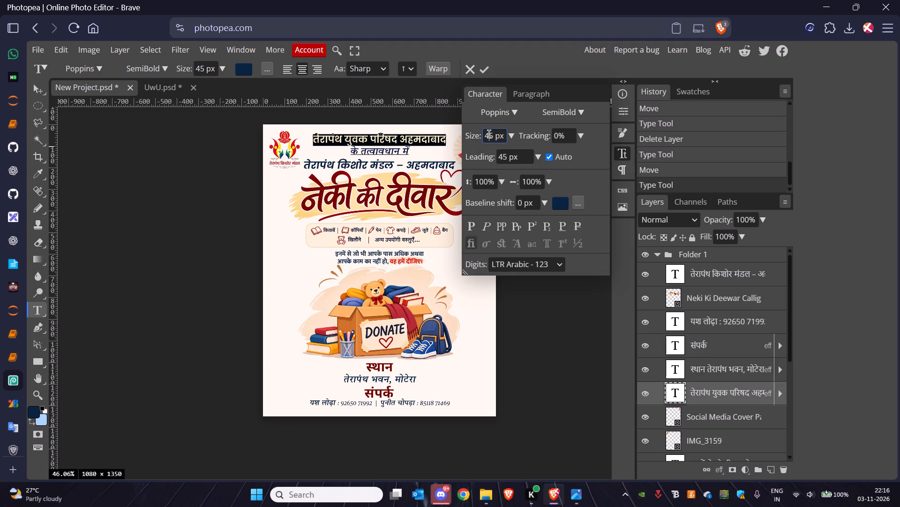
key(Down)
key(Down)
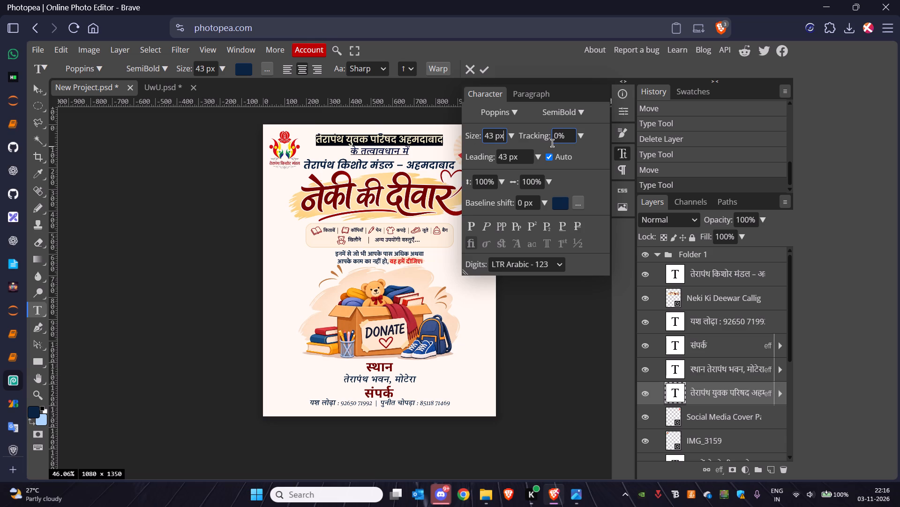
key(Down)
key(Down)
key(Down)
key(Down)
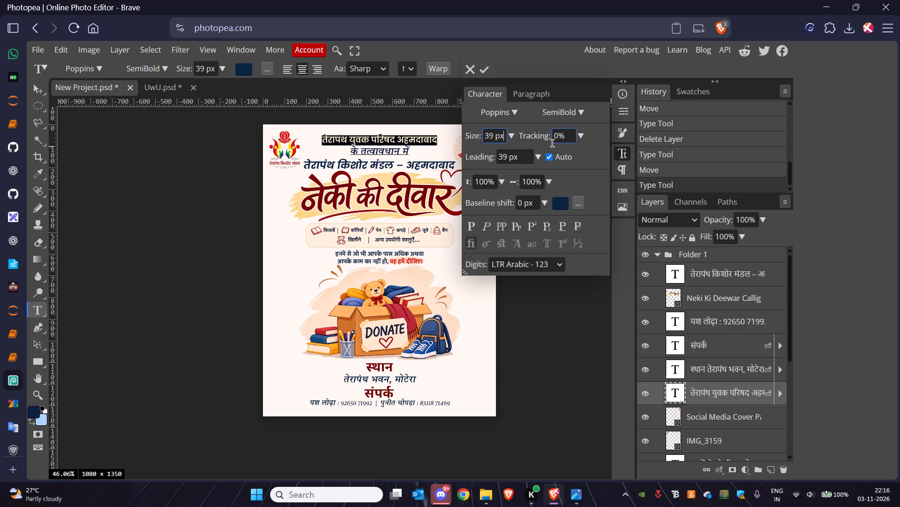
key(Up)
key(Down)
key(Down)
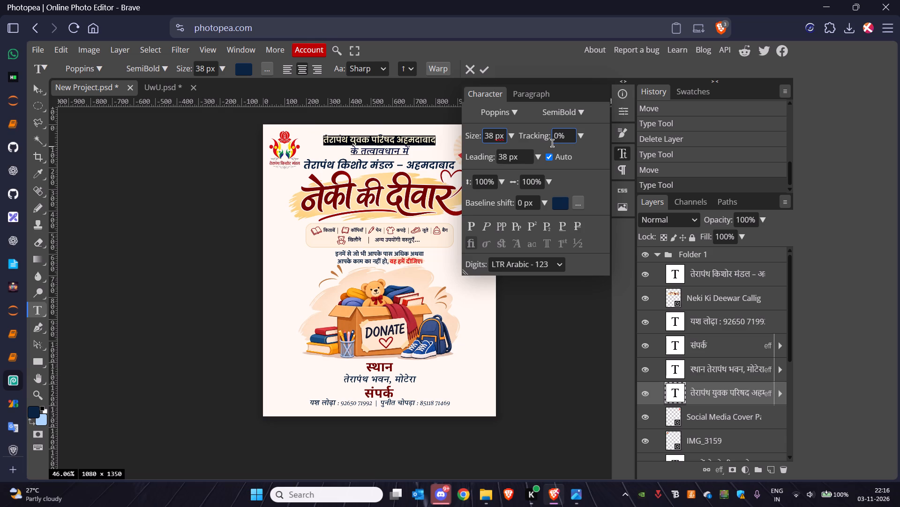
key(Down)
key(Up)
key(Up)
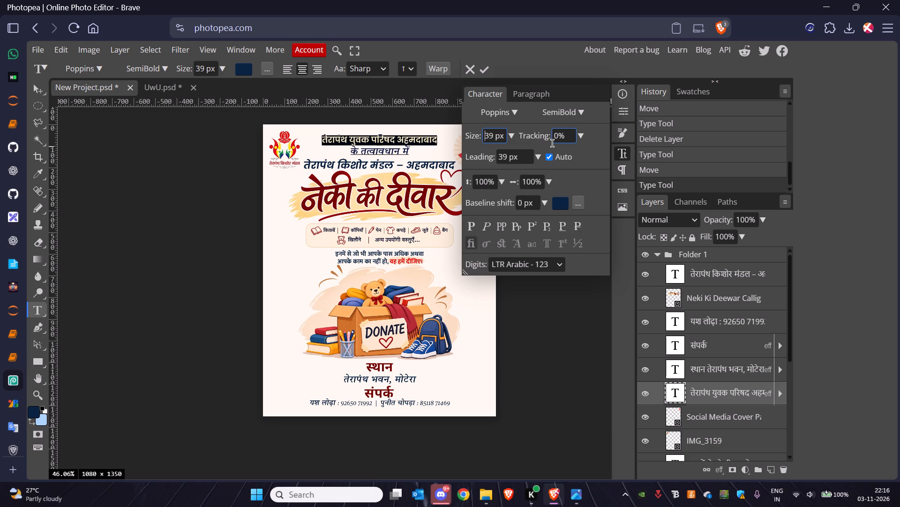
key(Up)
key(Up)
key(Down)
key(Up)
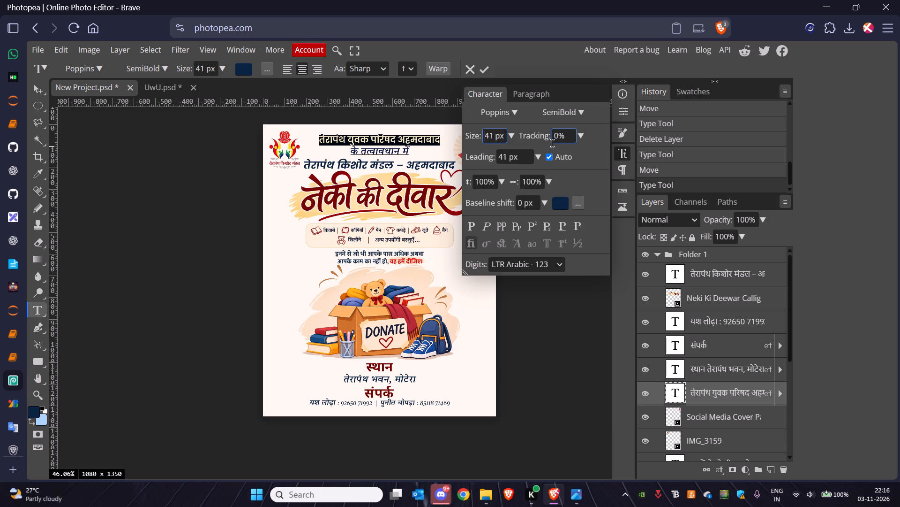
click(623, 156)
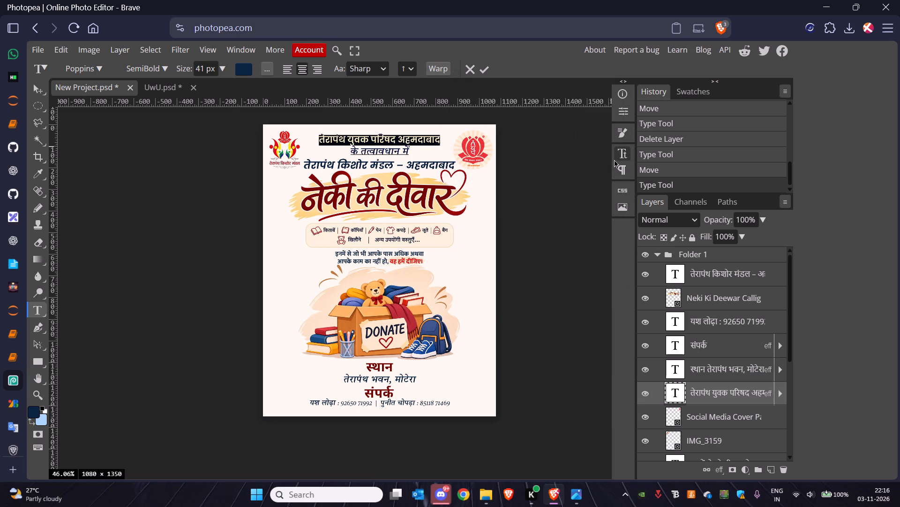
Commit the text and move the two-line heading slightly down towards the "तेरापंथ किशोर मंडल – अहमदाबाद" line with the Move tool.
click(40, 87)
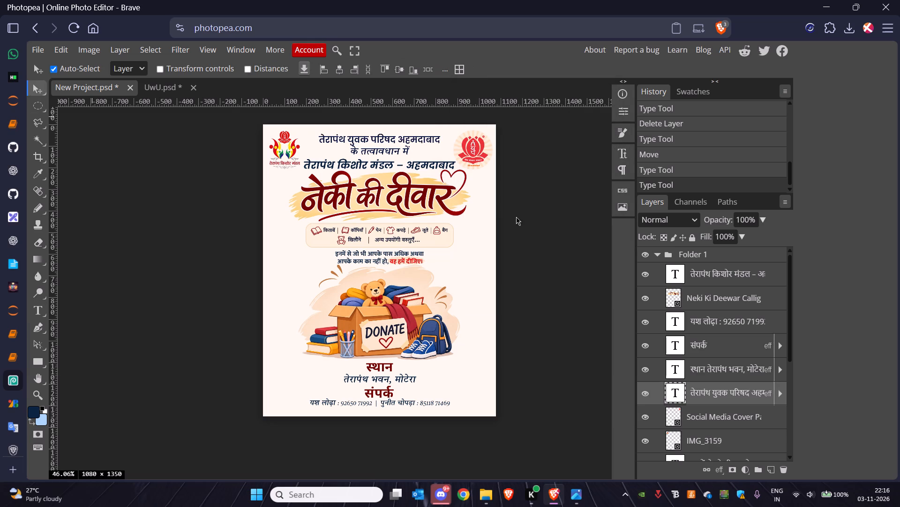
click(368, 151)
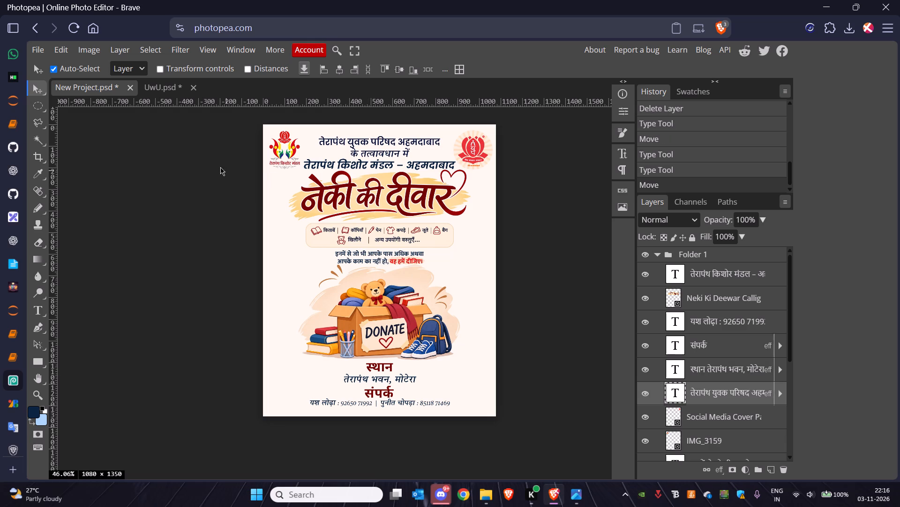
Select the artwork from the "तेरापंथ किशोर मंडल – अहमदाबाद" line to the donation box, including both logos, and move it slightly down, centred.
drag(220, 167, 527, 278)
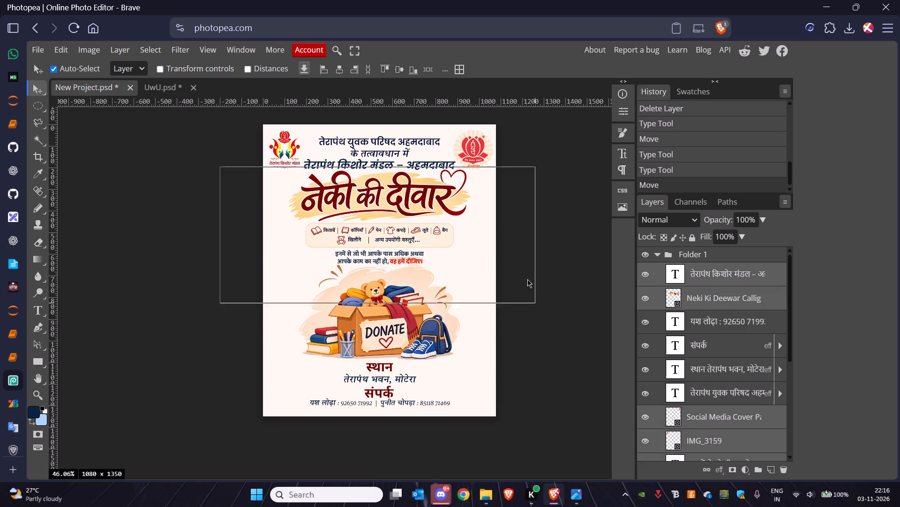
drag(527, 278, 525, 275)
drag(381, 181, 381, 185)
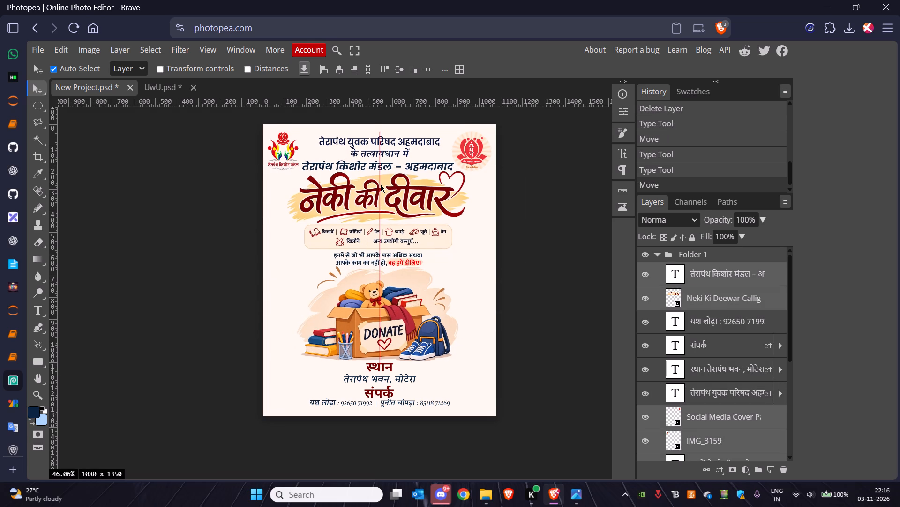
drag(381, 185, 382, 189)
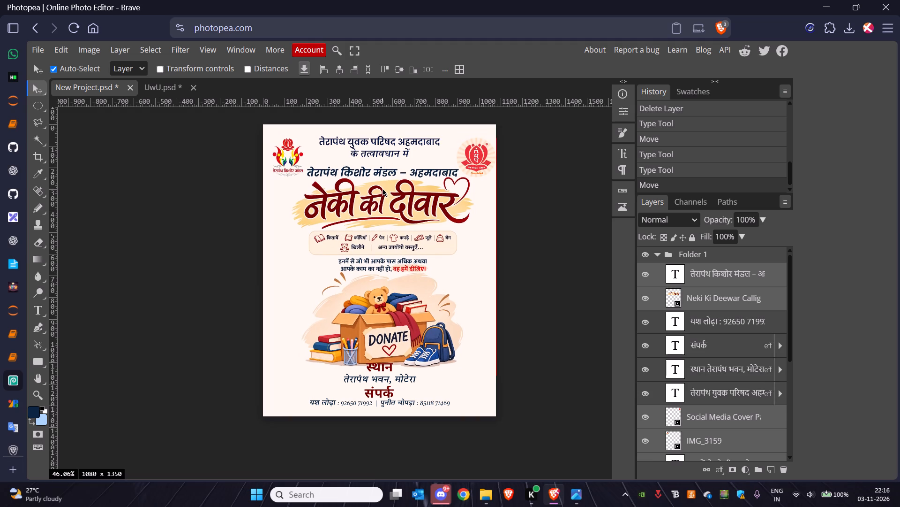
drag(382, 189, 379, 187)
Deselect the group and move only the round red emblem back up into the poster's top-right corner, beside the heading.
double_click(469, 155)
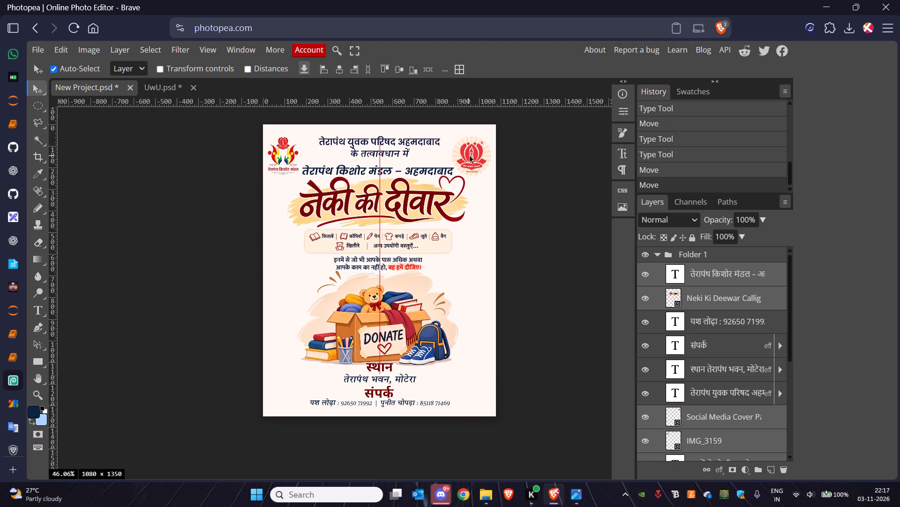
click(541, 219)
drag(472, 155, 475, 150)
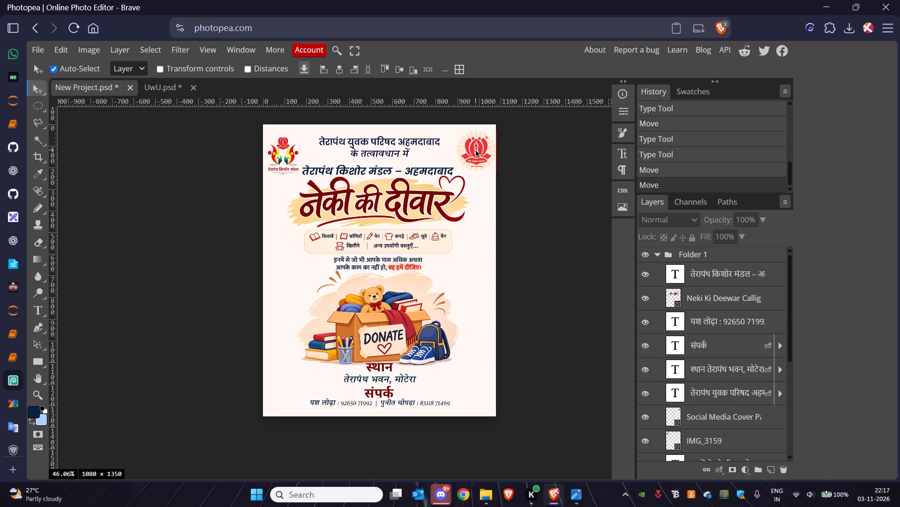
drag(475, 150, 472, 146)
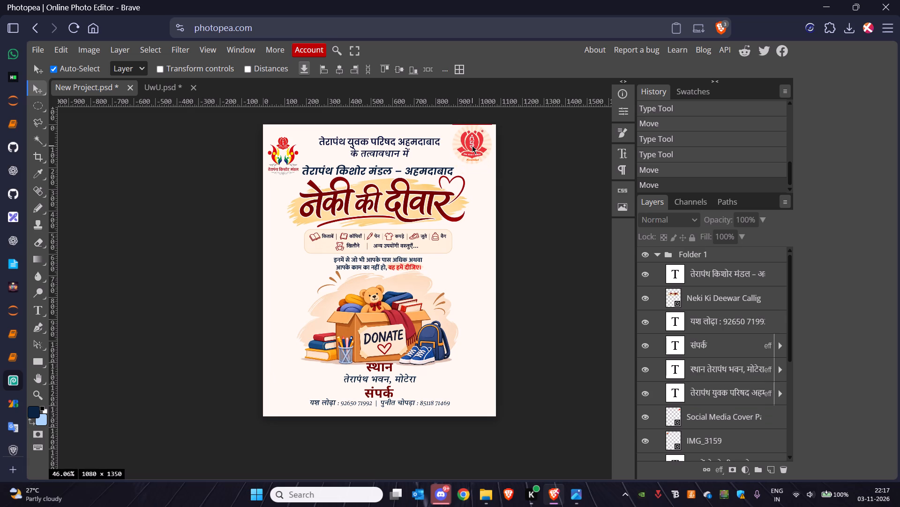
drag(472, 146, 470, 147)
Move the Kishor Mandal logo up and slightly inward in the poster's top-left corner, level with the red emblem opposite.
drag(282, 154, 289, 149)
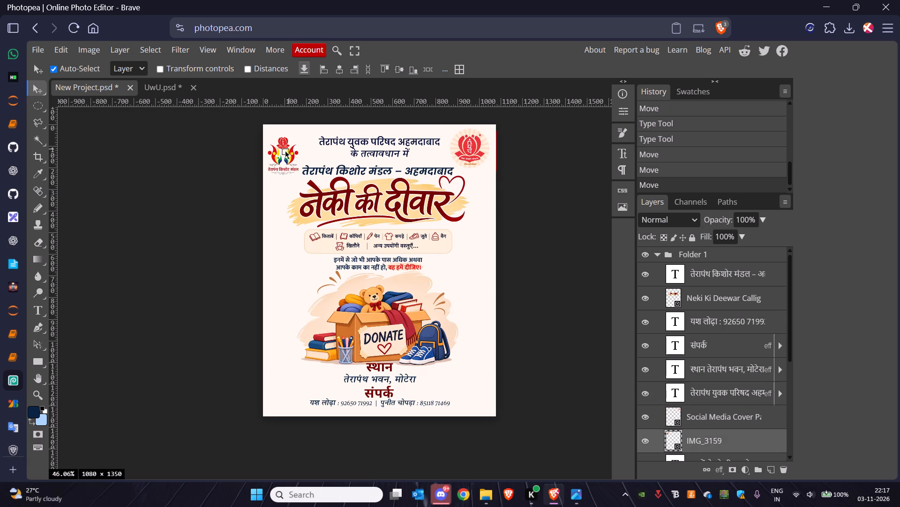
drag(290, 154, 295, 150)
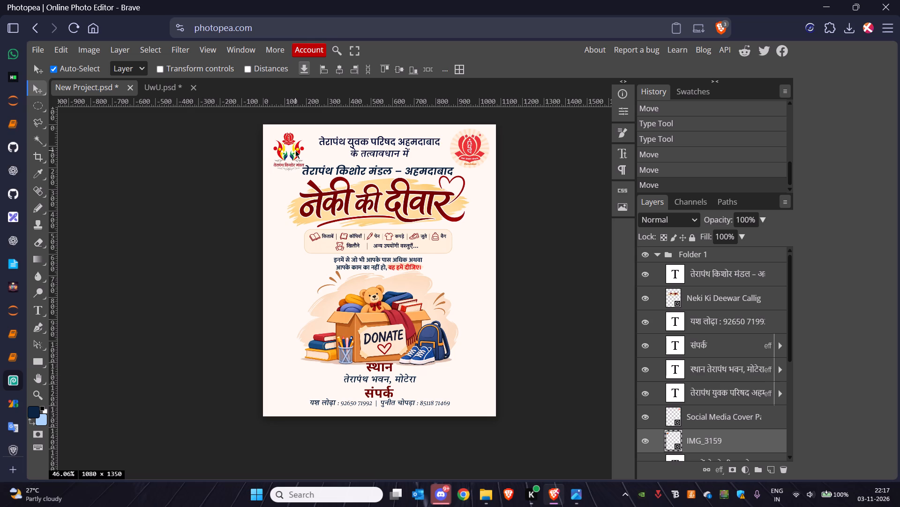
drag(295, 150, 293, 147)
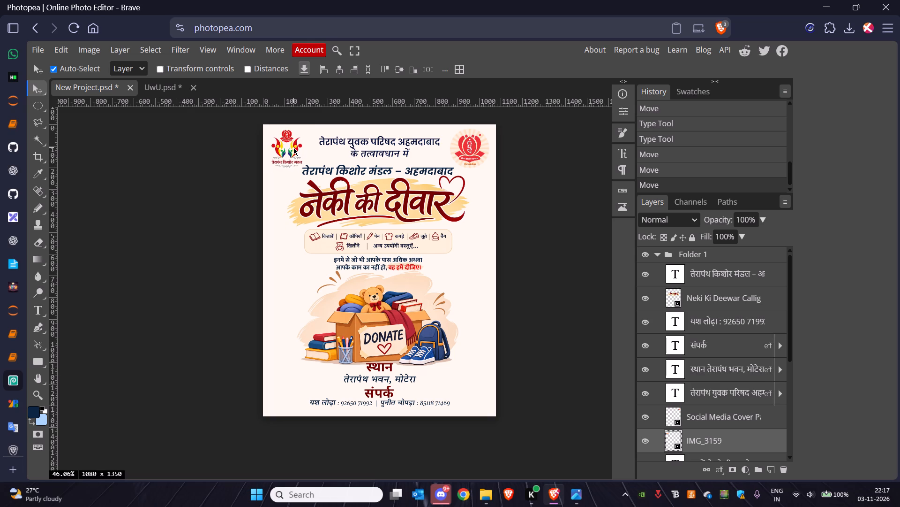
drag(293, 147, 294, 146)
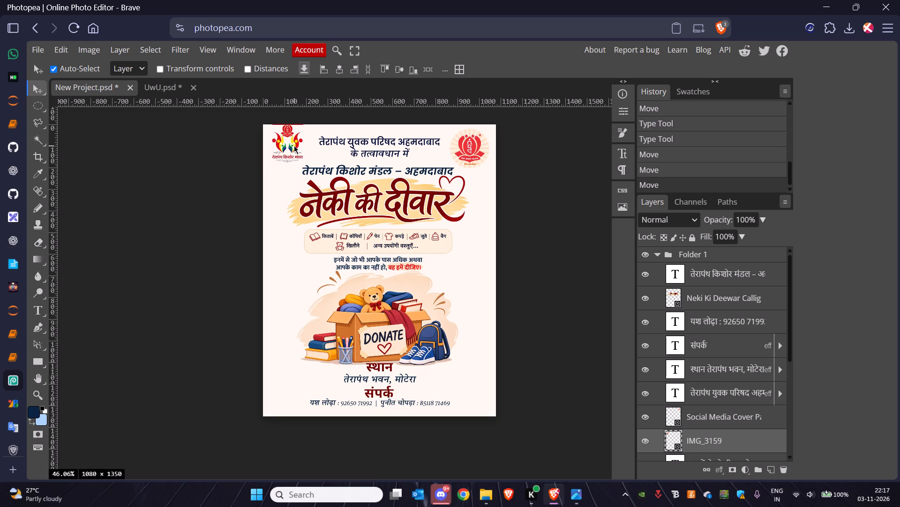
drag(294, 146, 294, 146)
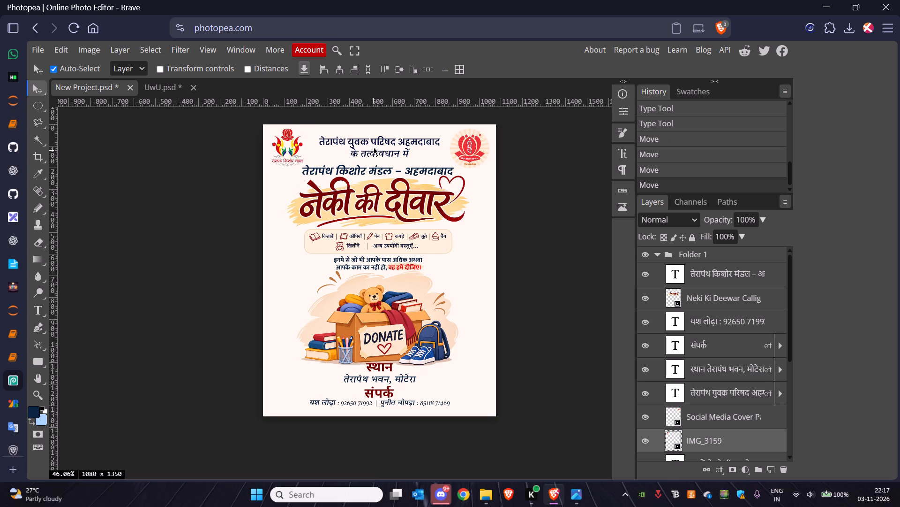
Move the two-line heading and the "तेरापंथ किशोर मंडल – अहमदाबाद" line slightly up, centring the Kishor Mandal line on the poster.
click(377, 143)
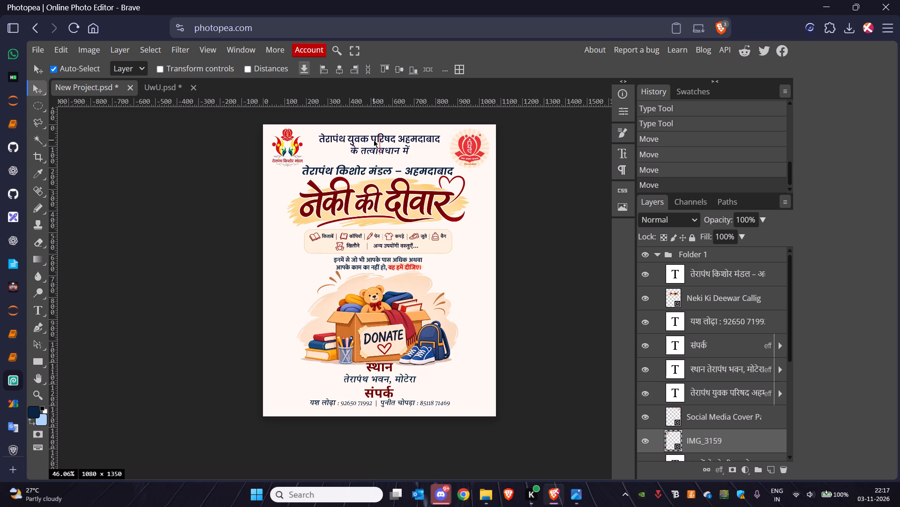
click(373, 171)
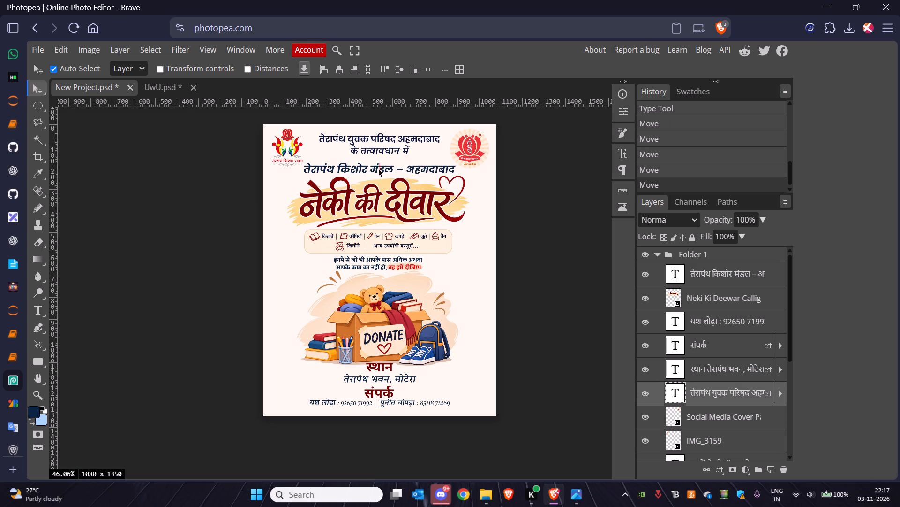
Change the whole "तेरापंथ किशोर मंडल – अहमदाबाद" line to the Poppins Bold Italic style.
key(t)
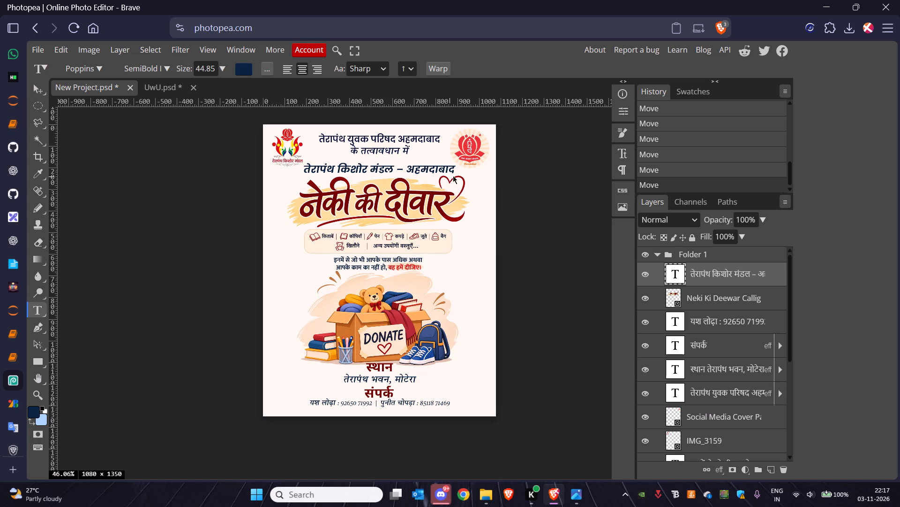
drag(454, 169, 446, 169)
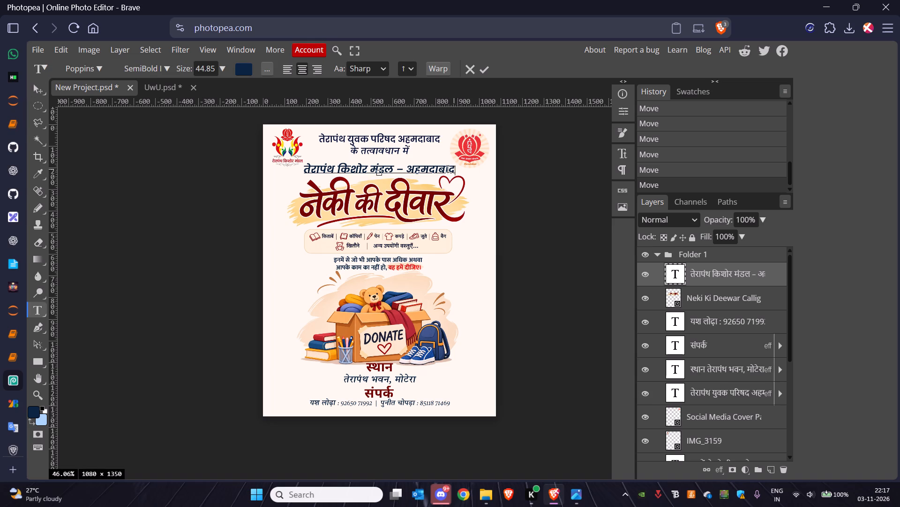
drag(446, 169, 291, 166)
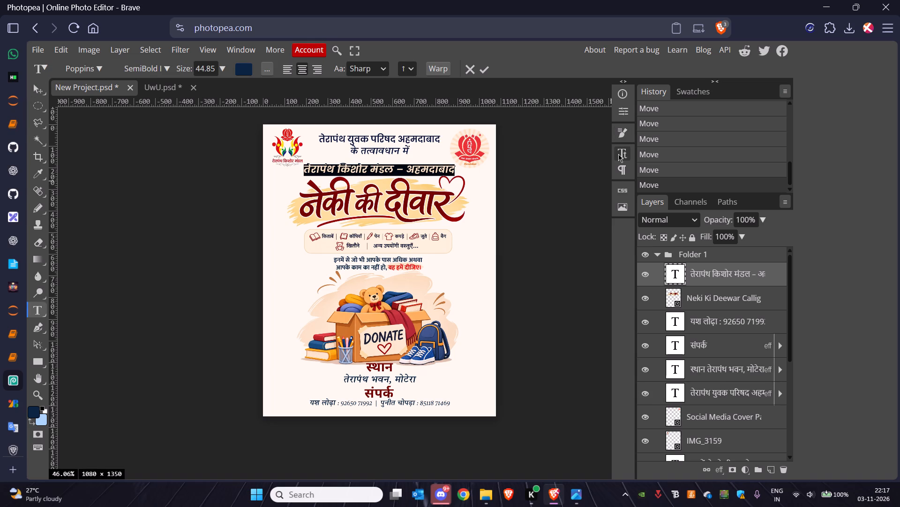
click(618, 154)
click(566, 114)
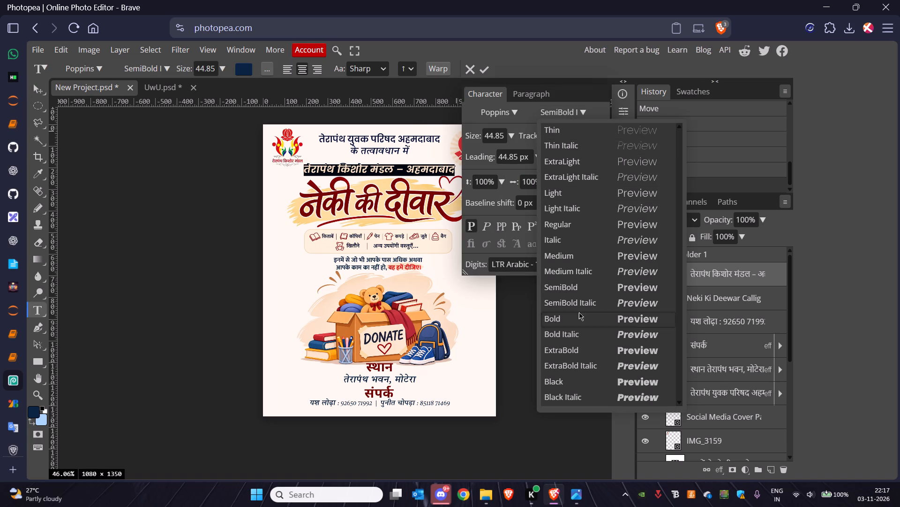
click(575, 337)
click(624, 155)
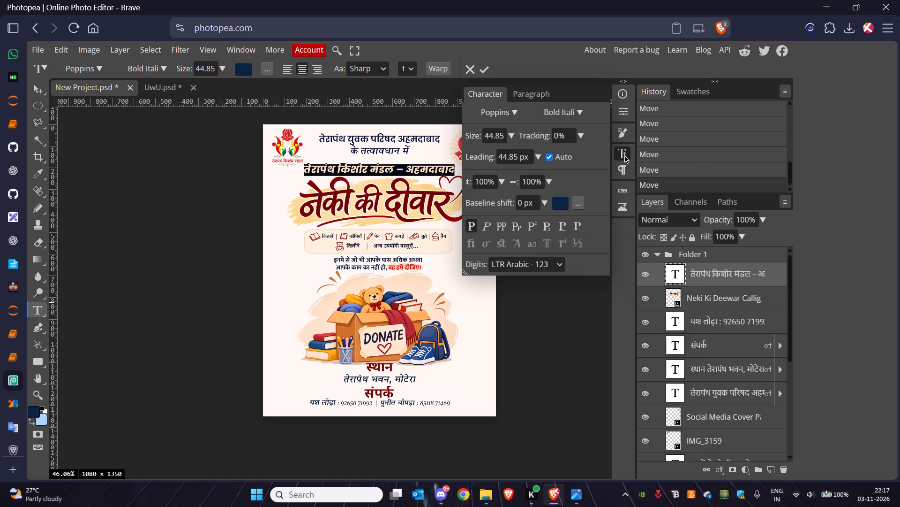
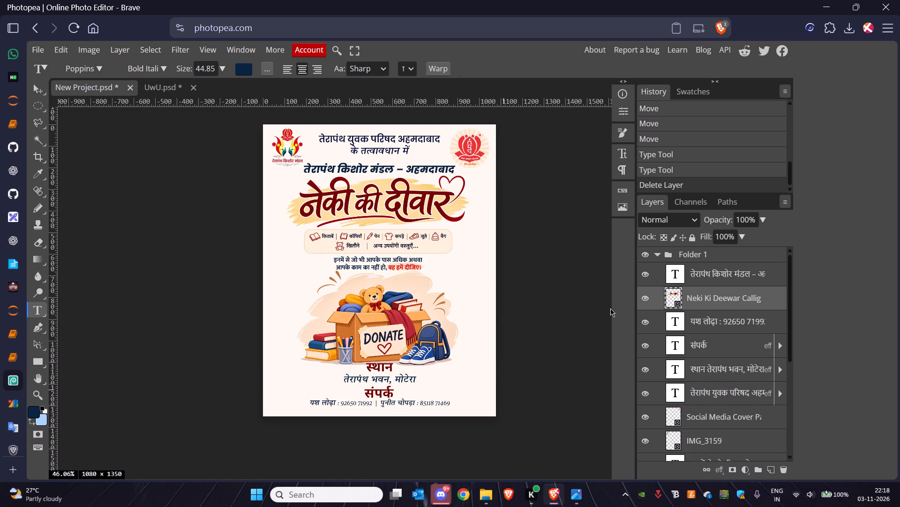
Select the venue and contact text at the poster's bottom together with the donation-box illustration and move them slightly down.
click(40, 89)
drag(218, 369, 239, 369)
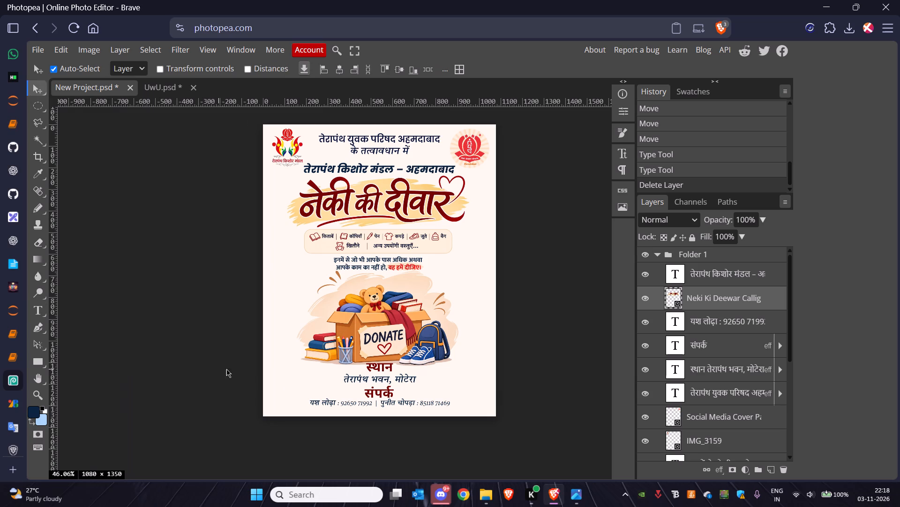
drag(239, 369, 510, 419)
click(376, 392)
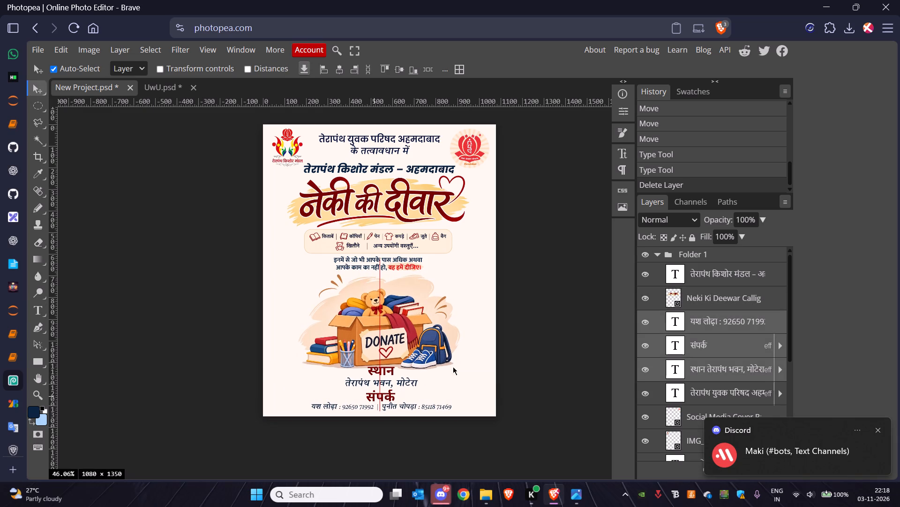
Deselect the group and move only the donation-box illustration slightly up, away from the "स्थान" heading.
click(567, 327)
drag(385, 318, 386, 314)
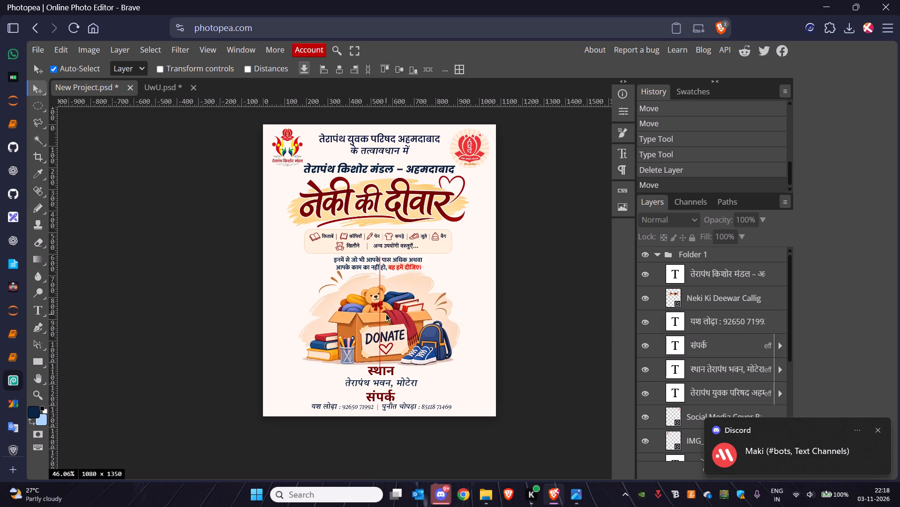
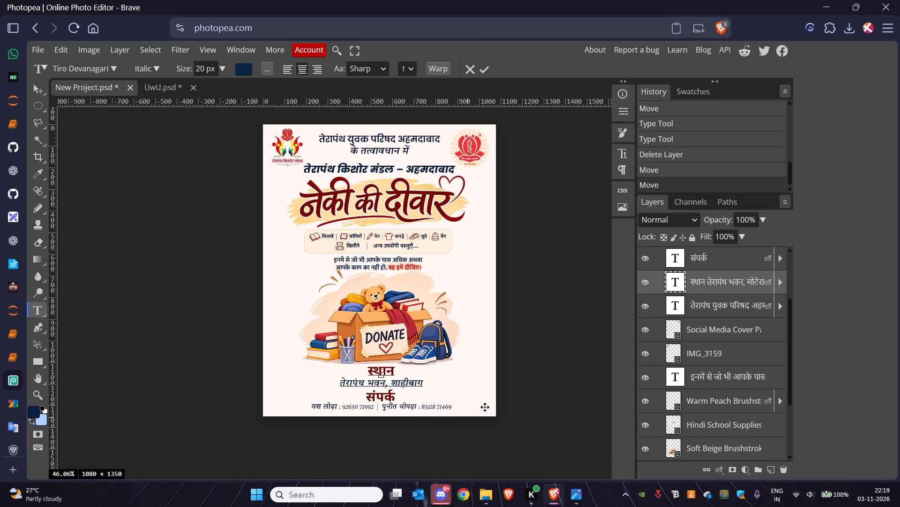
Commit the edited venue line "तेरापंथ भवन, शाहीबाग" and switch to the Move tool.
click(715, 334)
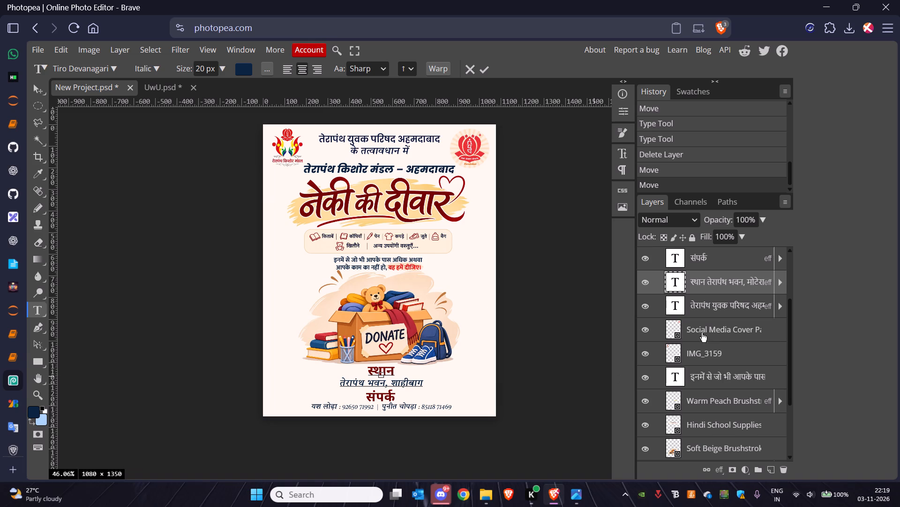
click(43, 87)
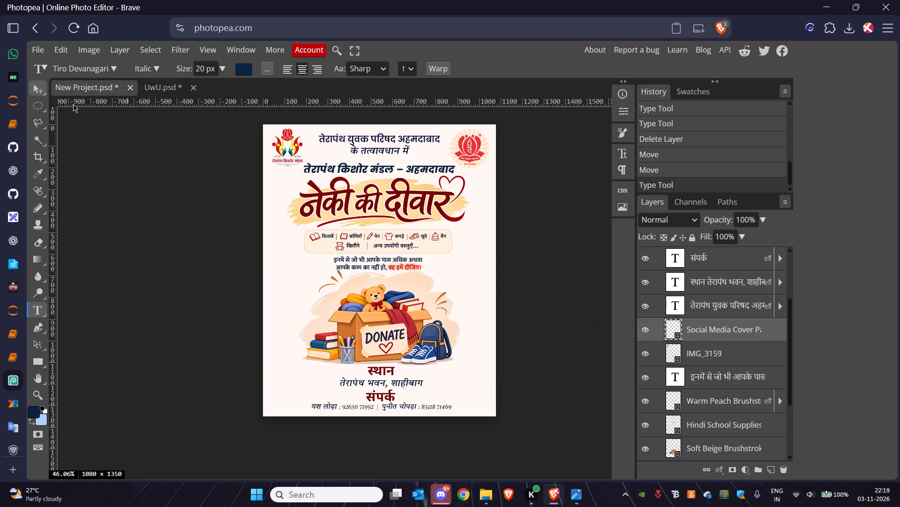
Collapse Folder 1 and show the three hidden "Colorful Hindi Donation" layers behind the poster content.
click(722, 260)
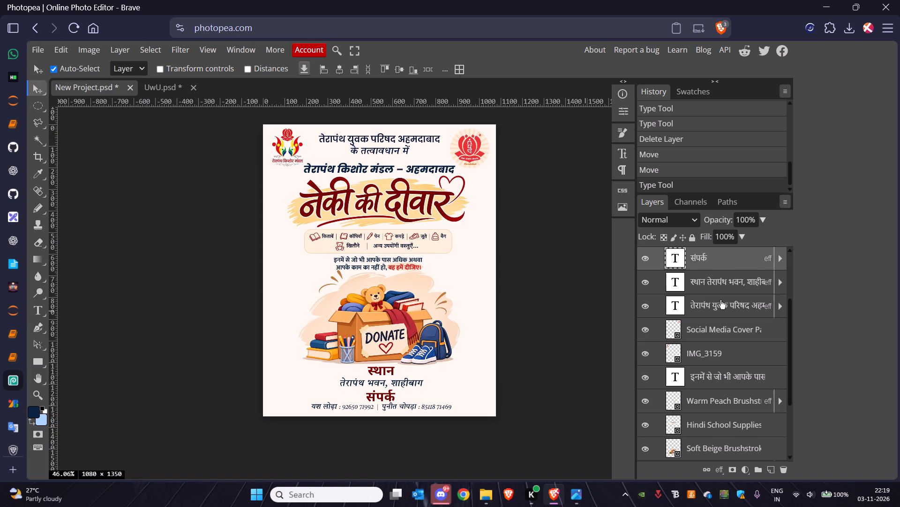
scroll(740, 364, up, 5)
scroll(741, 362, down, 1)
scroll(739, 361, up, 1)
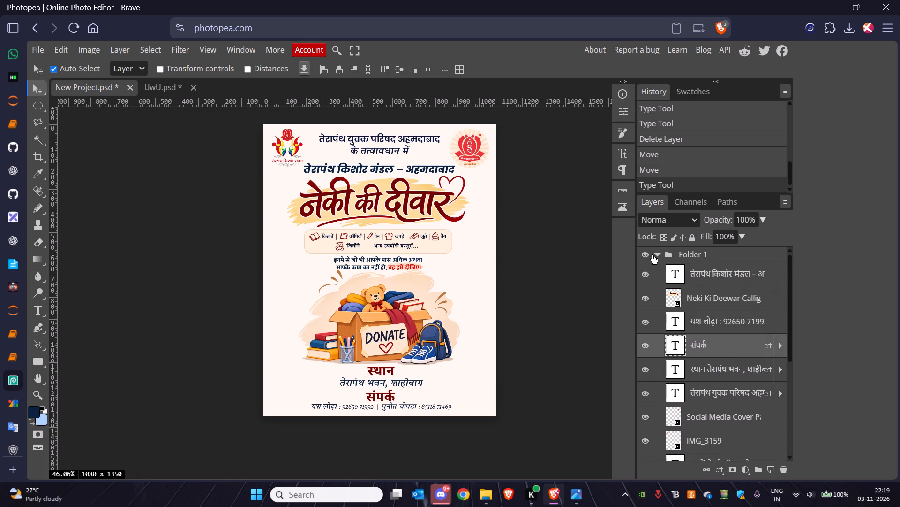
click(656, 254)
drag(645, 273, 645, 324)
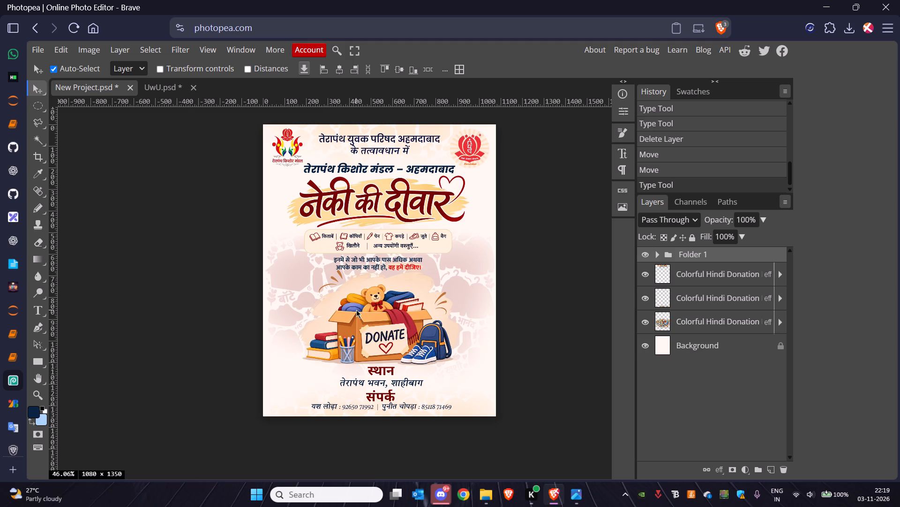
Capture a screen snip of the whole poster, from its top-left corner to its bottom-right corner.
scroll(414, 282, up, 1)
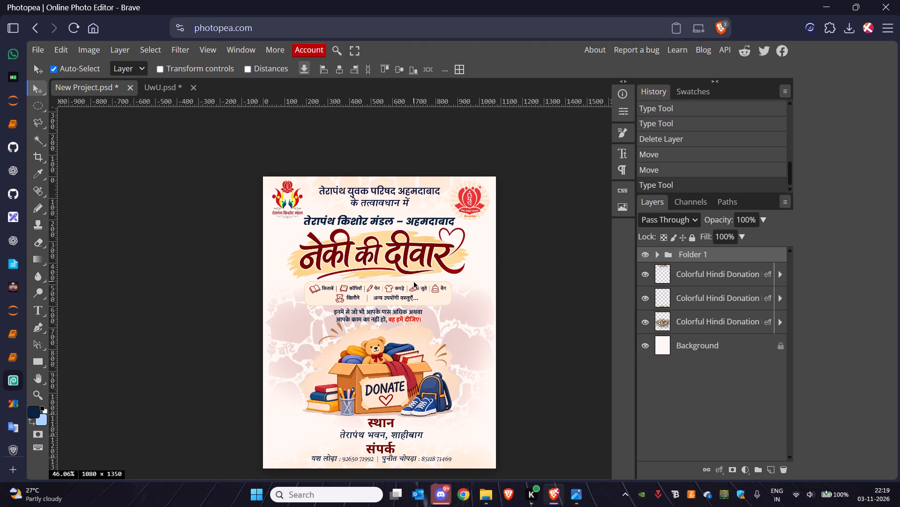
key(Print)
drag(262, 176, 377, 308)
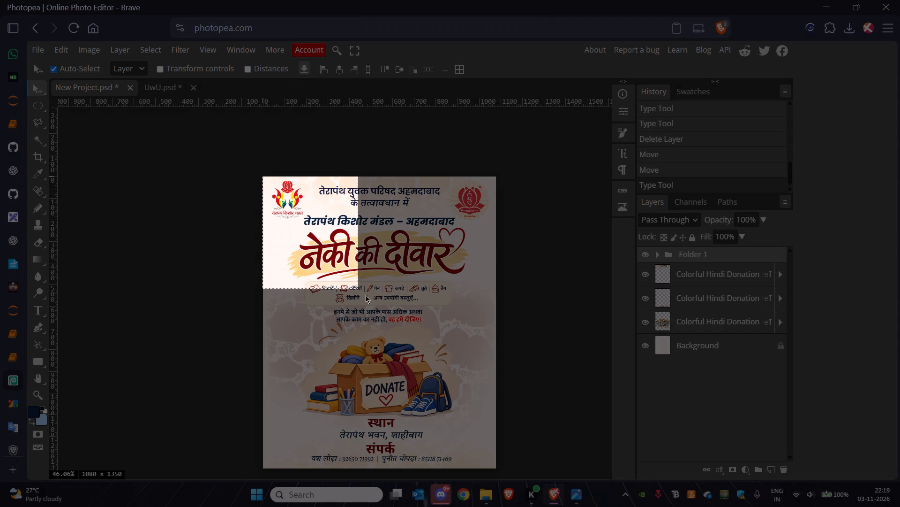
drag(377, 308, 496, 466)
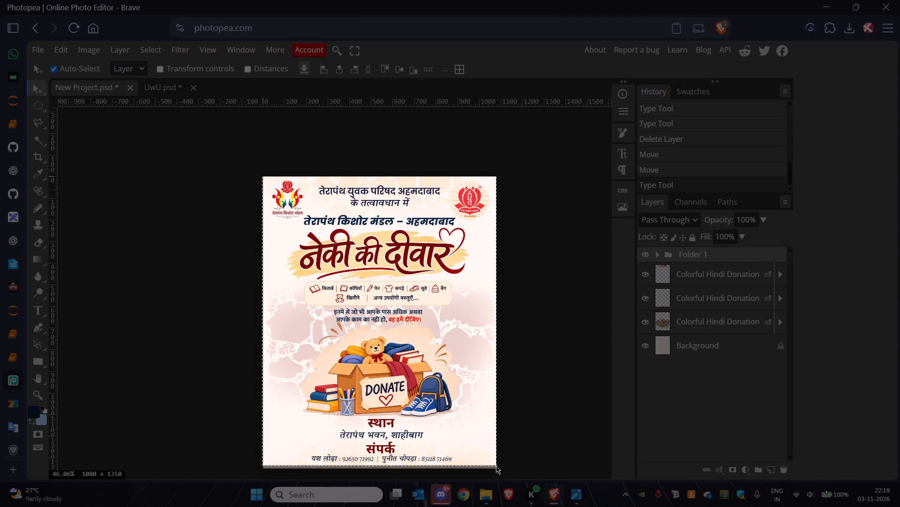
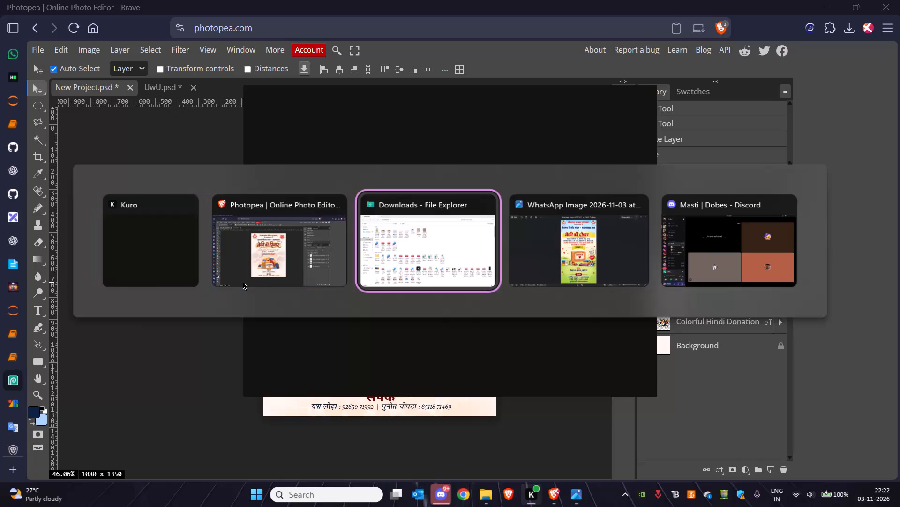
Switch from the WhatsApp poster image to the Kuro window.
key(alt+Tab)
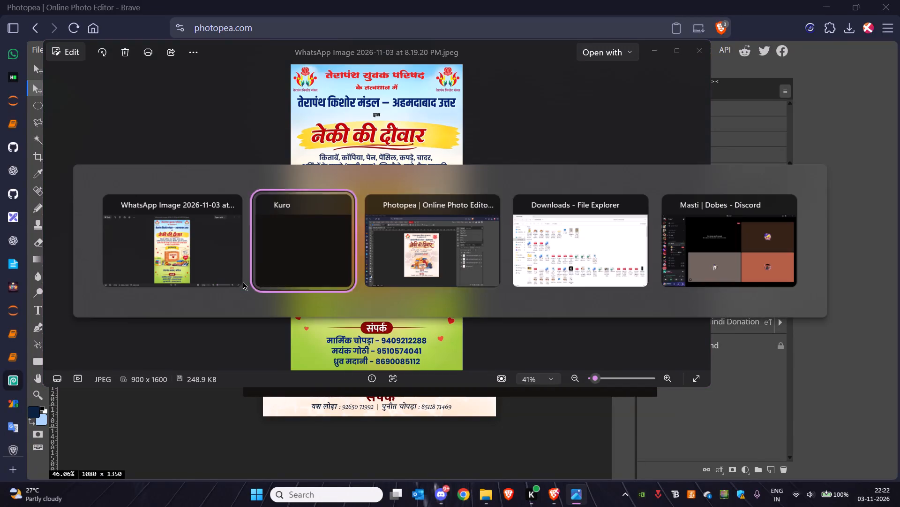
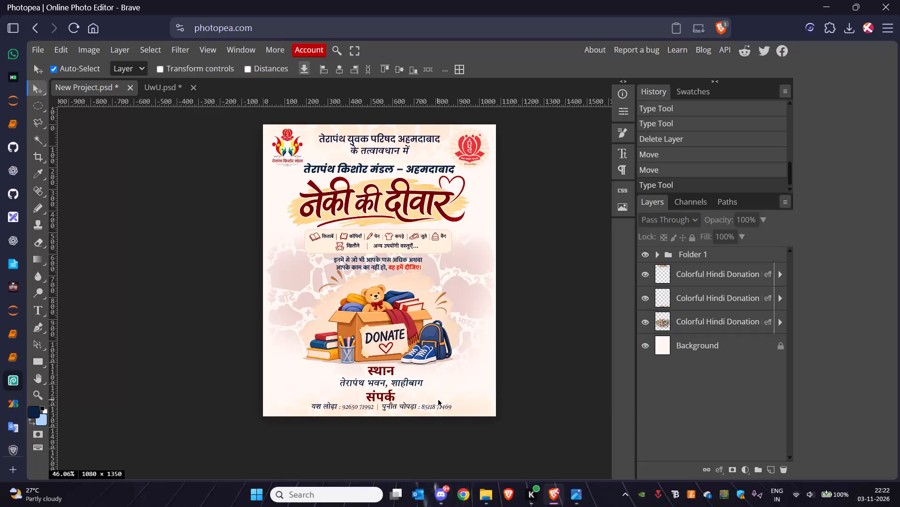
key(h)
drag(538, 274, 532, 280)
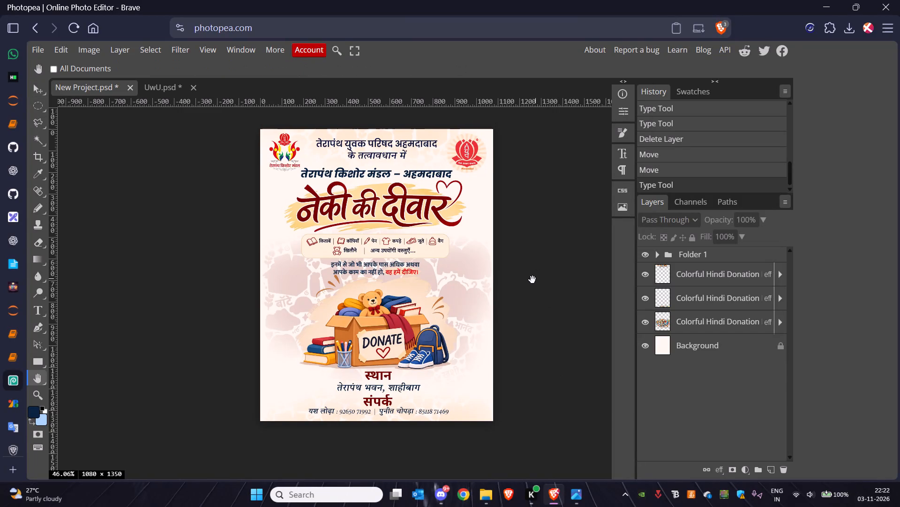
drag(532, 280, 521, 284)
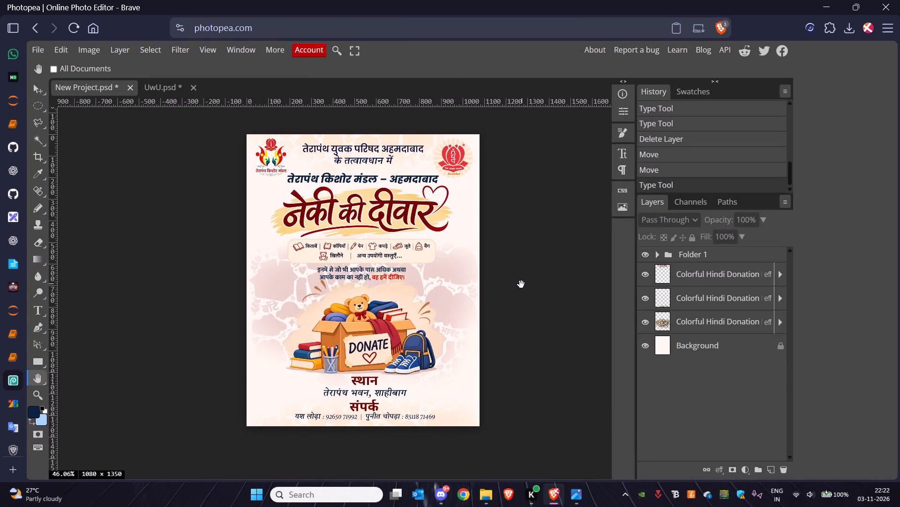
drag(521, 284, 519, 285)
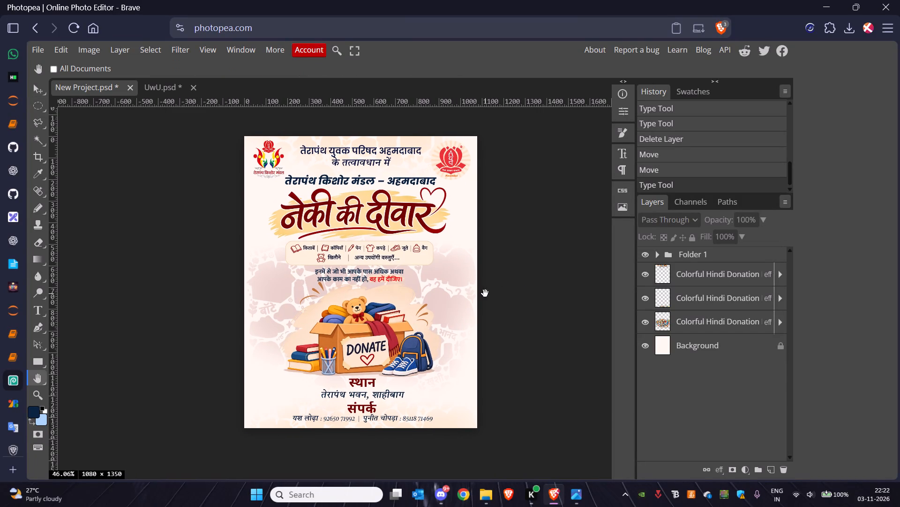
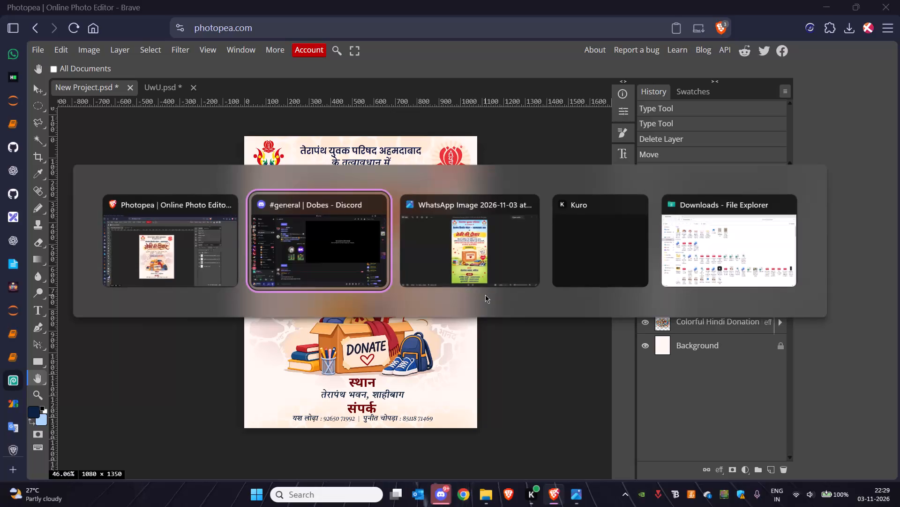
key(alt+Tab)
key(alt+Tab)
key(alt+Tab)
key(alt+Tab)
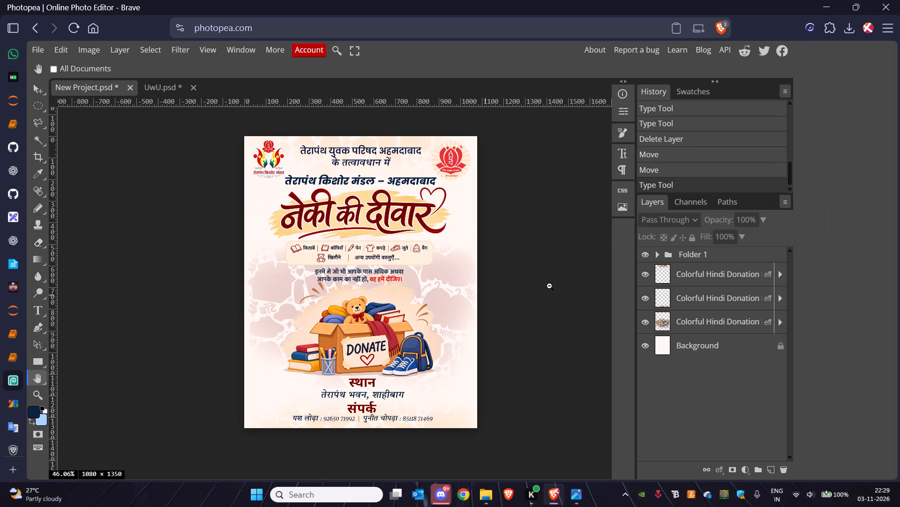
Turn off the Color Overlay effects on all three Colorful Hindi Donation background pattern layers, comparing the poster with and without them.
click(780, 300)
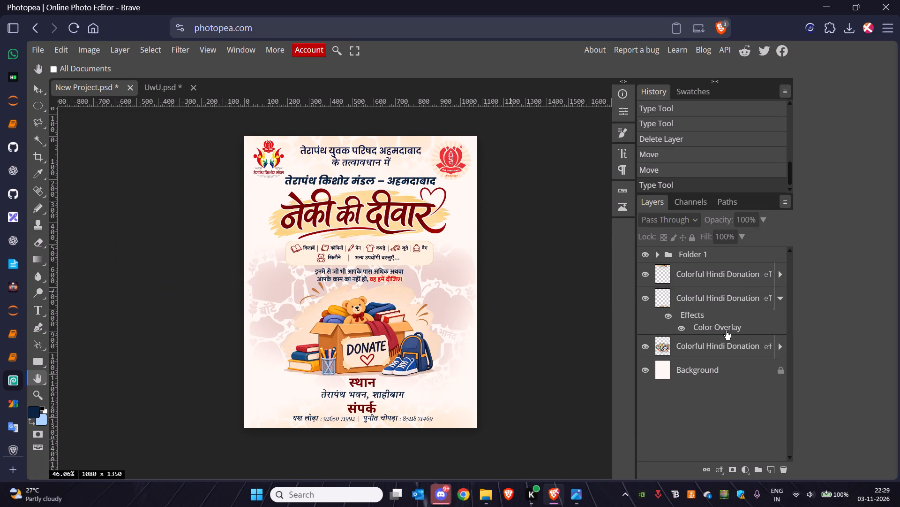
click(665, 314)
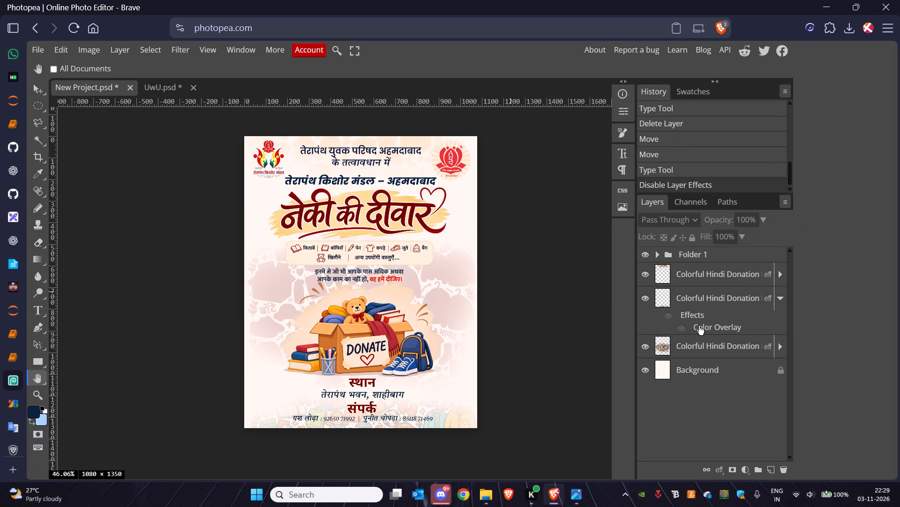
click(668, 315)
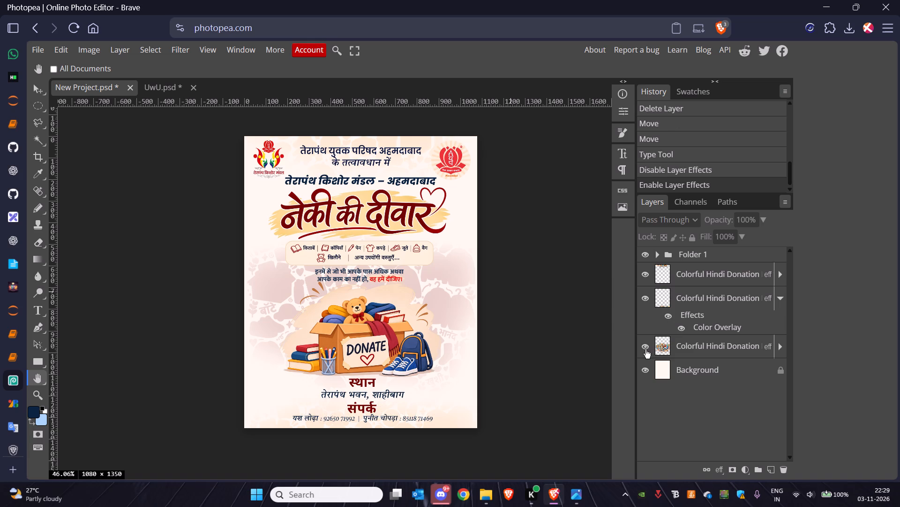
click(780, 352)
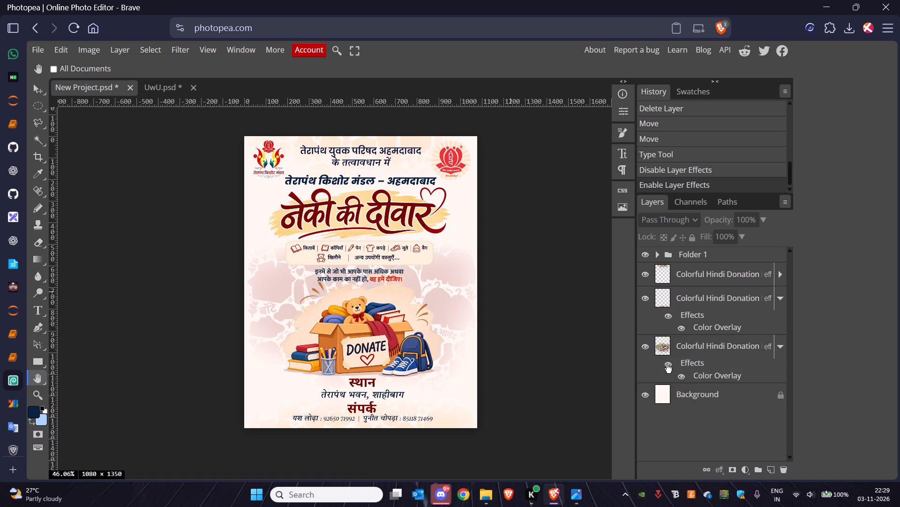
click(667, 364)
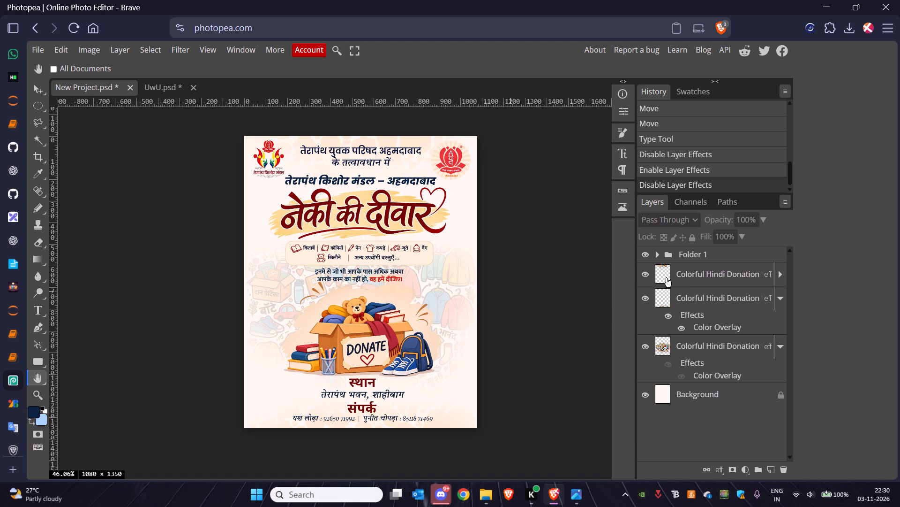
click(782, 273)
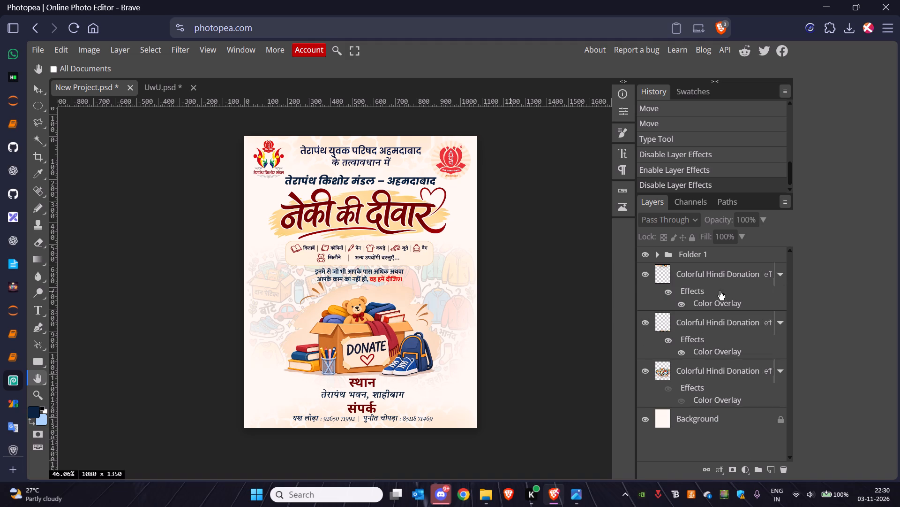
click(669, 293)
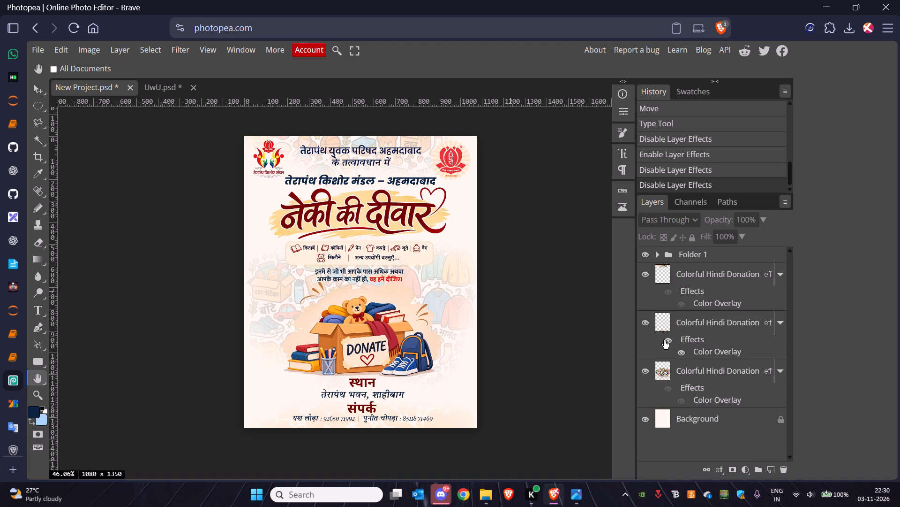
click(664, 340)
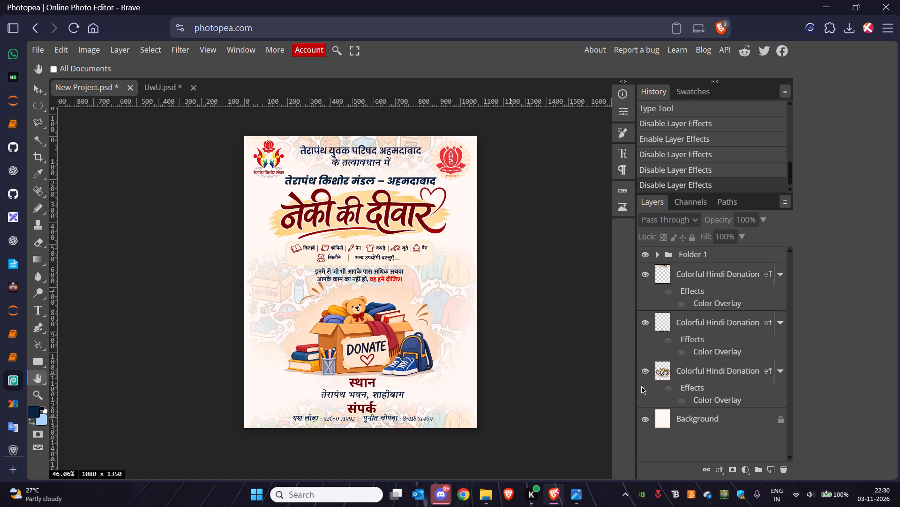
click(664, 389)
click(664, 389)
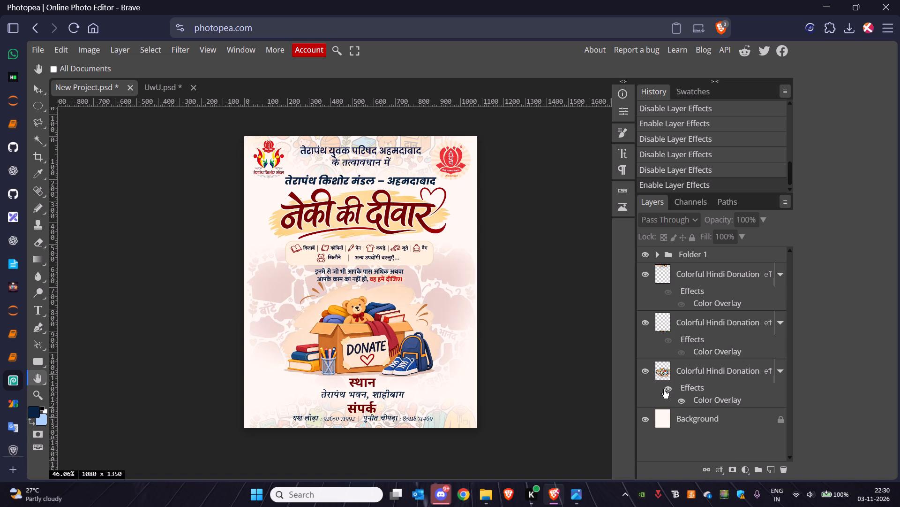
click(664, 389)
click(664, 389)
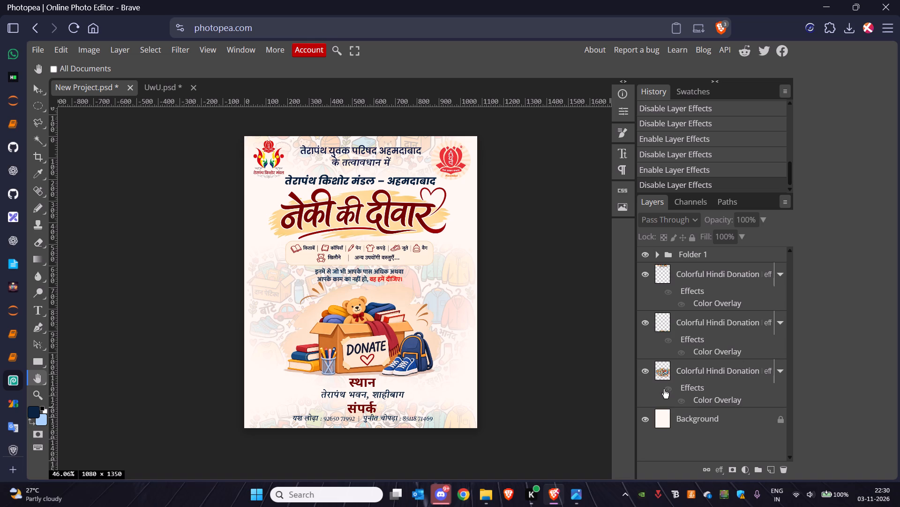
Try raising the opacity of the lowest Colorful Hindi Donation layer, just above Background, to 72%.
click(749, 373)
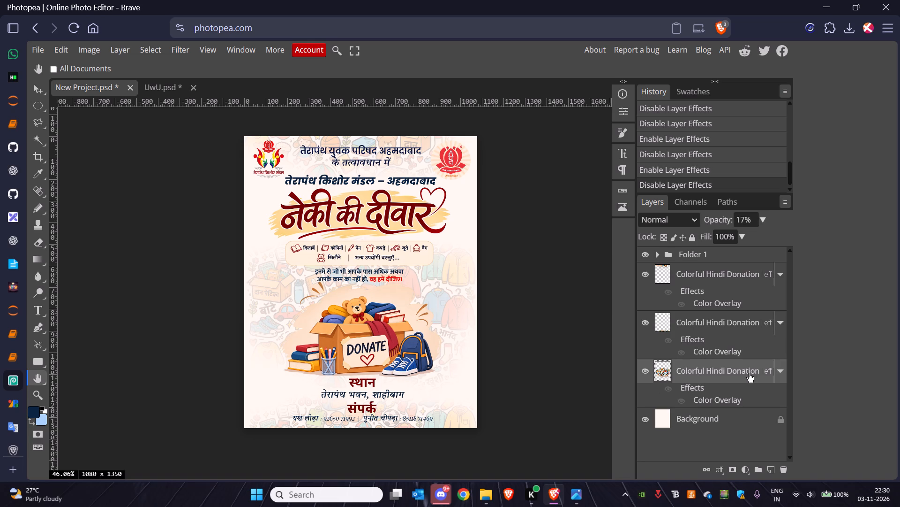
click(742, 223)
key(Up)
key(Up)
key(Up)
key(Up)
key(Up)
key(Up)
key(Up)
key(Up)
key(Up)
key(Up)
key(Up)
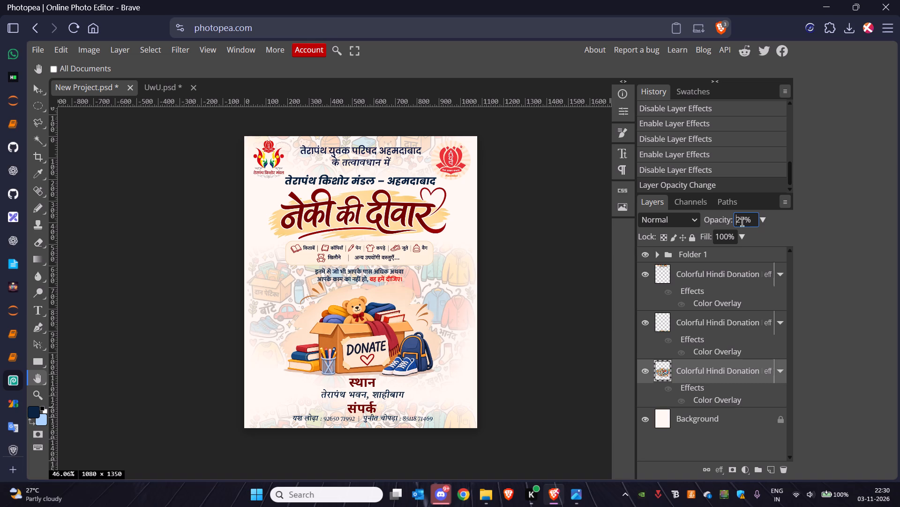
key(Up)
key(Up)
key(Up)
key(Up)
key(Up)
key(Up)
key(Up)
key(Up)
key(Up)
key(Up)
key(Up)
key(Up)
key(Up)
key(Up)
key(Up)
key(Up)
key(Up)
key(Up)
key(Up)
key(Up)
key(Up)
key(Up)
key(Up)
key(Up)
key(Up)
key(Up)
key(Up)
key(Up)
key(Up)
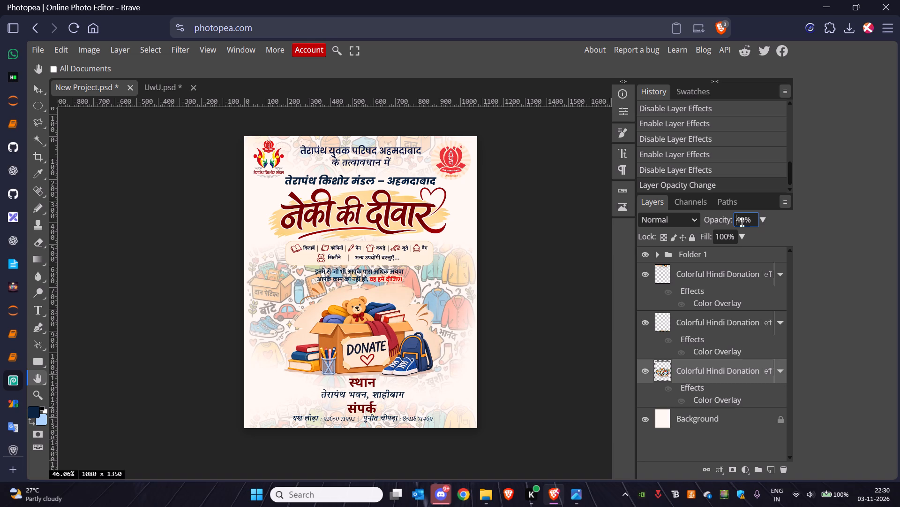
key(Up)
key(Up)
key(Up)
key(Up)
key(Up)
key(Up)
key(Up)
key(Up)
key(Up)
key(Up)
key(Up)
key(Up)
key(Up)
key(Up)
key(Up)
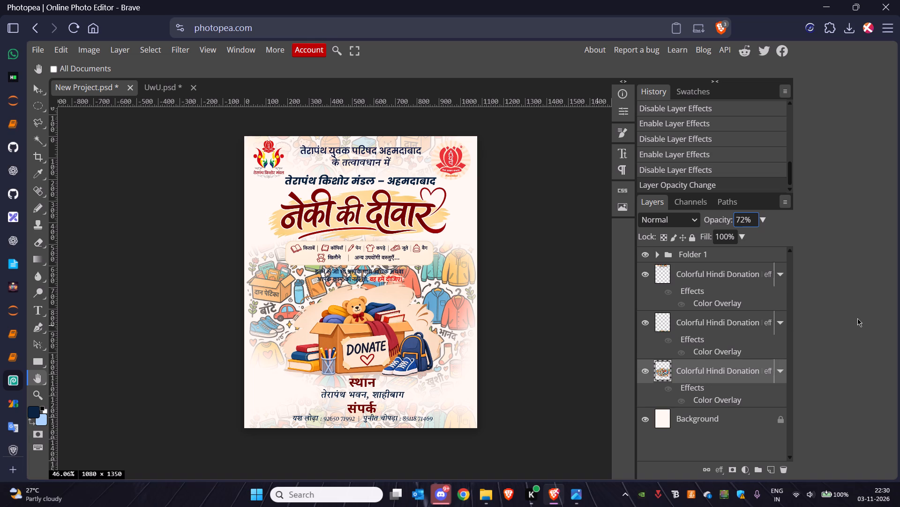
Lower the opacity of the lowest Colorful Hindi Donation layer to 22%.
key(Down)
key(Down)
key(Down)
key(Down)
key(Down)
key(Down)
key(Down)
key(Down)
key(Down)
key(Down)
key(Down)
key(Down)
key(Down)
key(Down)
key(Down)
key(Down)
key(Down)
key(Down)
key(Down)
key(Down)
key(Down)
key(Down)
key(Down)
key(Down)
key(Down)
key(Down)
key(Down)
key(Down)
key(Down)
key(Down)
key(Down)
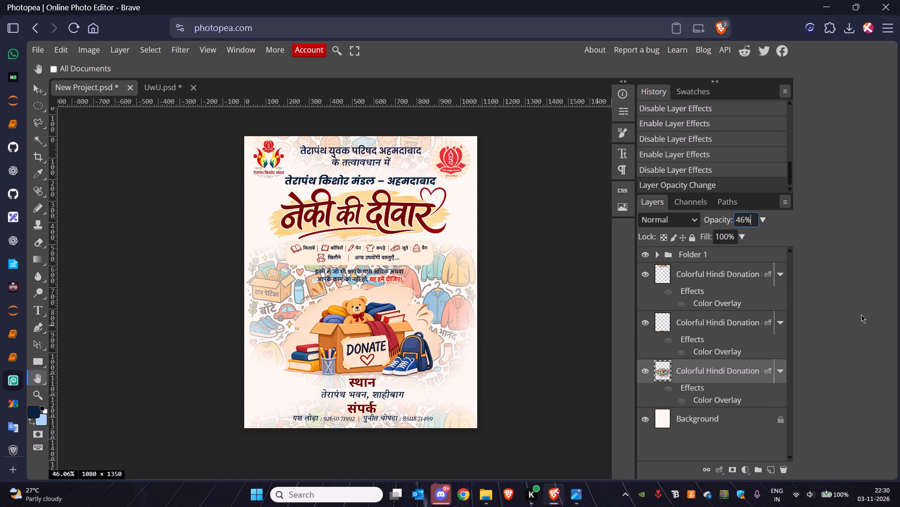
key(Down)
key(Down)
key(Down)
key(Down)
key(Down)
key(Down)
key(Down)
key(Down)
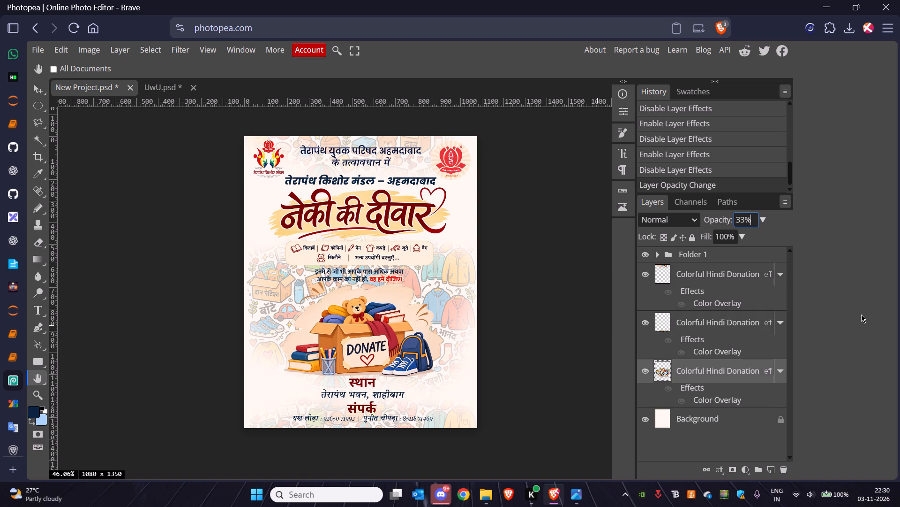
key(Down)
key(Down)
key(Down)
key(Down)
key(Down)
key(Down)
key(Down)
key(Down)
key(Down)
key(Down)
key(Down)
key(Down)
key(Down)
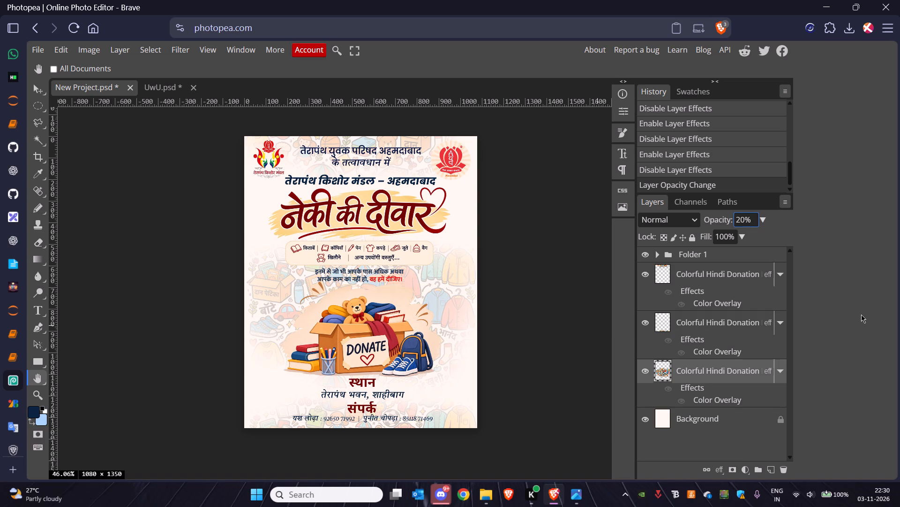
key(Up)
key(Up)
key(Up)
key(Down)
Re-enable the Color Overlay effects on the upper two Colorful Hindi Donation layers, leaving the lowest one's effects off.
click(668, 292)
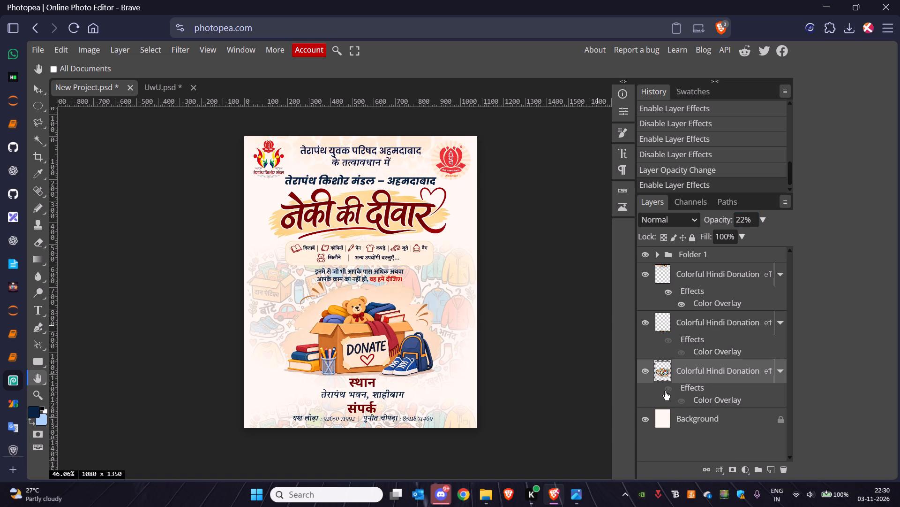
click(665, 392)
click(665, 392)
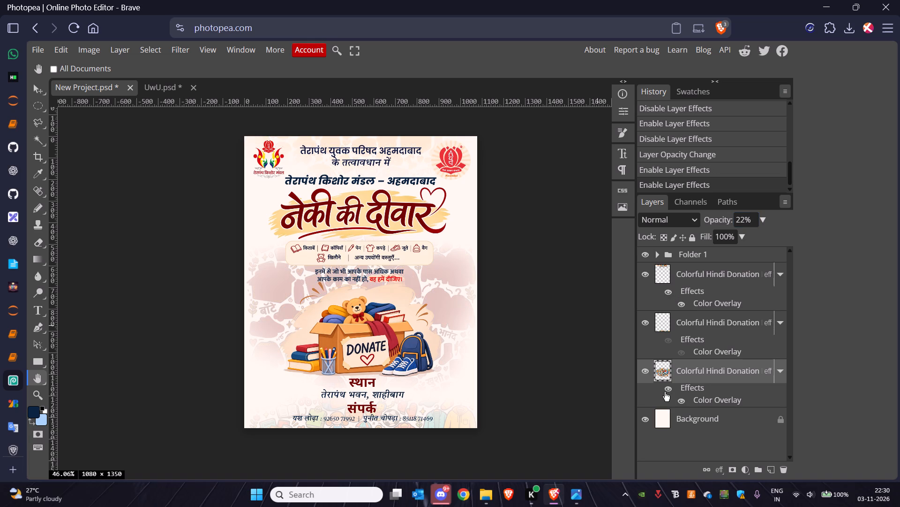
click(670, 342)
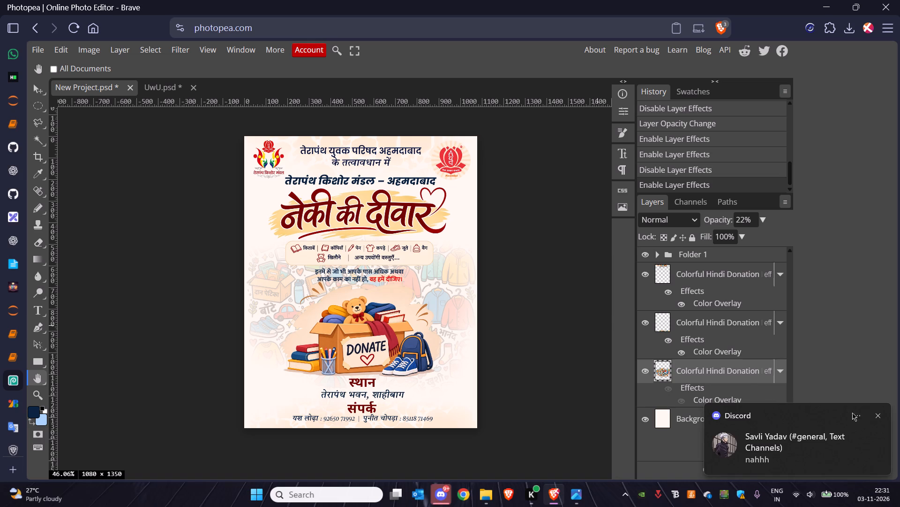
click(878, 417)
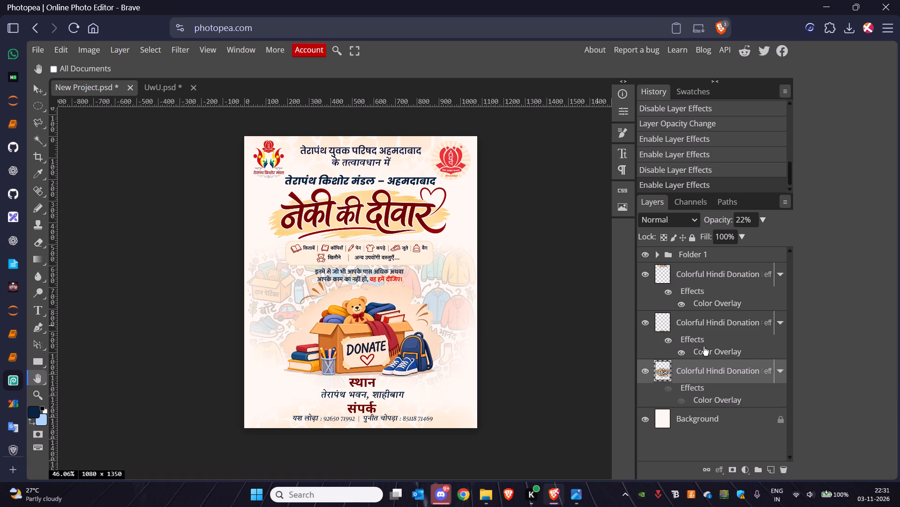
Capture a rectangular screenshot of the whole Neki Ki Deewar poster canvas with Snipping Tool.
key(Print)
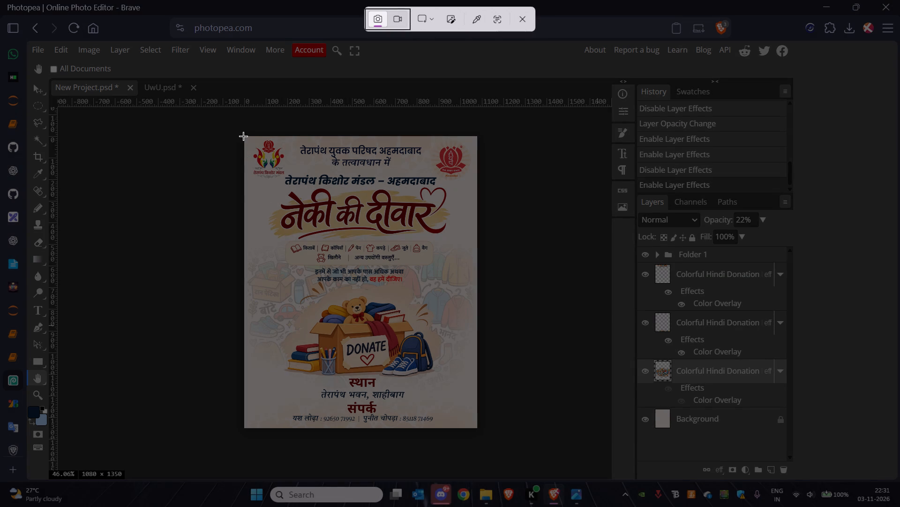
drag(243, 136, 470, 426)
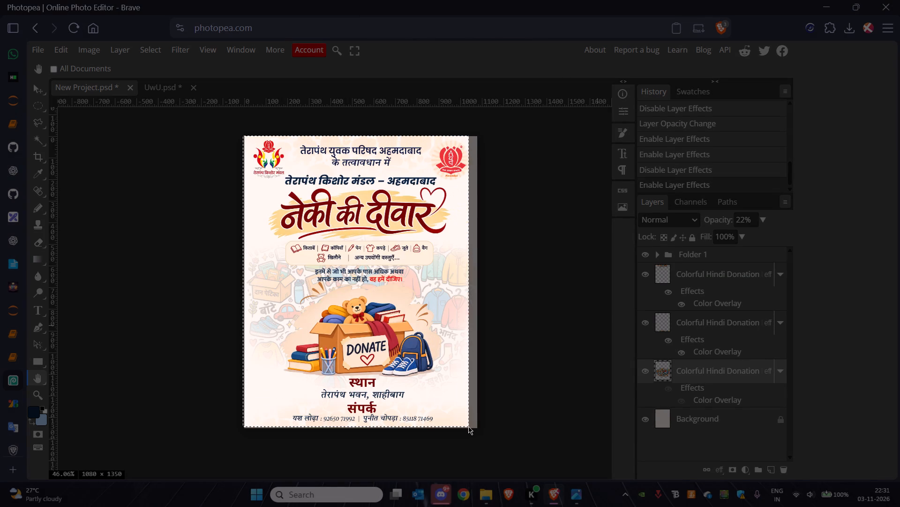
drag(470, 426, 474, 426)
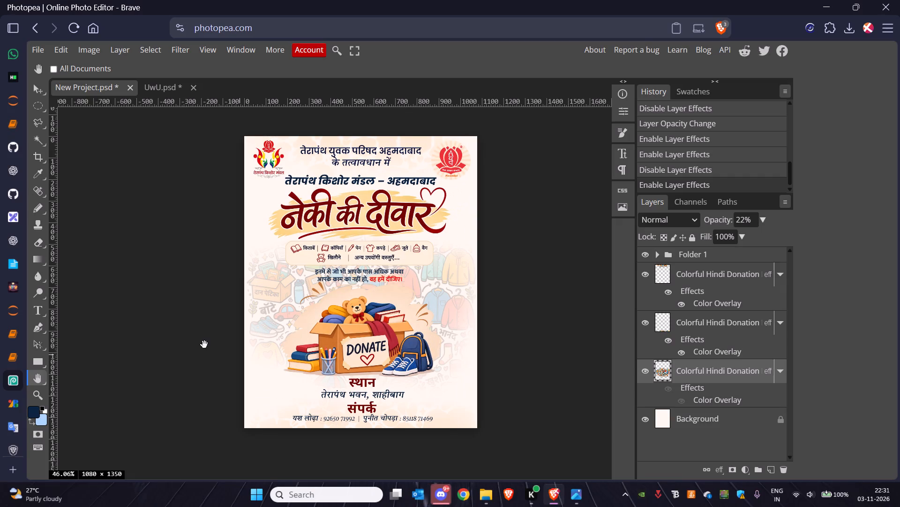
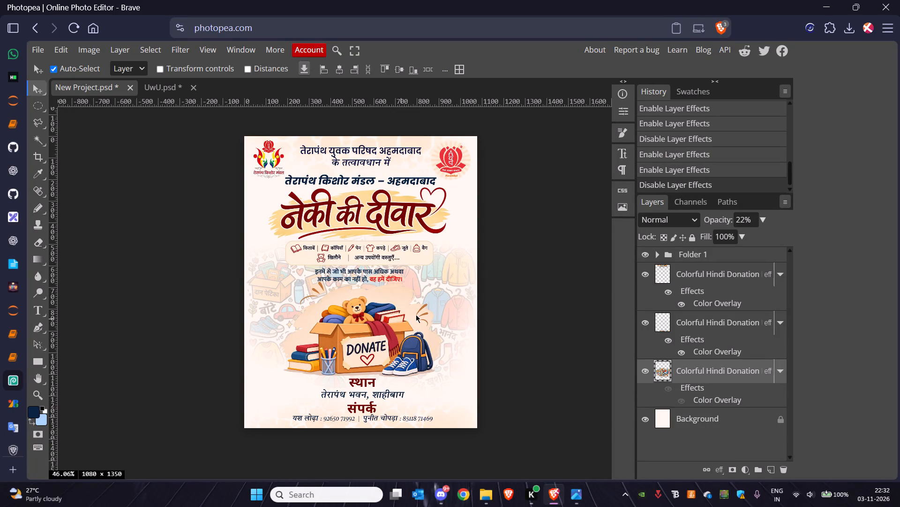
Move the lowest Colorful Hindi Donation layer down the poster behind the donation box and venue text, keeping it horizontally centred.
drag(439, 293, 438, 310)
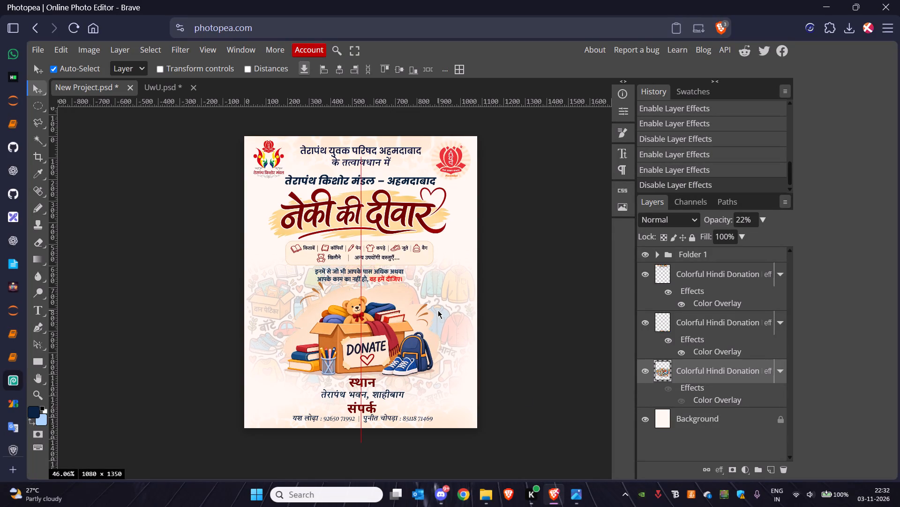
drag(438, 310, 438, 314)
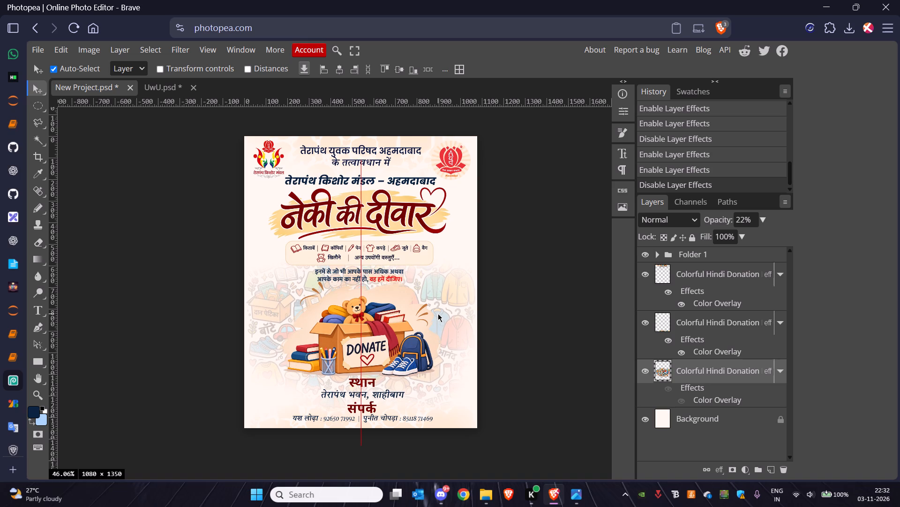
drag(438, 314, 438, 329)
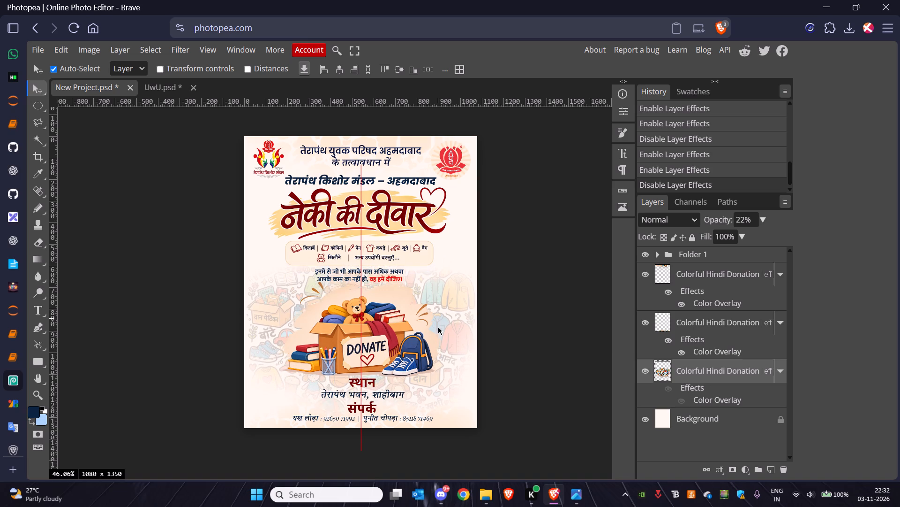
drag(438, 329, 438, 341)
Hide the middle Colorful Hindi Donation layer.
click(644, 325)
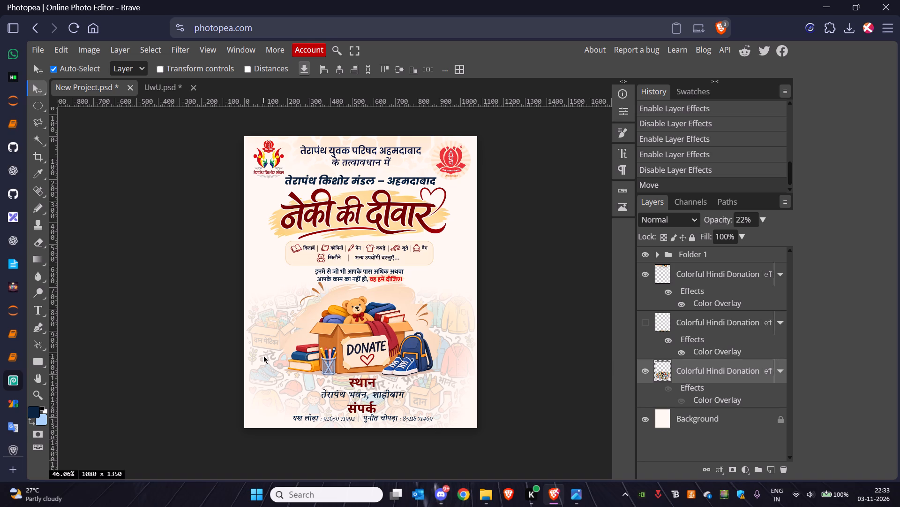
Move the lowest Colorful Hindi Donation pattern layer slightly upward behind the donation box illustration.
drag(264, 350, 265, 338)
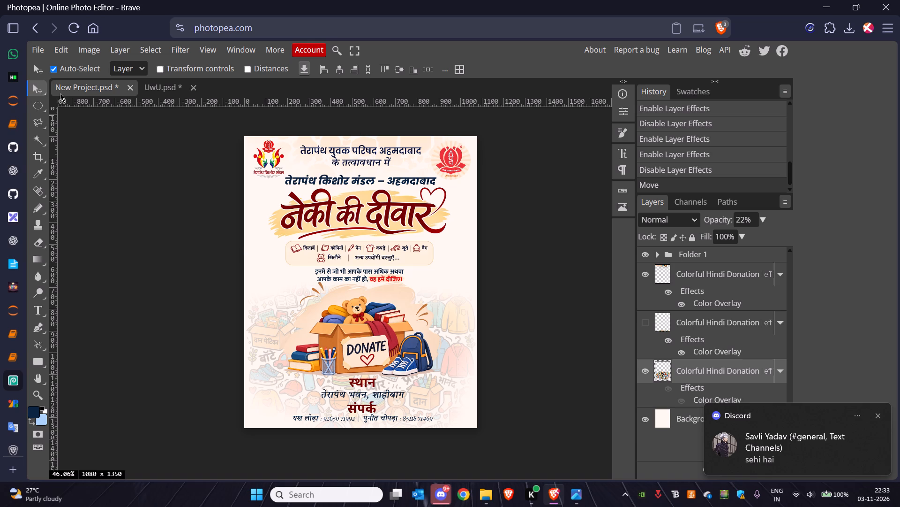
drag(264, 331, 265, 327)
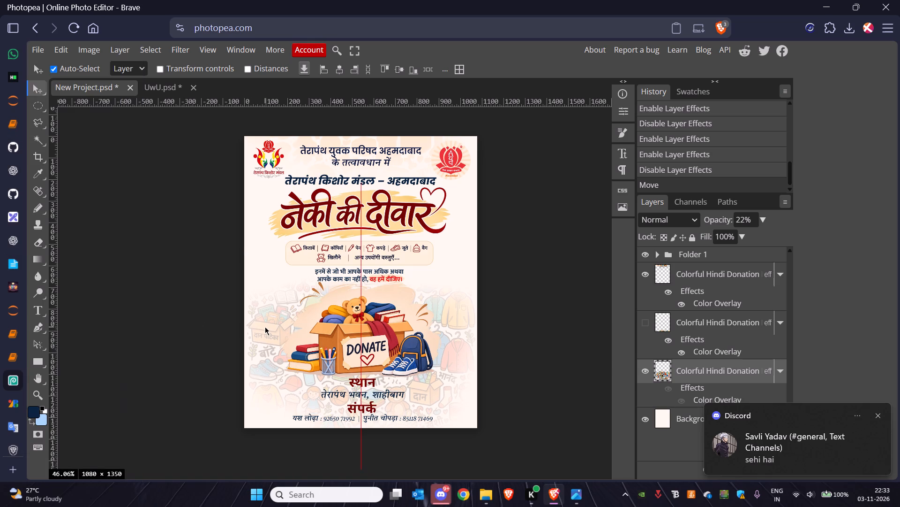
drag(265, 327, 263, 318)
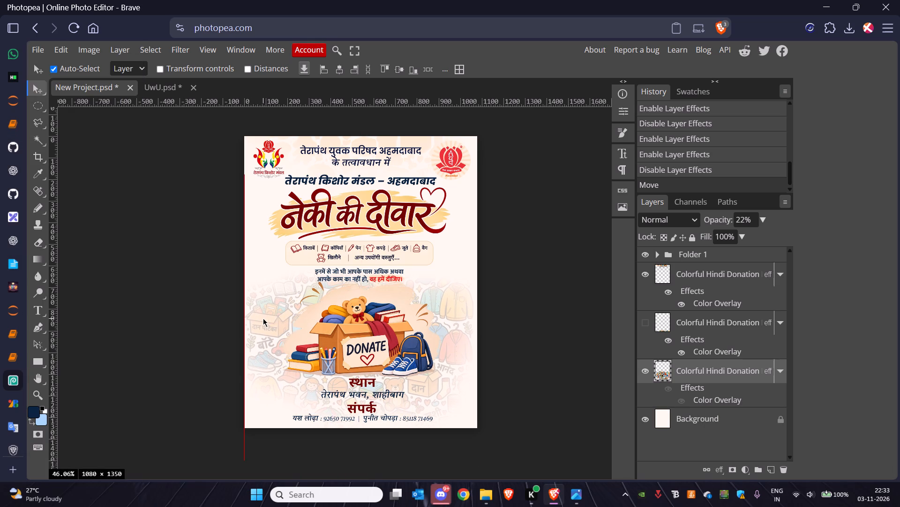
drag(263, 318, 260, 322)
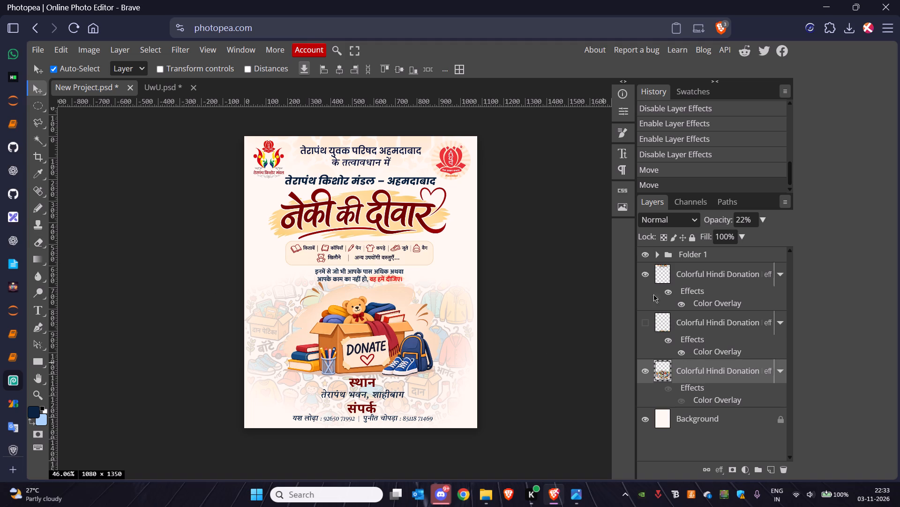
Hide the uppermost and lowest Colorful Hindi Donation pattern layers, leaving the poster without its background pattern.
click(645, 275)
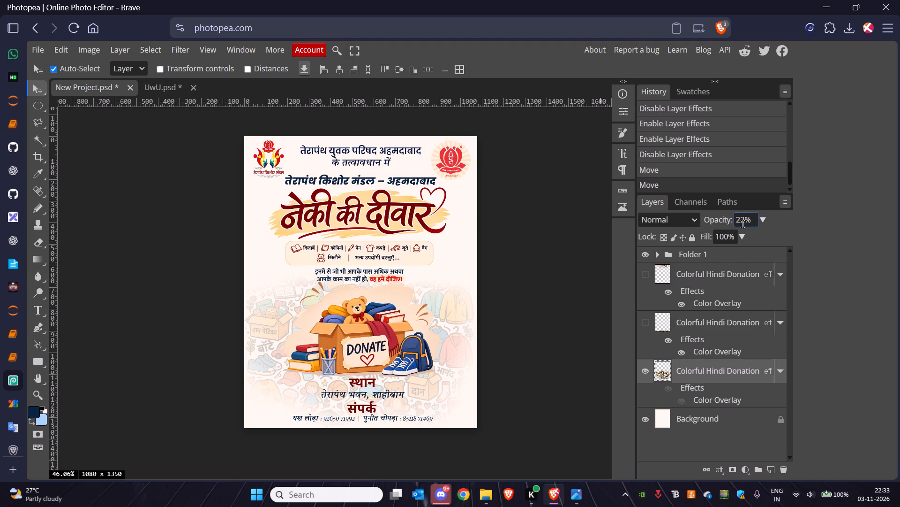
click(645, 375)
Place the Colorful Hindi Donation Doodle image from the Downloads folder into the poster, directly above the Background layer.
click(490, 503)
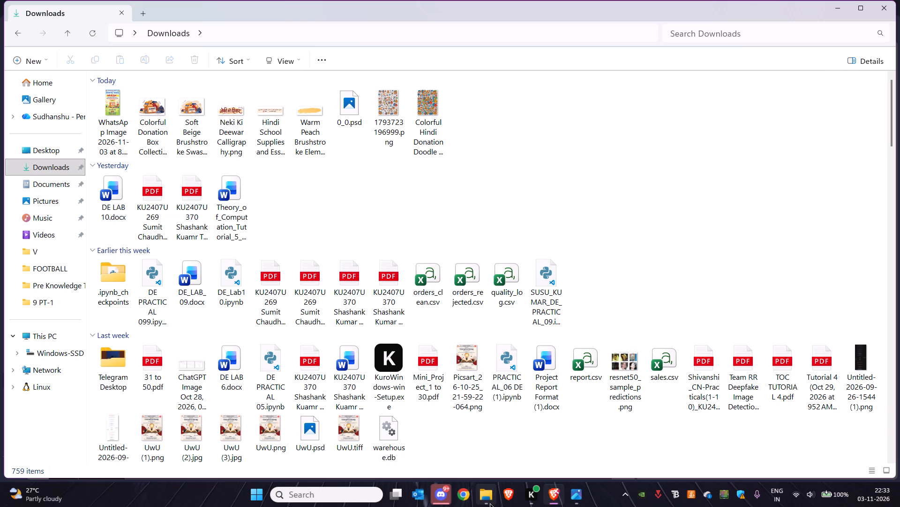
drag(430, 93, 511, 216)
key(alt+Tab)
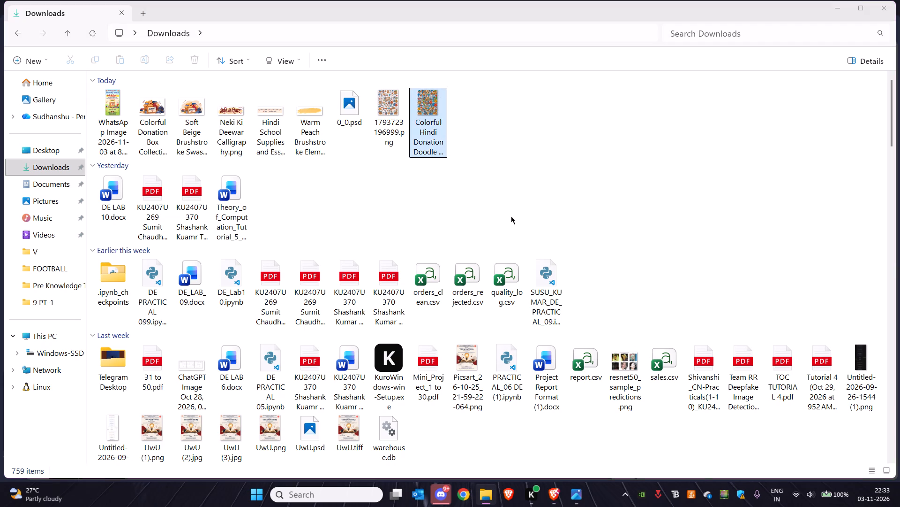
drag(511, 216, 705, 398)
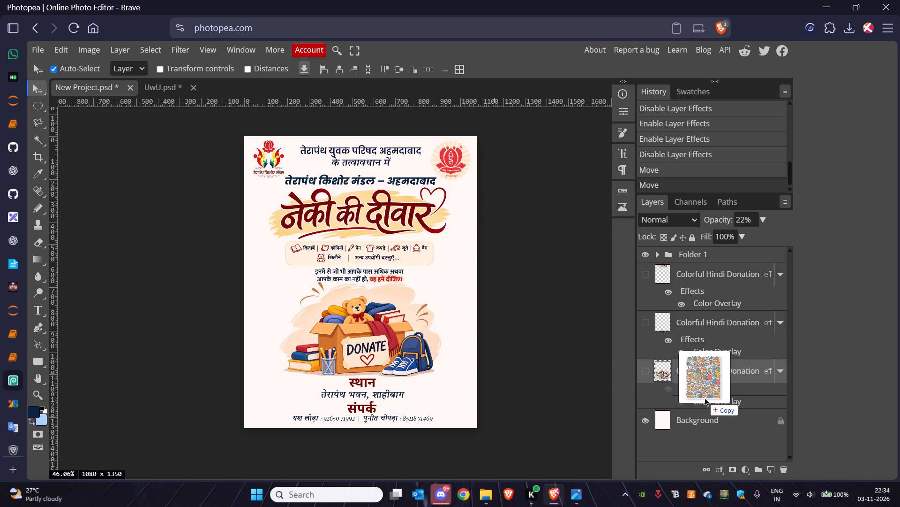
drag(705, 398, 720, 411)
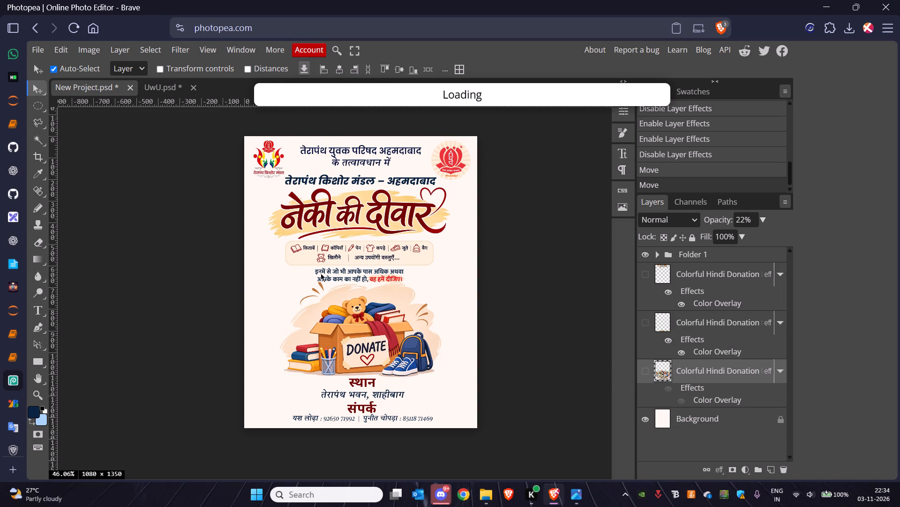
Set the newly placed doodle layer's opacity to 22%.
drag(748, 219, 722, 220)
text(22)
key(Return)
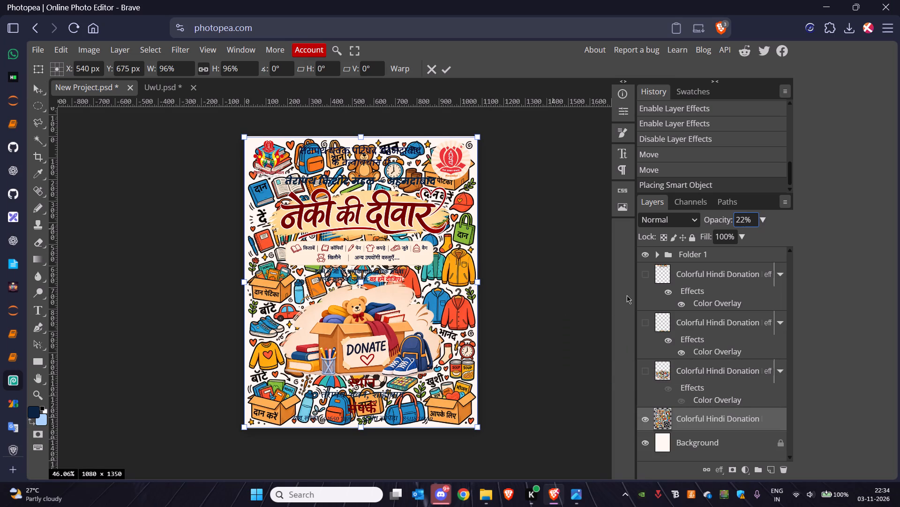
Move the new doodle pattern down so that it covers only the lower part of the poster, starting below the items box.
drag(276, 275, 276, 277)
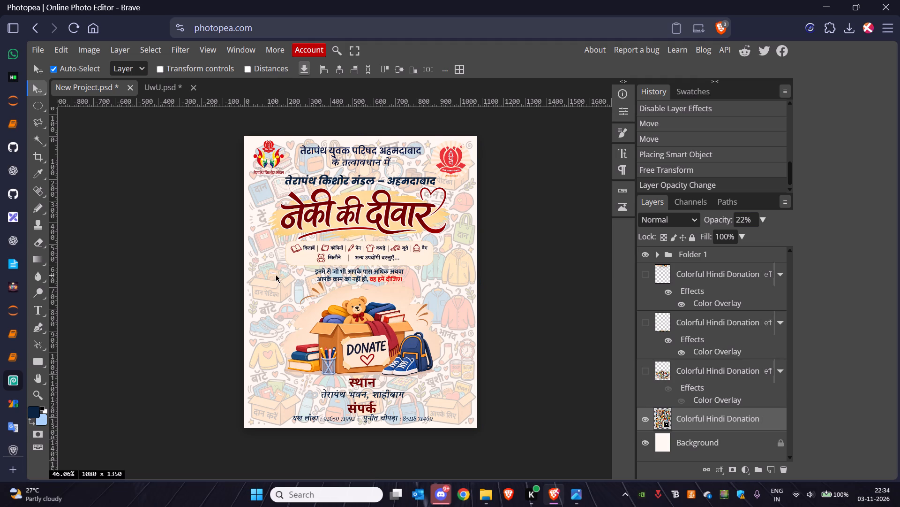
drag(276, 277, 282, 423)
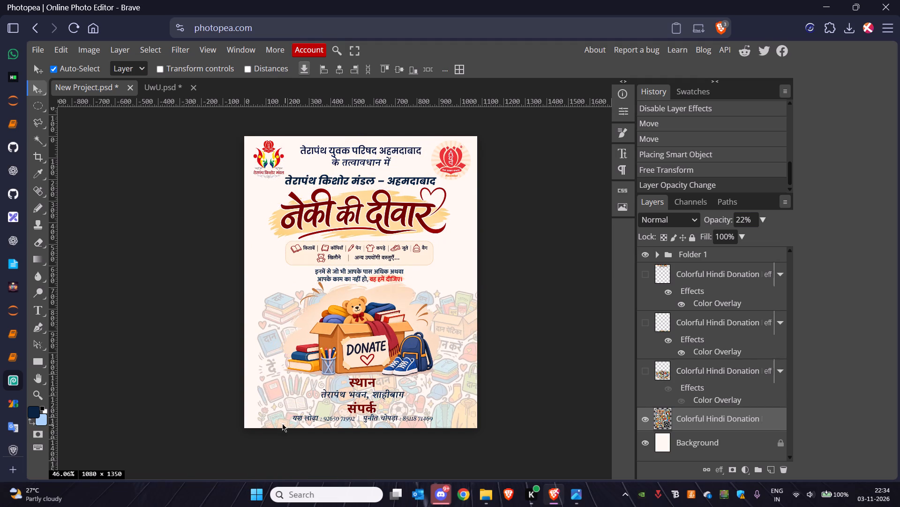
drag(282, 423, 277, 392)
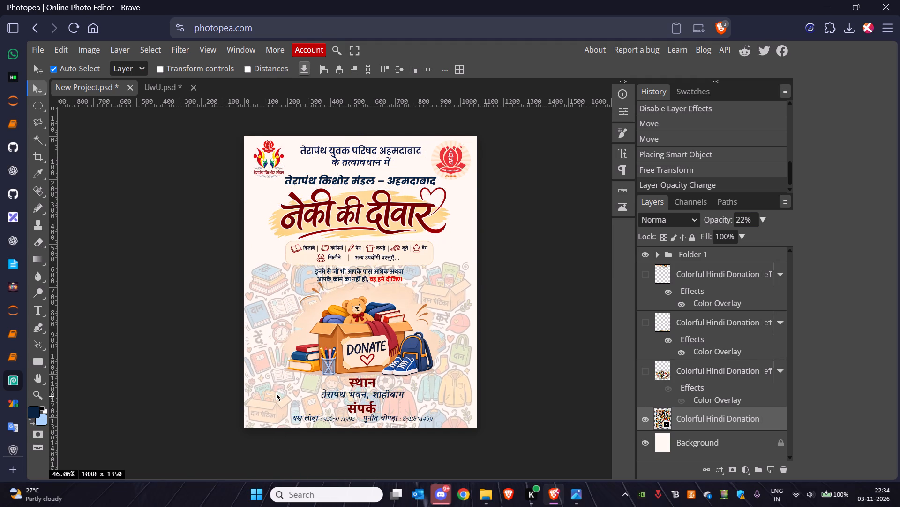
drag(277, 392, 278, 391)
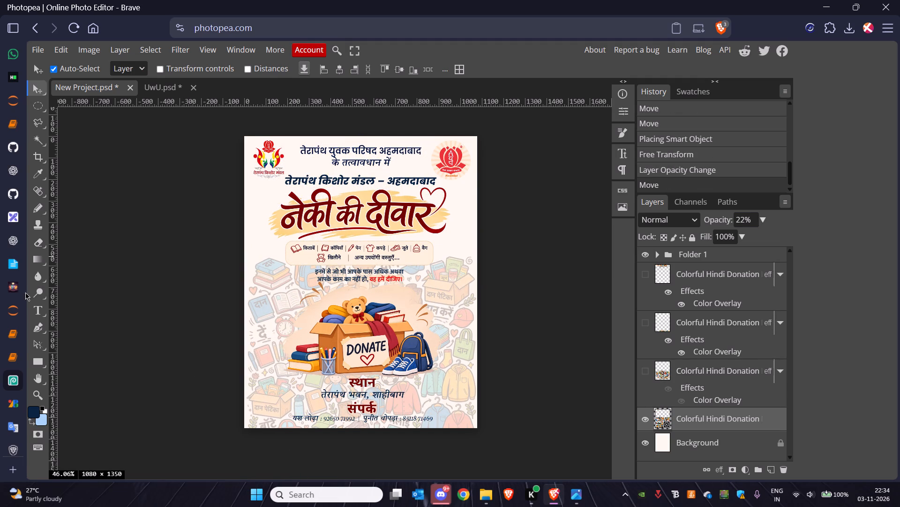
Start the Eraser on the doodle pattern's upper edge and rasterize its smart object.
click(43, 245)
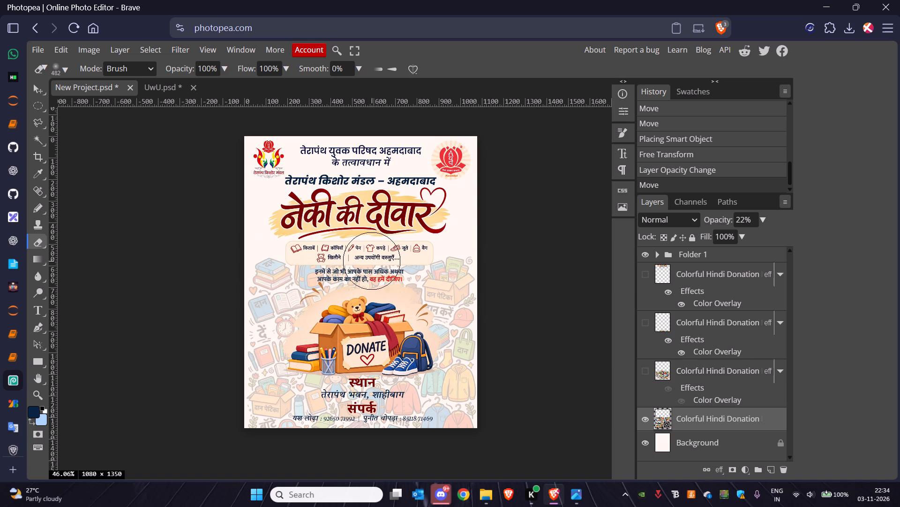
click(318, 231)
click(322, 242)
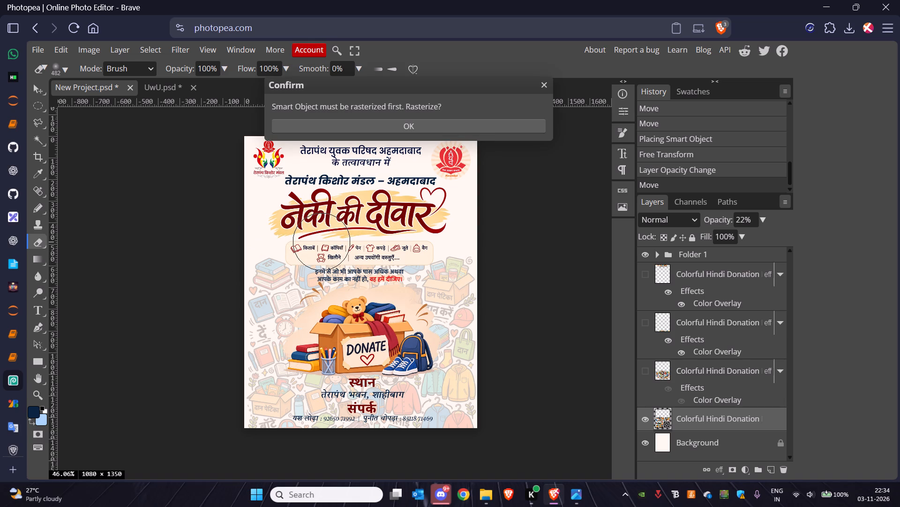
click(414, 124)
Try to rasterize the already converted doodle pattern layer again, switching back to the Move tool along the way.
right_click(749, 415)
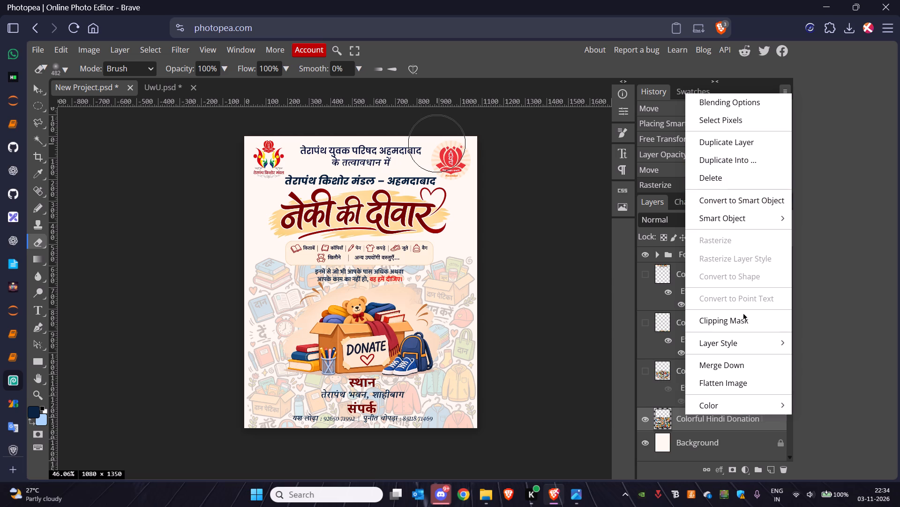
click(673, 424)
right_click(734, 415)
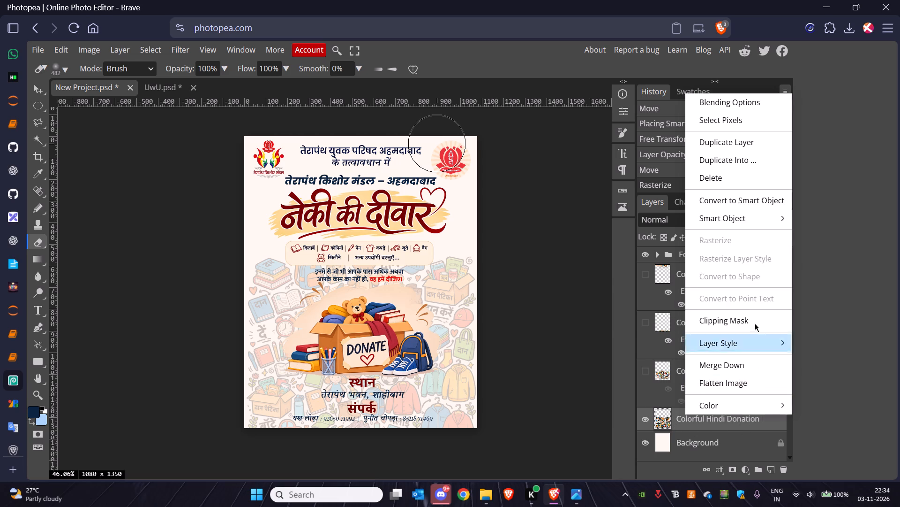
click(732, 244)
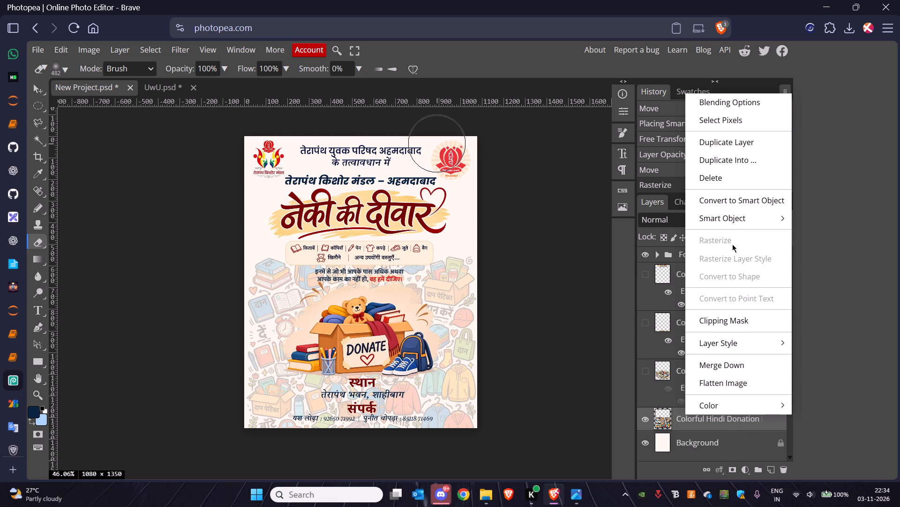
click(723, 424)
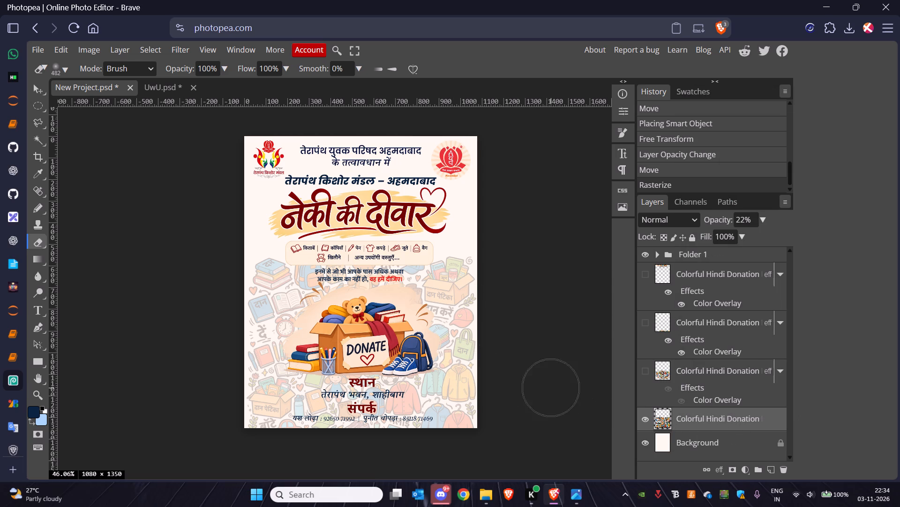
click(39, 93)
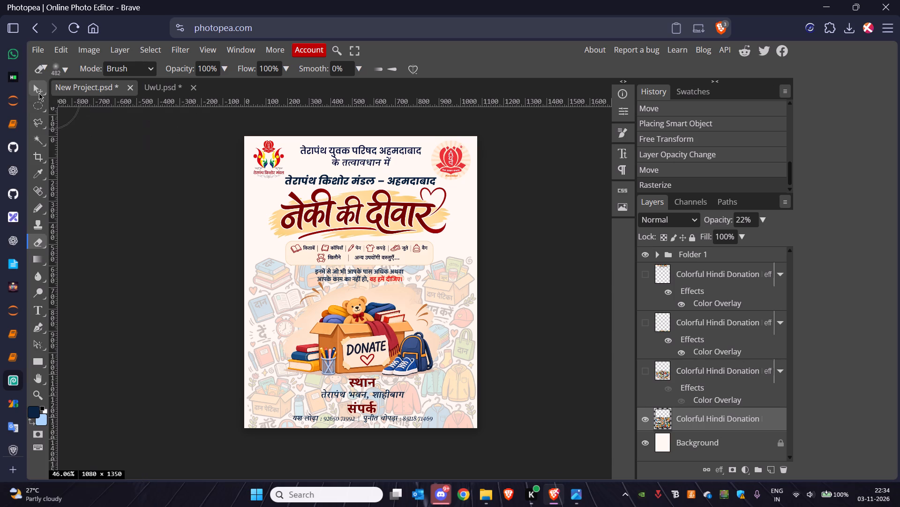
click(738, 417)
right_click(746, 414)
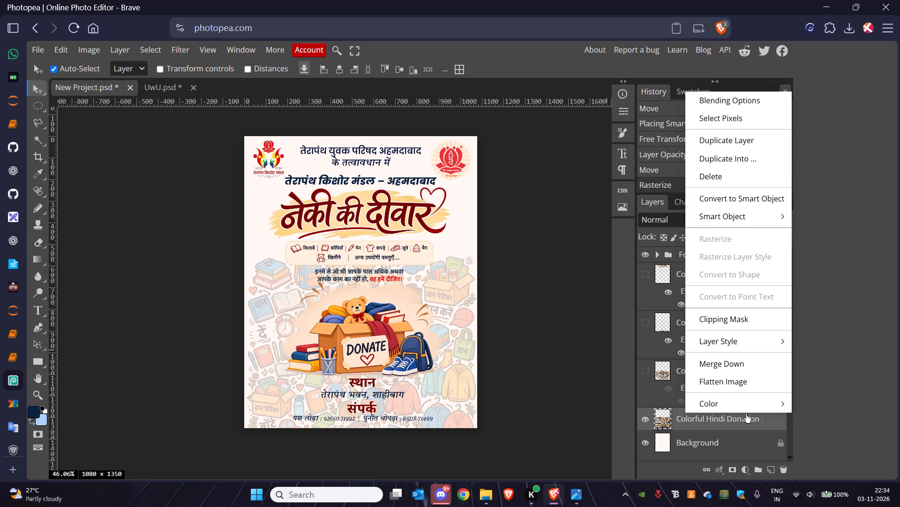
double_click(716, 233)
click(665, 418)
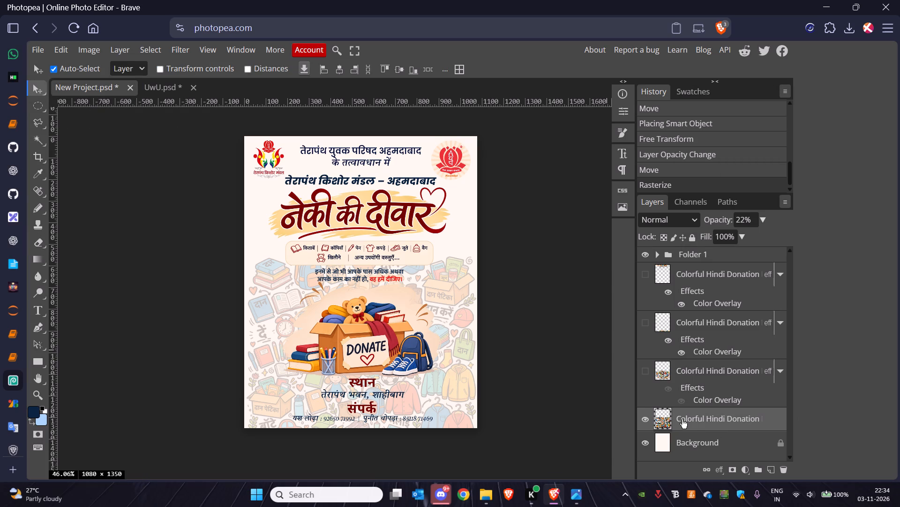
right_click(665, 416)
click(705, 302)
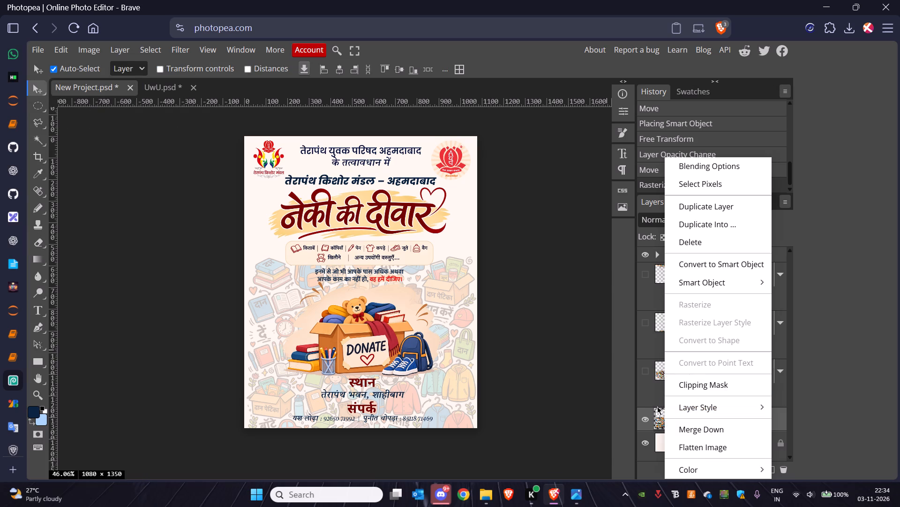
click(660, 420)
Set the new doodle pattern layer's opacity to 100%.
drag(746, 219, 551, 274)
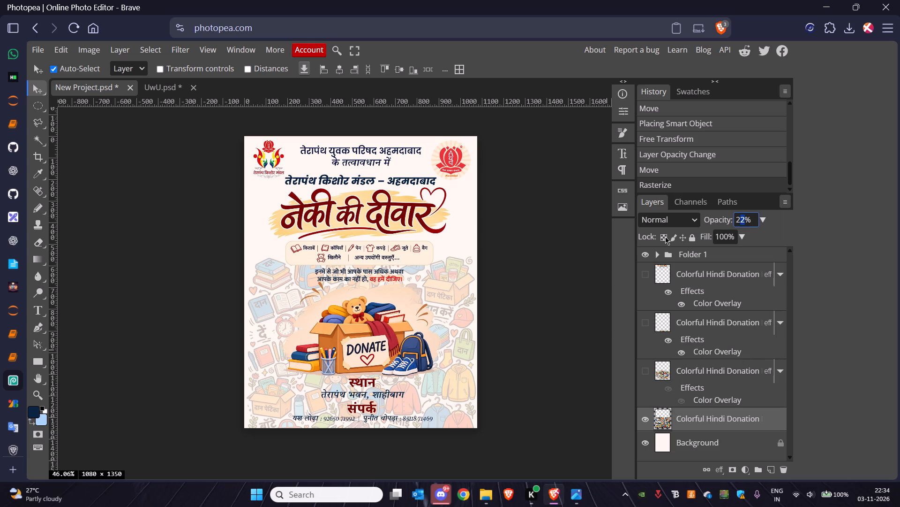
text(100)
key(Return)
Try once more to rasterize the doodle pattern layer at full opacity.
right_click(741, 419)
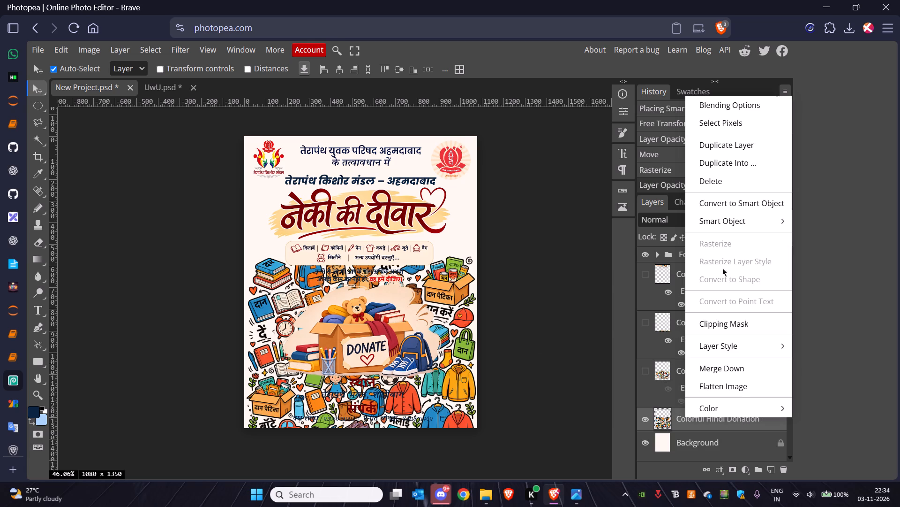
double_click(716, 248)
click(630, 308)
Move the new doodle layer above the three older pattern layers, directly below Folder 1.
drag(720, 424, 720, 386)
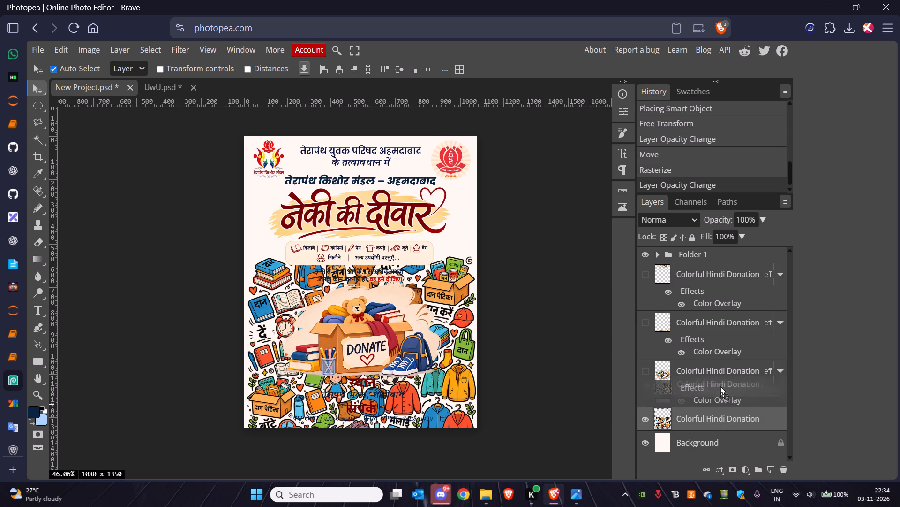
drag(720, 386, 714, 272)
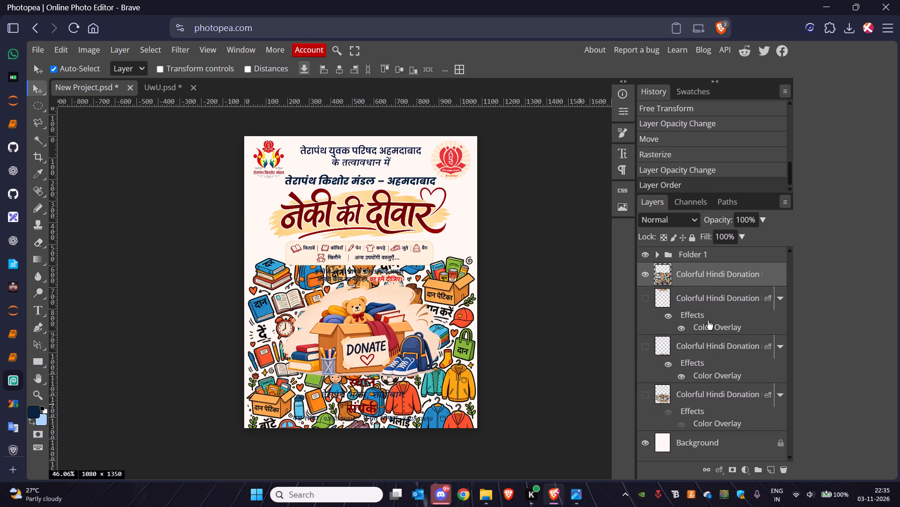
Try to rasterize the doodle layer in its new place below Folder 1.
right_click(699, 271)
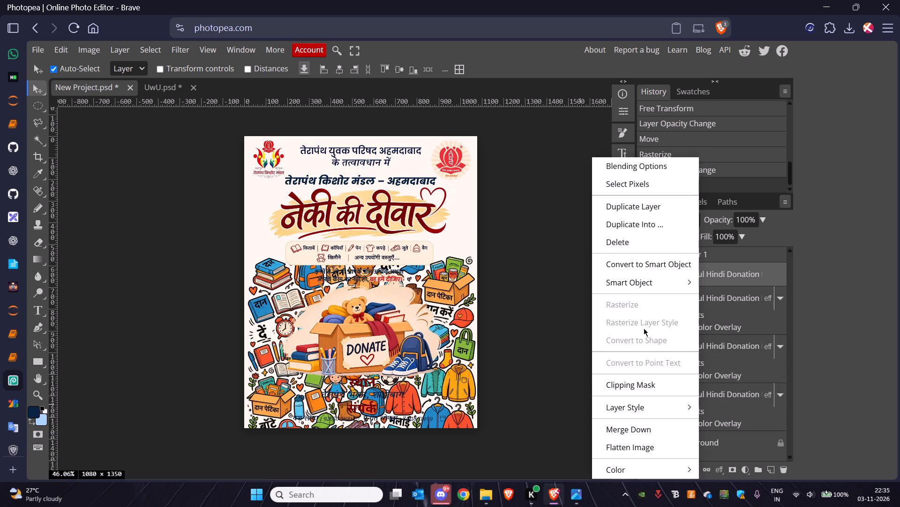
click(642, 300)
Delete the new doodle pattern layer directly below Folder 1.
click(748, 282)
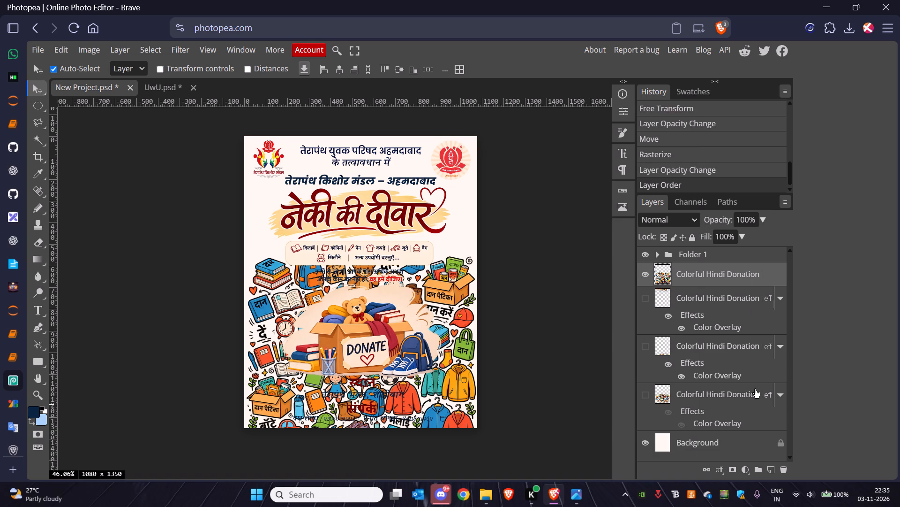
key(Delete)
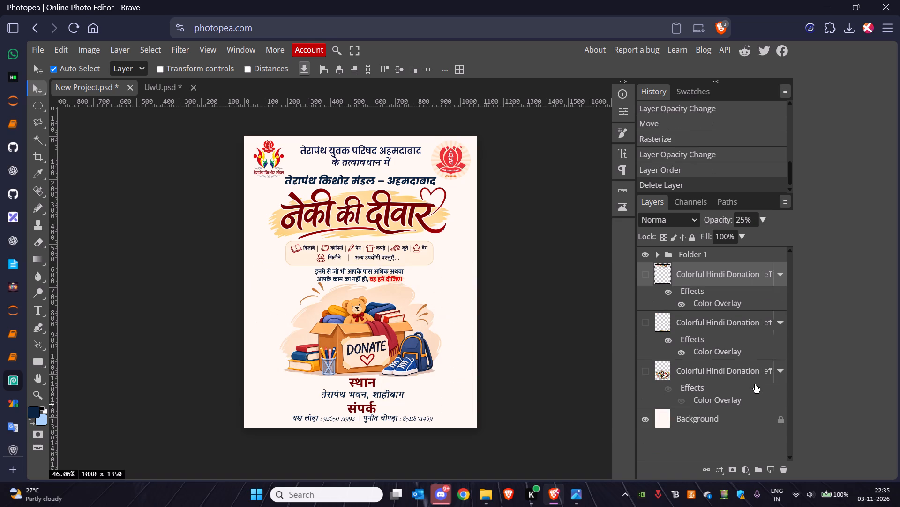
Place the Colorful Hindi Donation Doodle image from the Downloads folder directly above the Background layer and rasterize it.
click(487, 493)
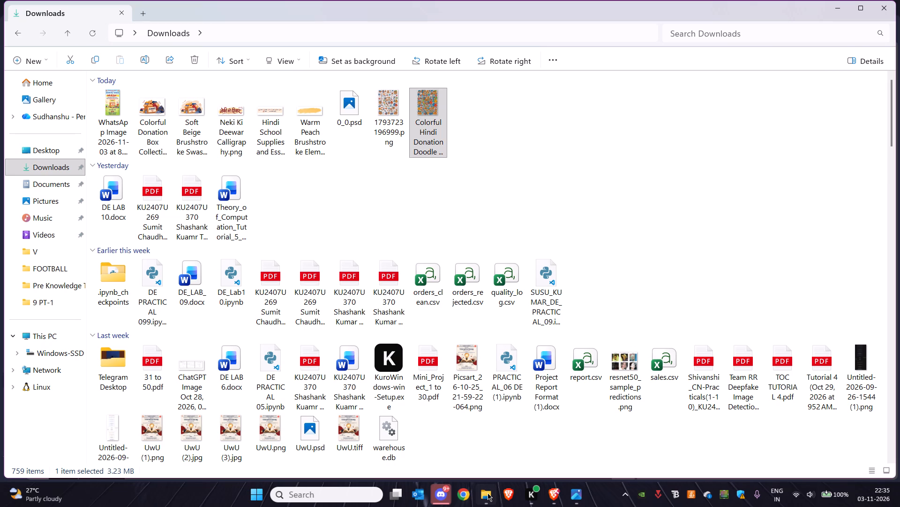
drag(435, 120, 524, 197)
key(alt+Tab)
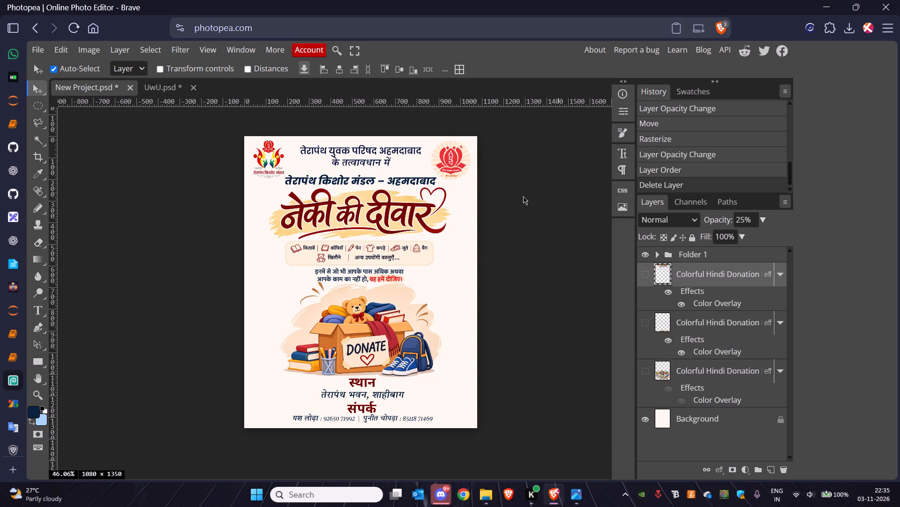
drag(524, 197, 719, 419)
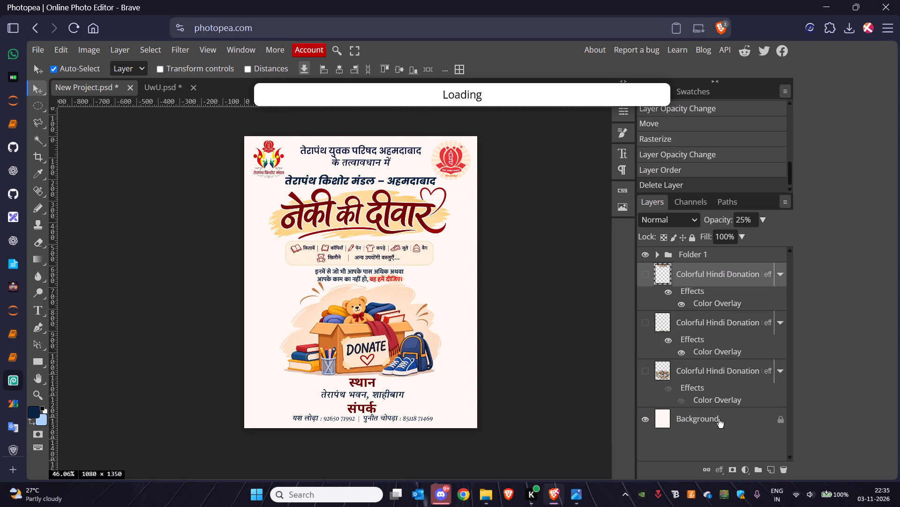
right_click(709, 420)
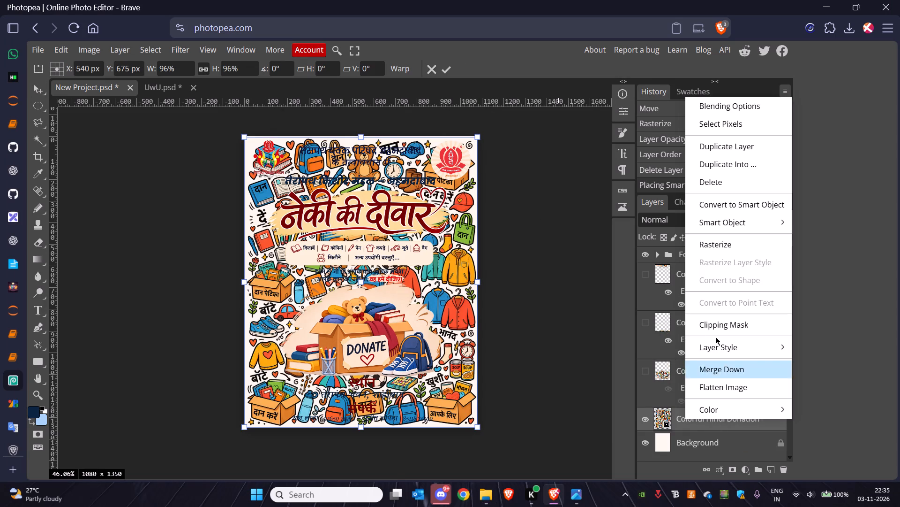
click(714, 246)
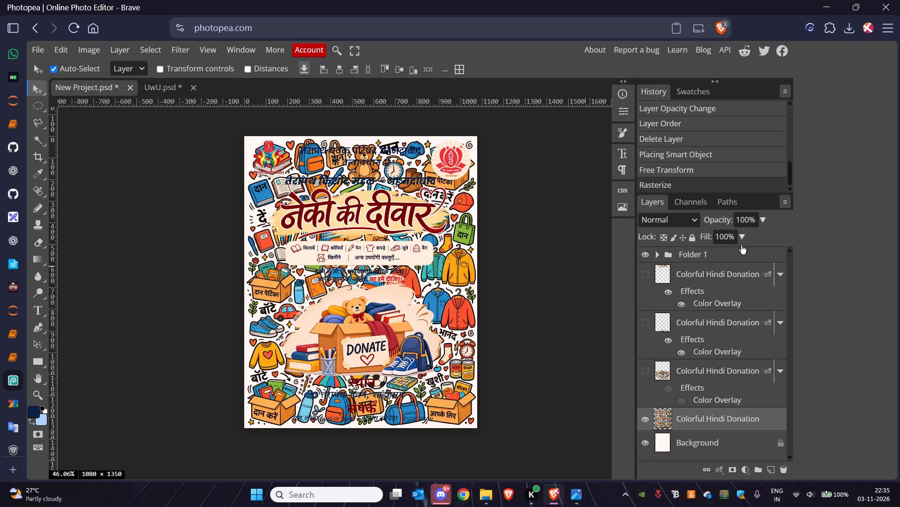
Set the new doodle pattern layer's opacity to 22%.
drag(749, 222, 679, 229)
text(22)
key(Return)
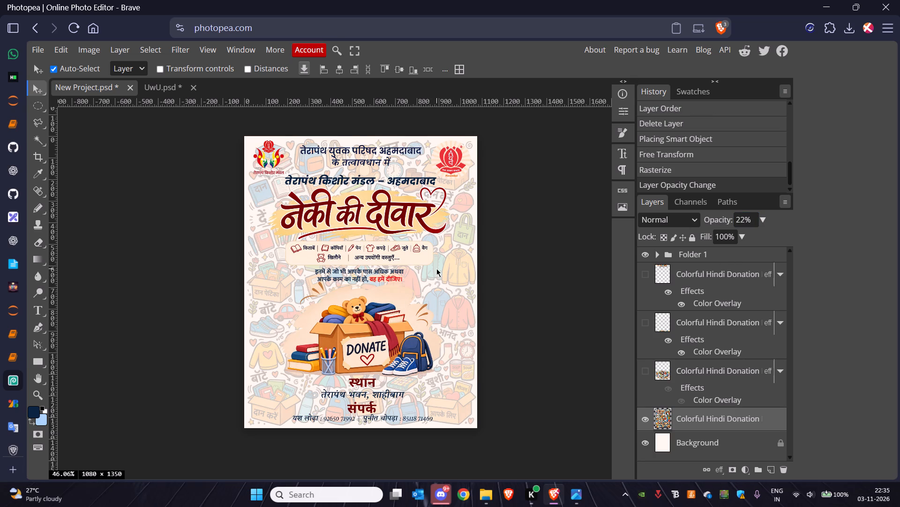
Move the doodle pattern straight down so its upper edge sits below the two-line heading, keeping it aligned with the canvas sides.
drag(436, 269, 439, 289)
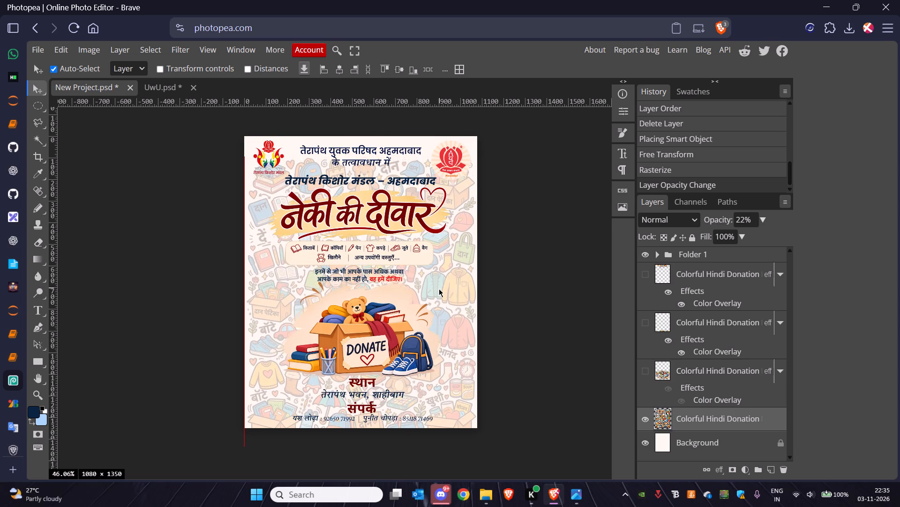
drag(439, 289, 435, 305)
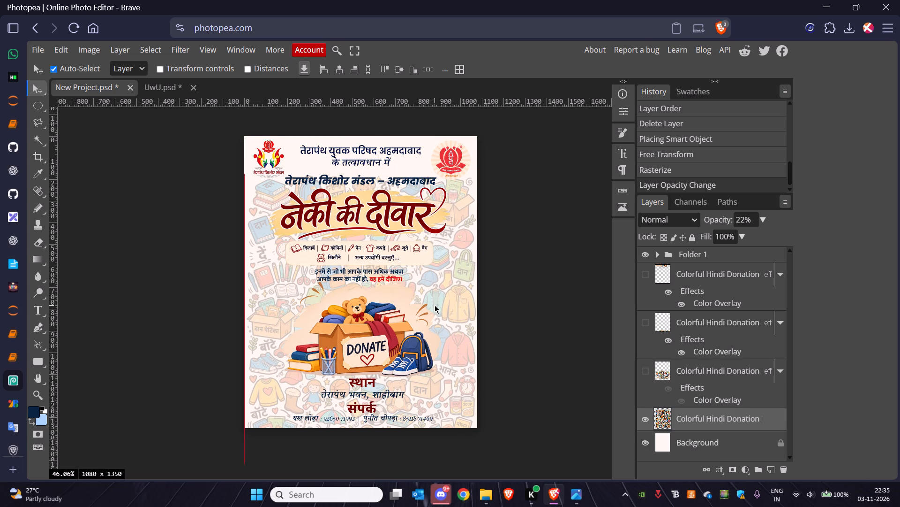
drag(435, 305, 434, 309)
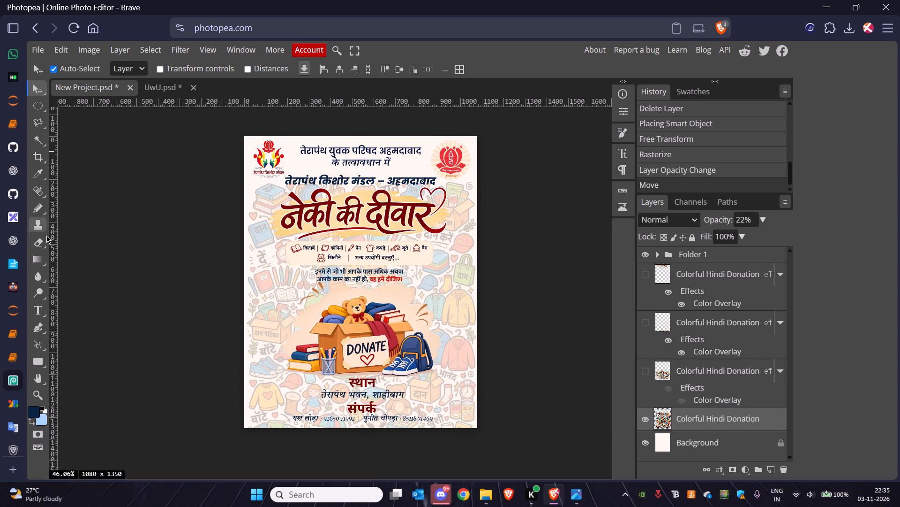
Erase the doodle pattern behind the logos, the नेकी की दीवार title and the donation items box with the soft 482 px Eraser.
click(40, 245)
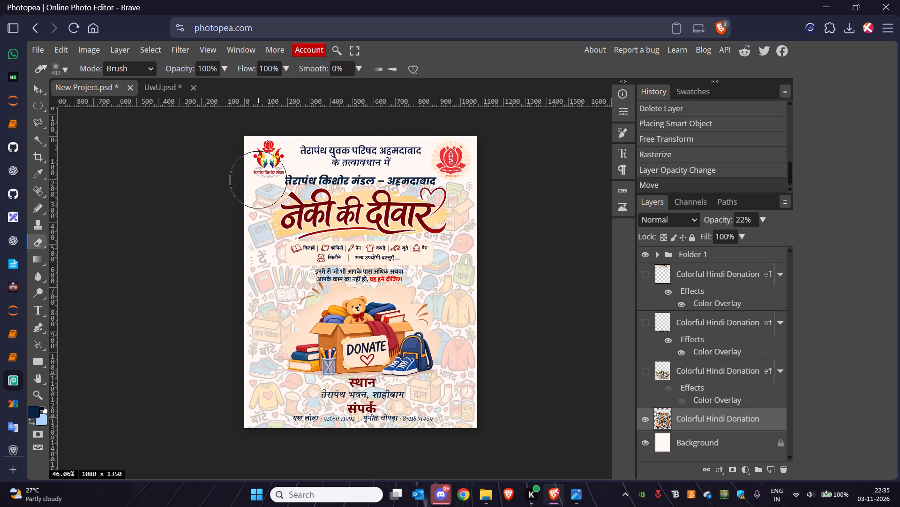
drag(258, 180, 450, 198)
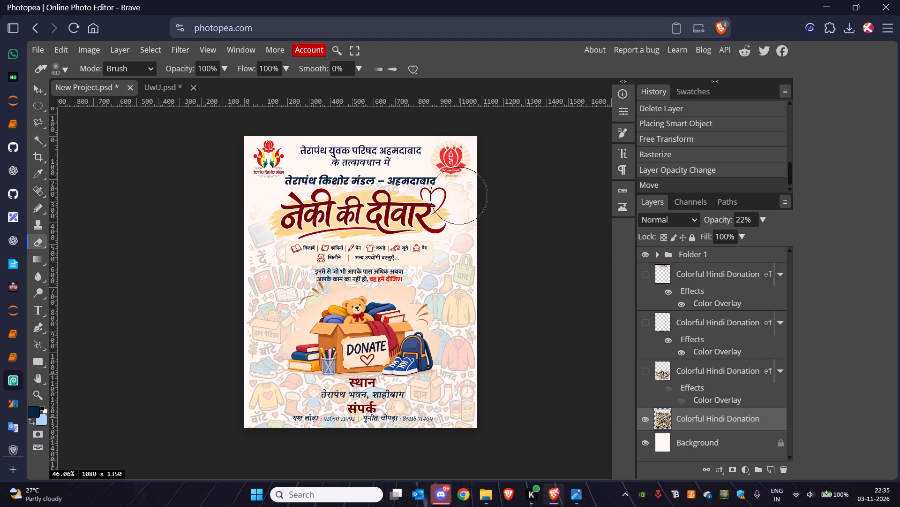
drag(450, 198, 298, 223)
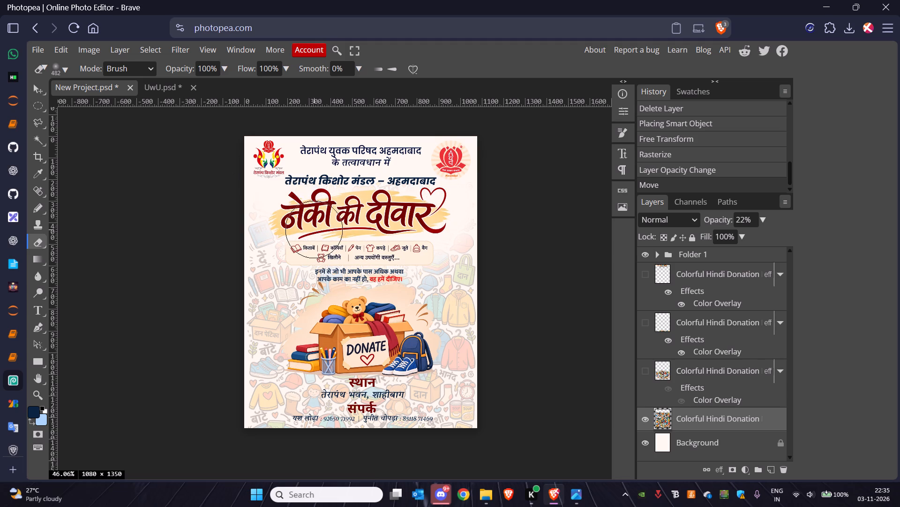
drag(298, 223, 341, 248)
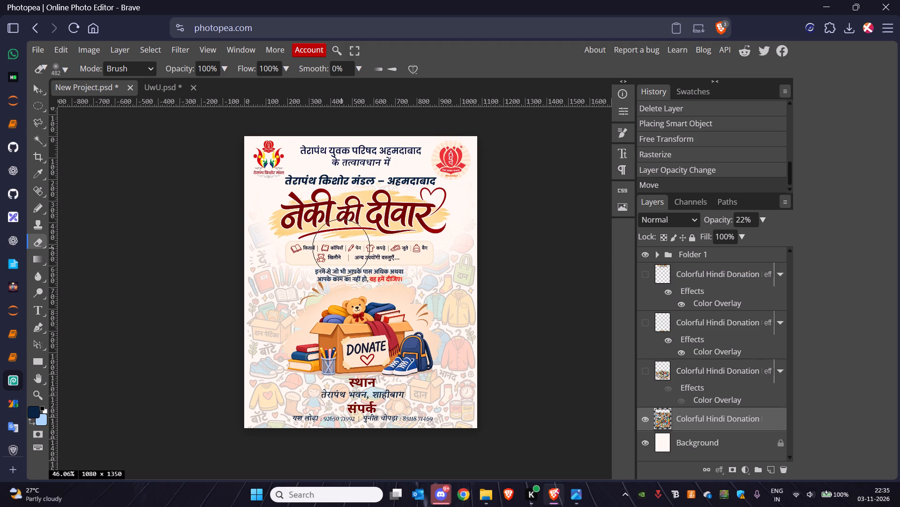
drag(341, 248, 371, 259)
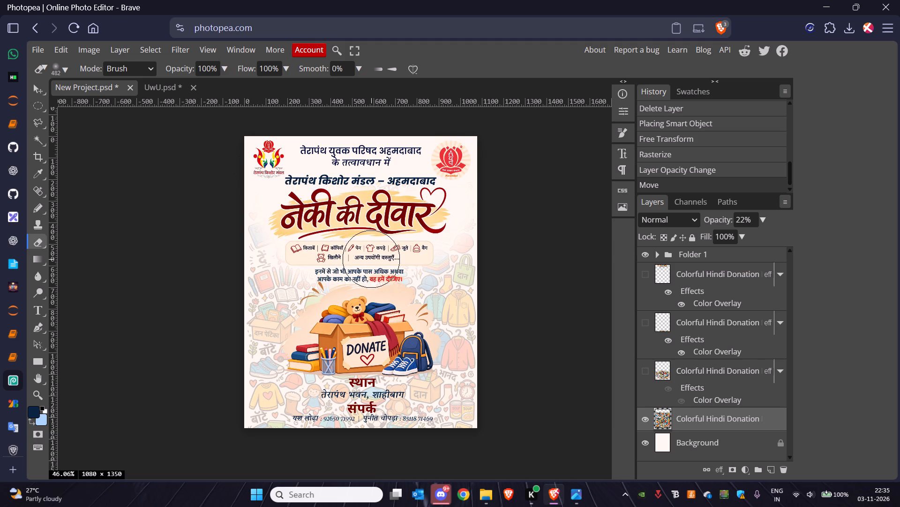
drag(371, 259, 389, 256)
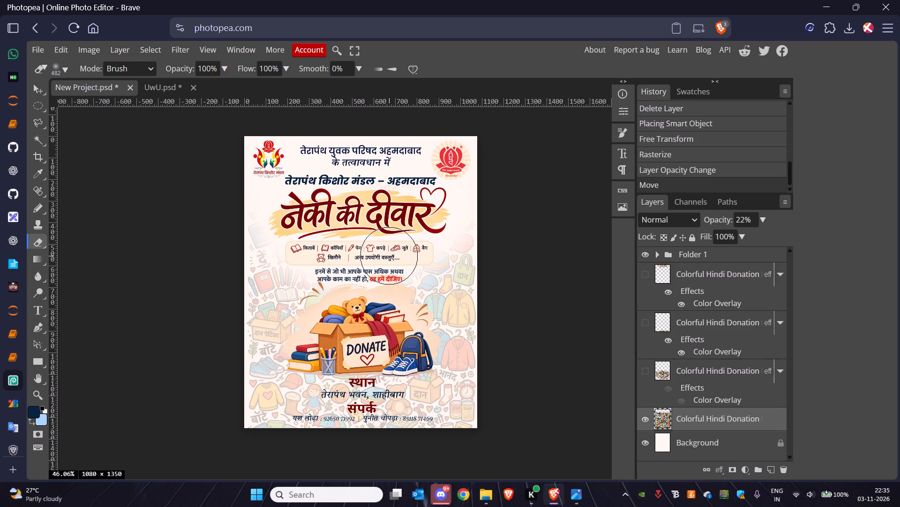
drag(389, 256, 378, 254)
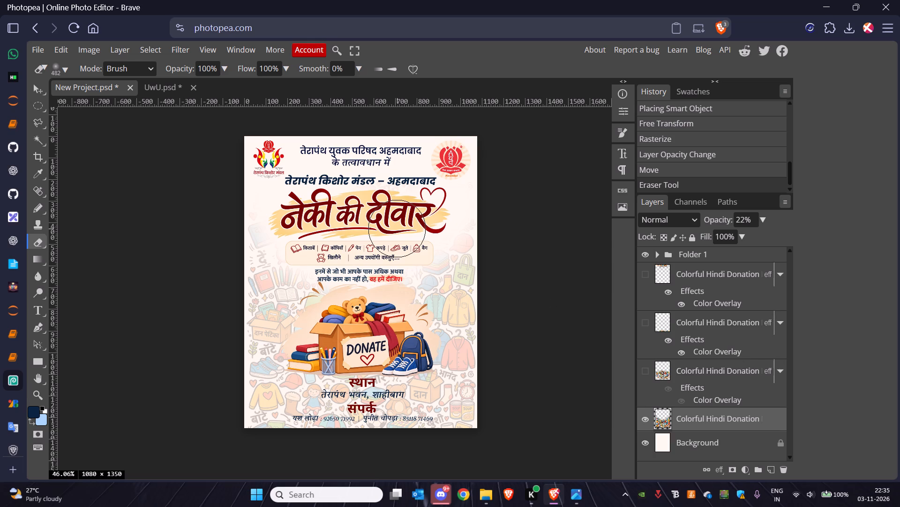
Capture a rectangular screenshot of the whole poster canvas.
key(Print)
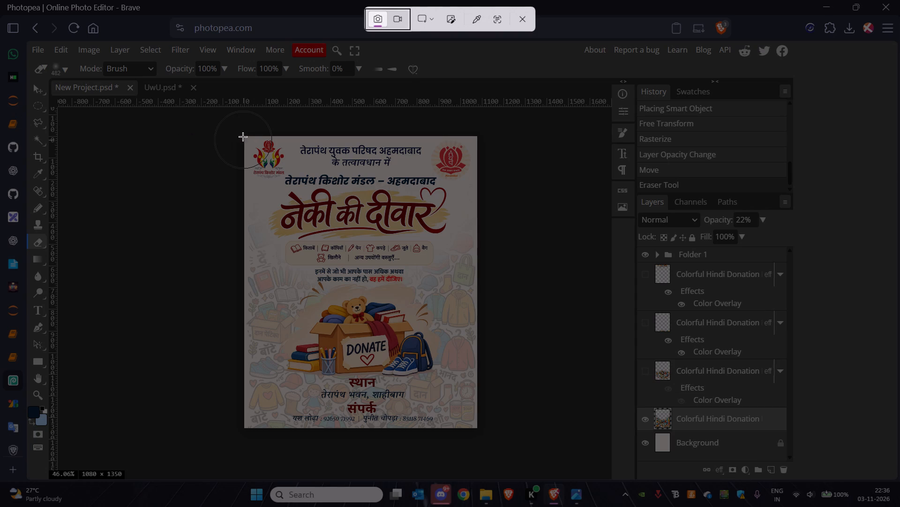
click(525, 14)
drag(243, 135, 278, 169)
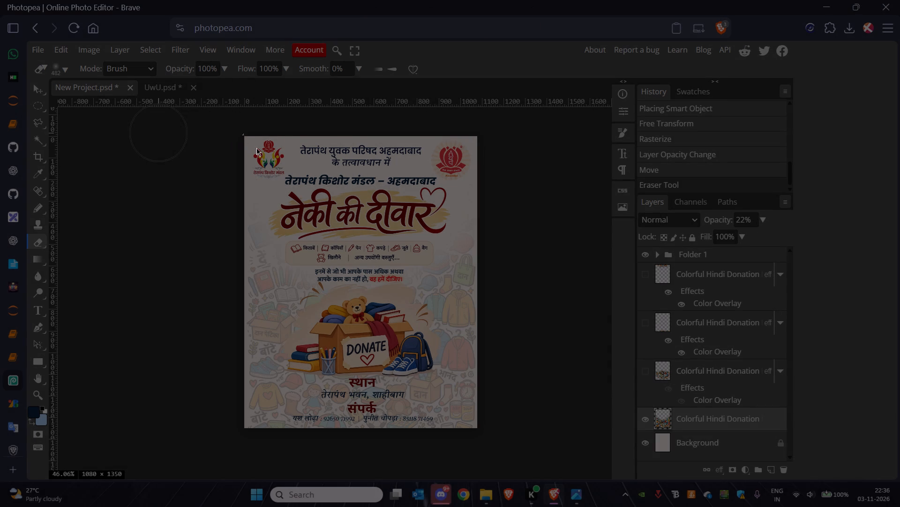
drag(278, 169, 480, 429)
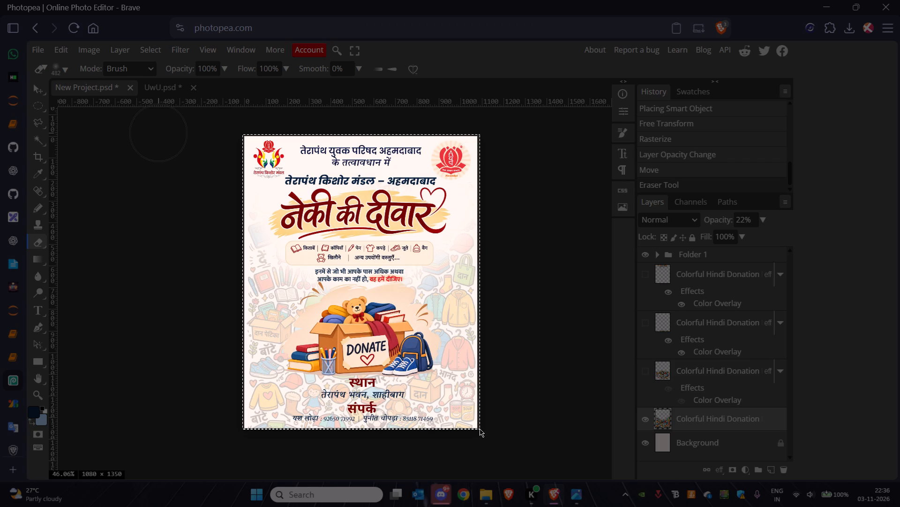
drag(480, 429, 478, 429)
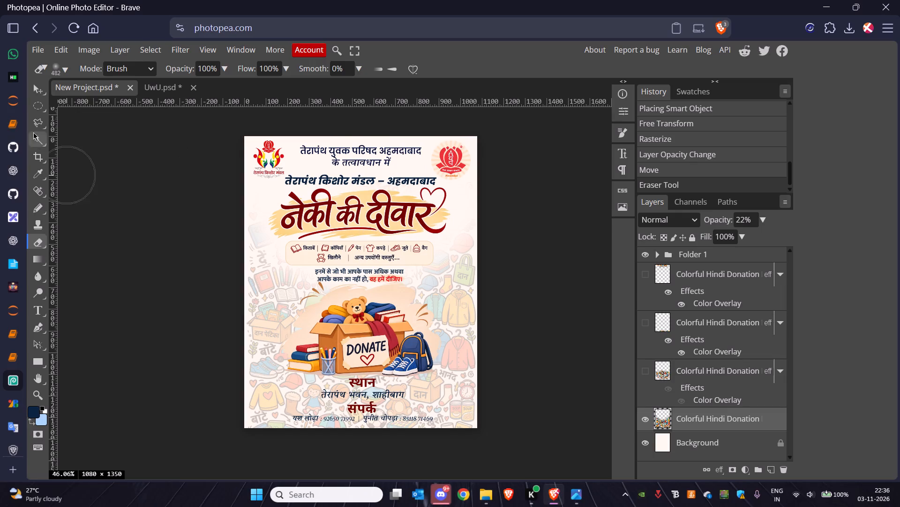